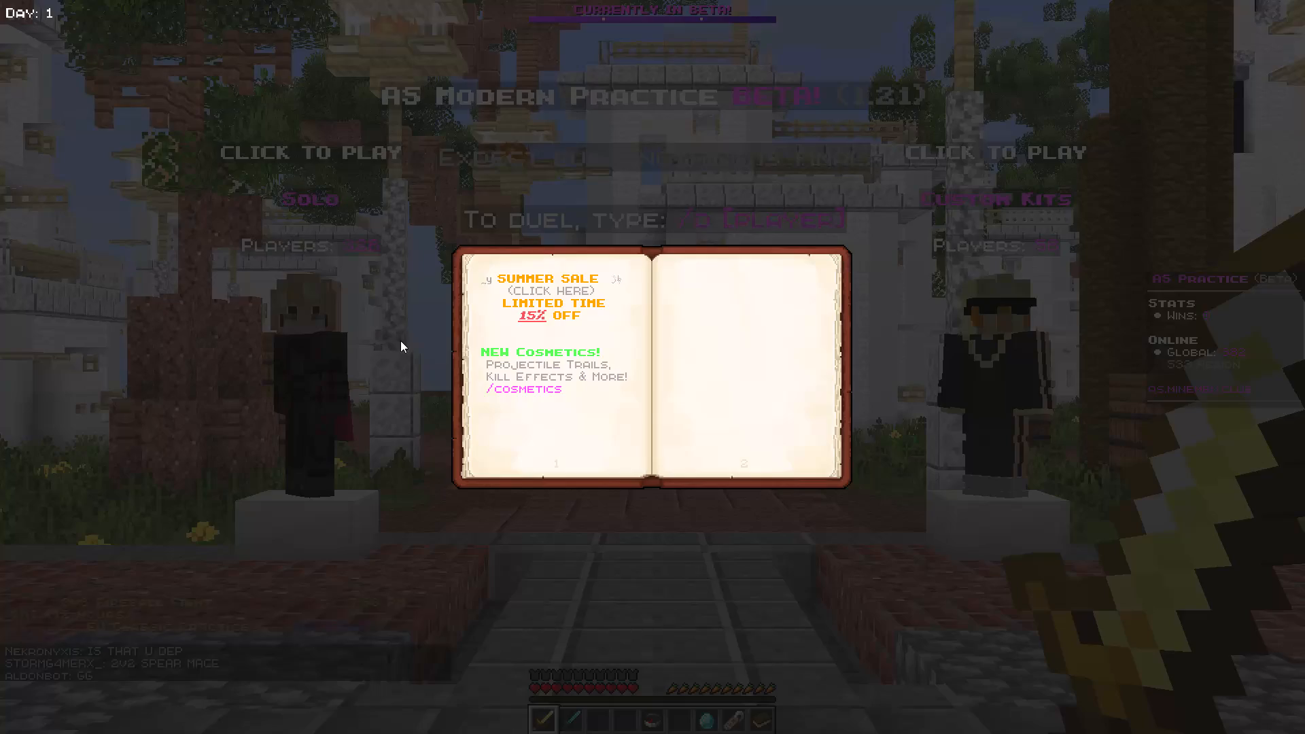
Dismiss the summer sale announcement book and return to controlling the character in the lobby.
left_click(396, 309)
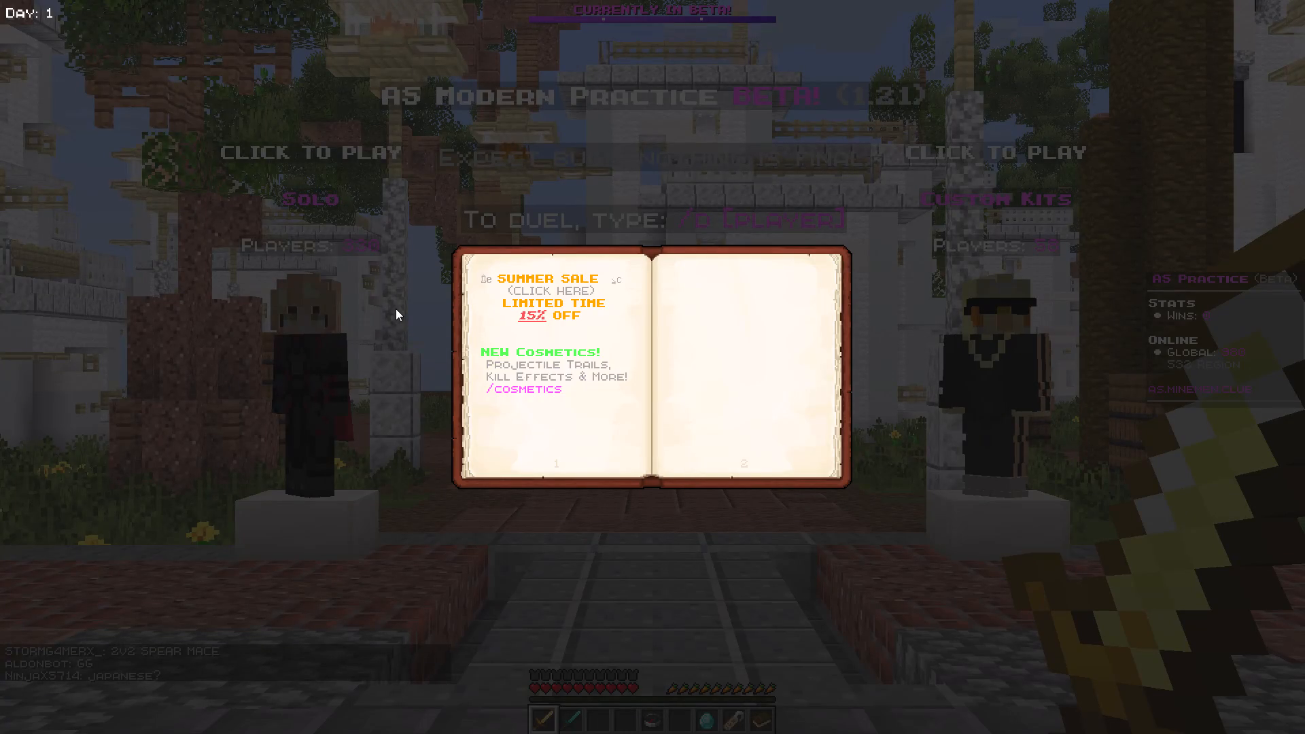
key("Escape")
left_click(652, 367)
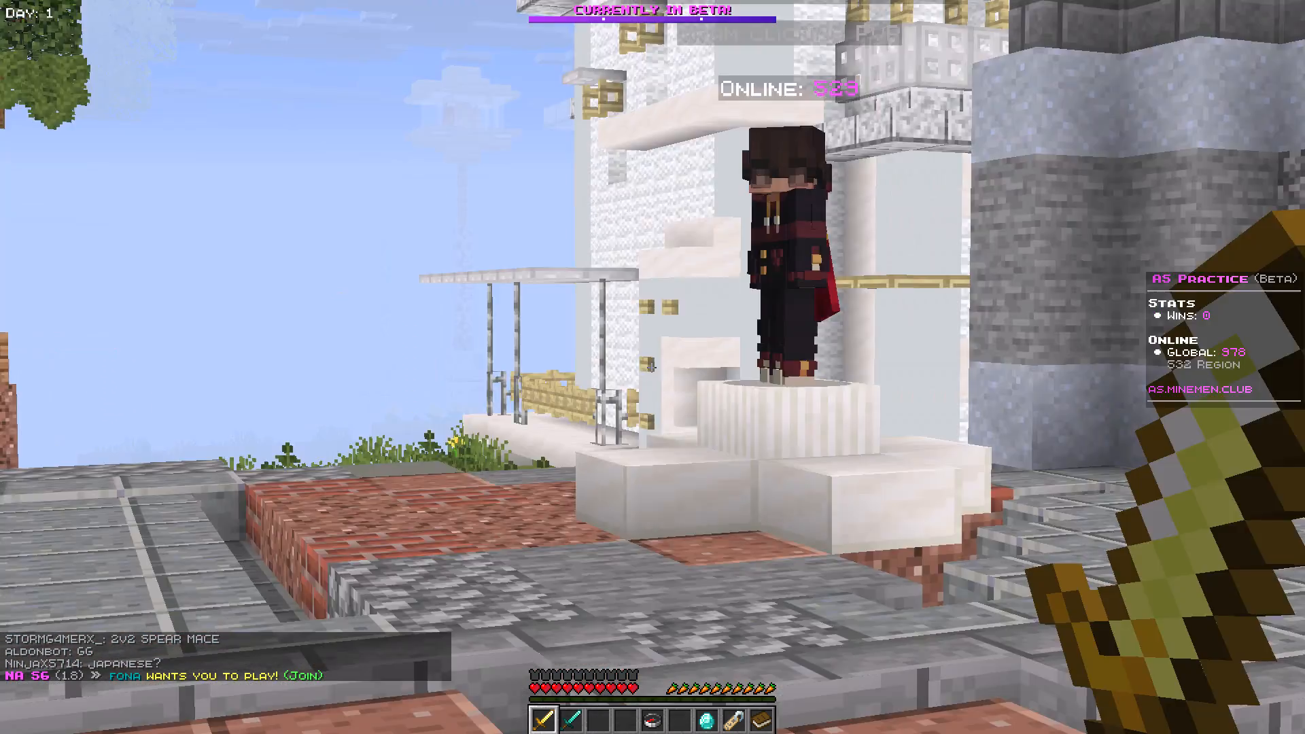
left_click(652, 367)
Set the field of view to 89 in the game options and return to the game.
key("Escape")
key("Escape")
key("Escape")
key("Escape")
key("Escape")
key("Escape")
key("Escape")
key("Escape")
key("Escape")
key("Escape")
key("Escape")
key("Escape")
key("Escape")
key("Escape")
key("Escape")
key("Escape")
key("Escape")
key("Escape")
key("Escape")
key("Escape")
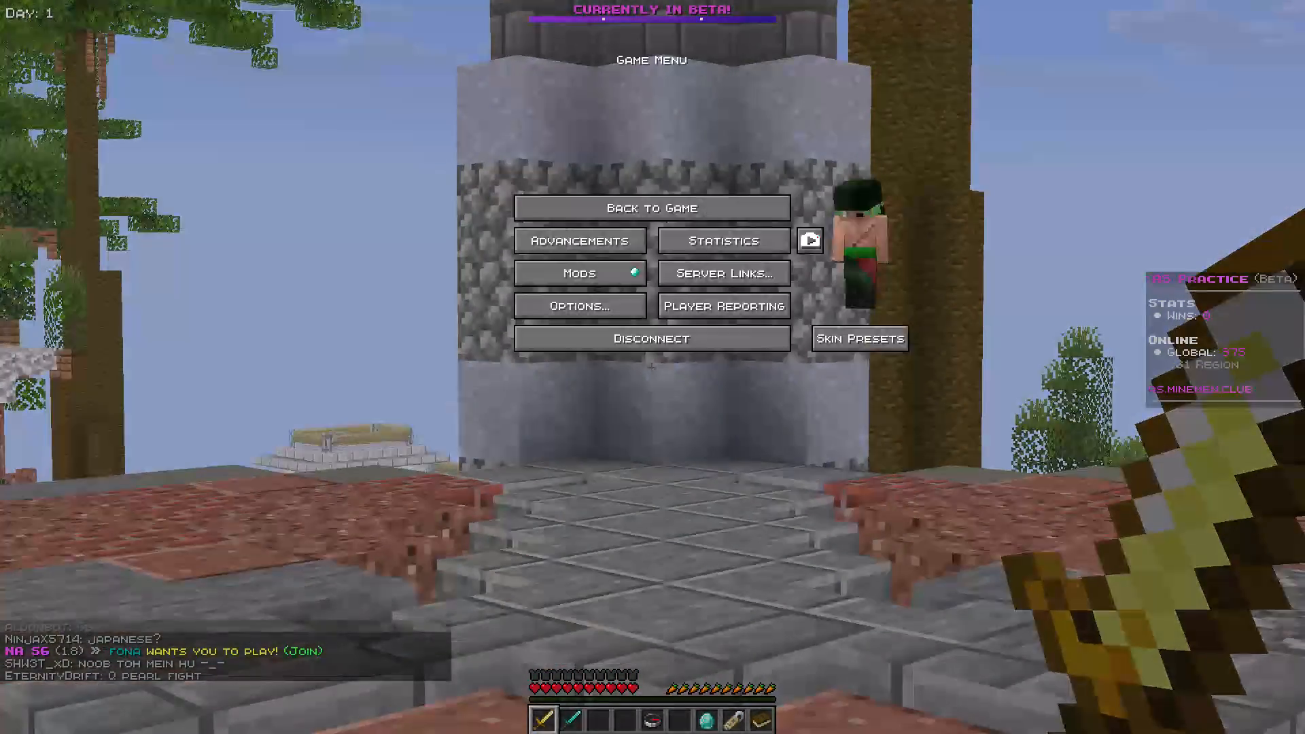
left_click(632, 296)
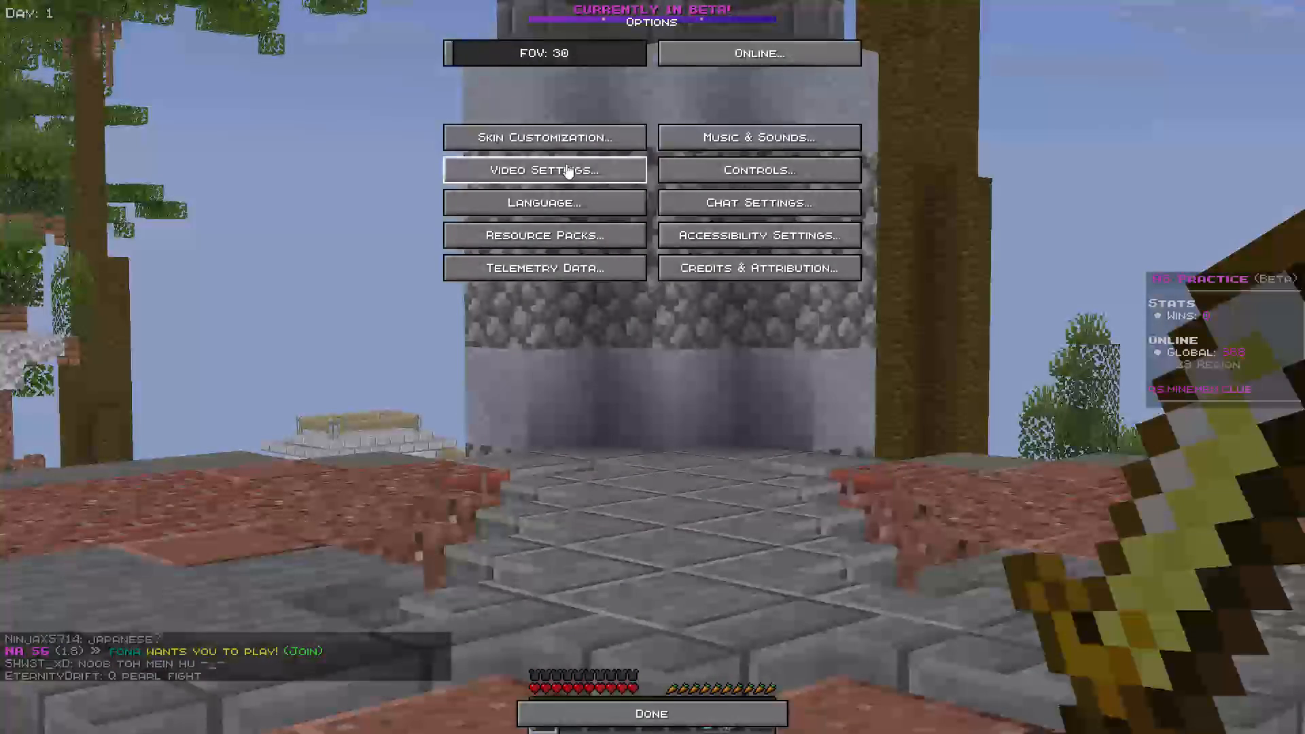
left_click_drag(538, 56, 590, 64)
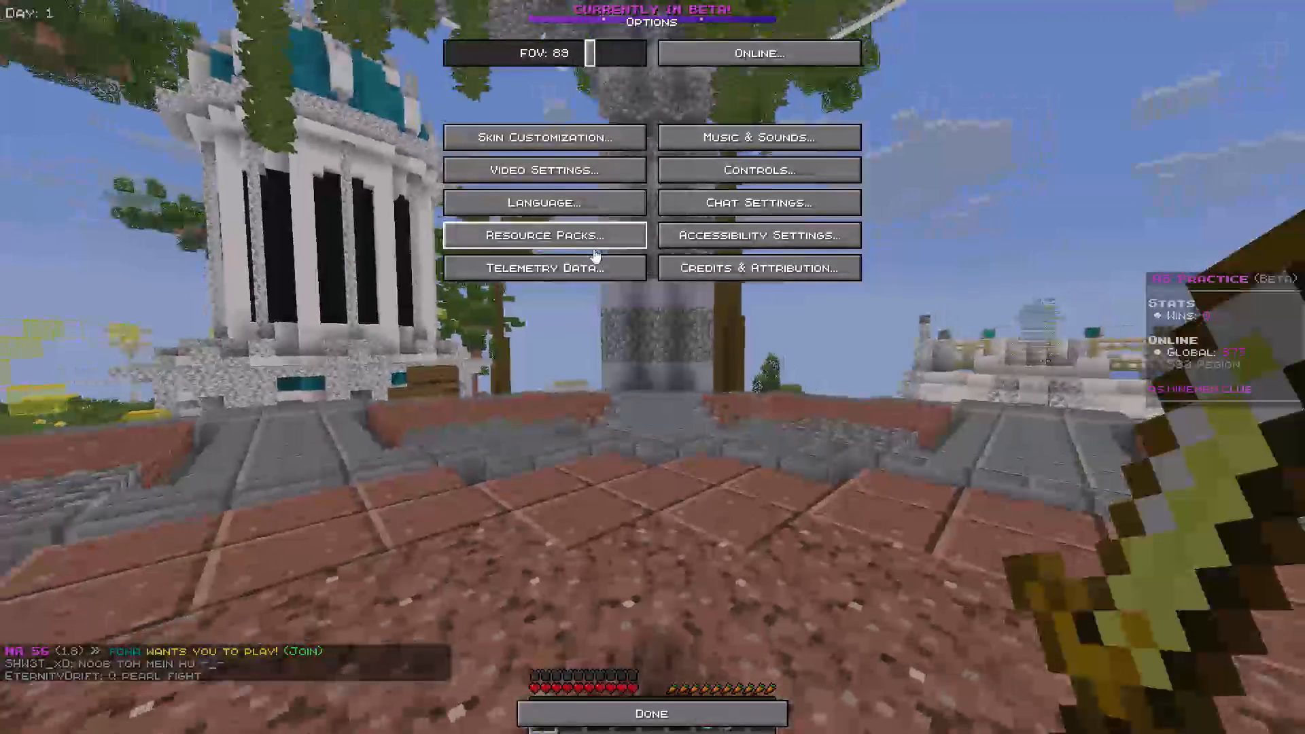
key("Escape")
left_click(680, 202)
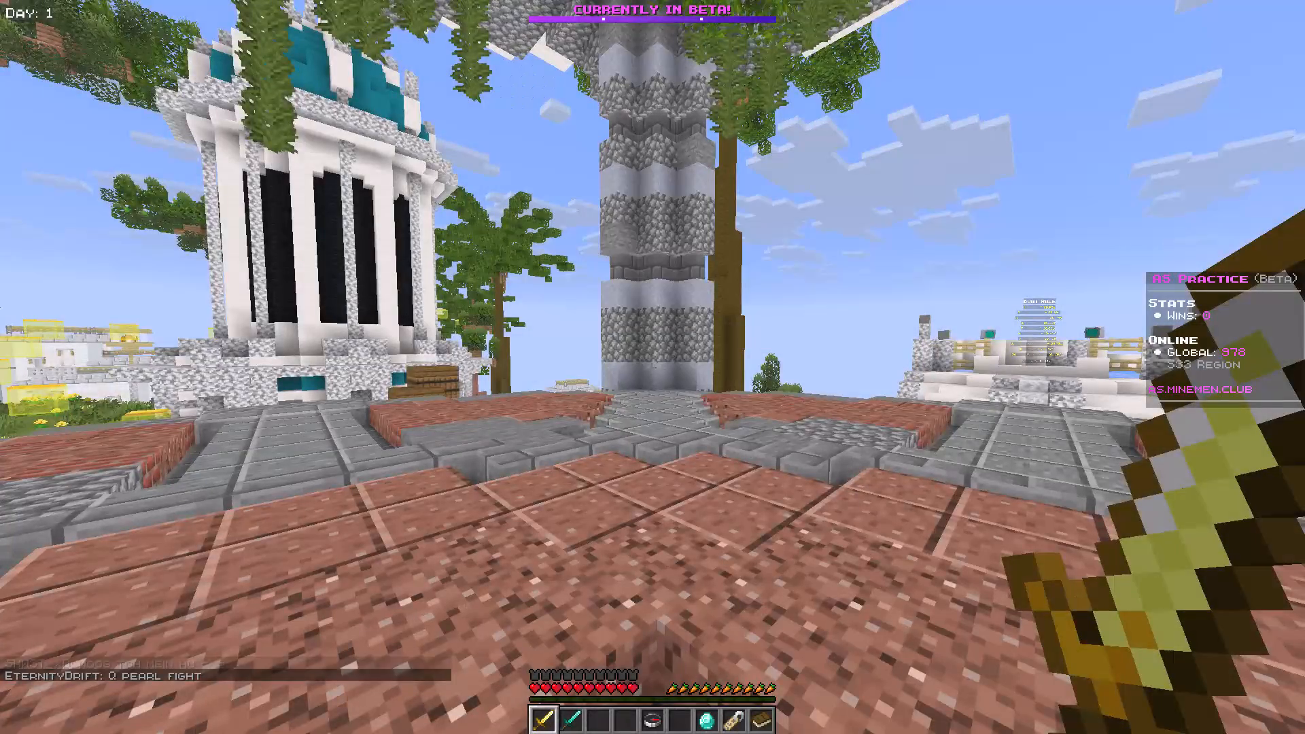
Run off the stone plaza onto the grass beside the Boat Race building, with the empty third hotbar slot selected.
type("w")
key("space")
left_click(652, 367)
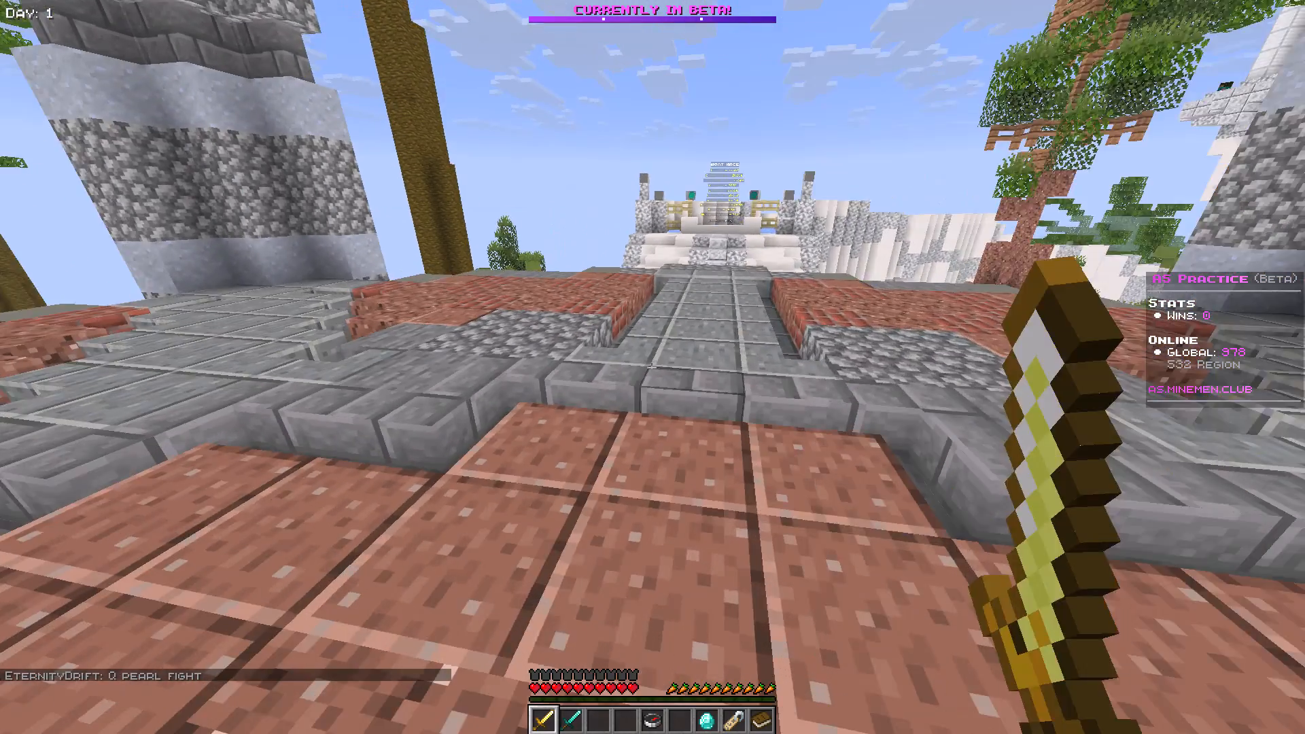
left_click(652, 367)
left_click(652, 367)
left_click(652, 367)
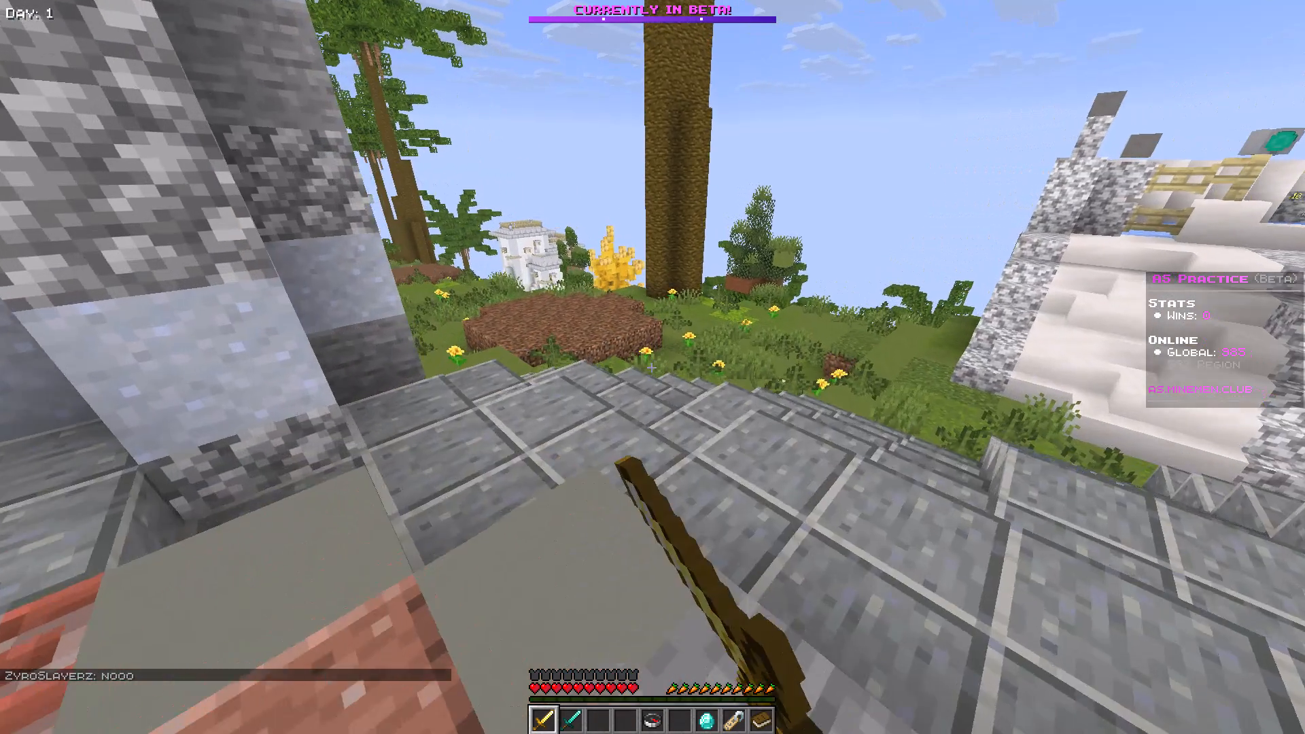
scroll(652, 367, "down", 2)
left_click(652, 367)
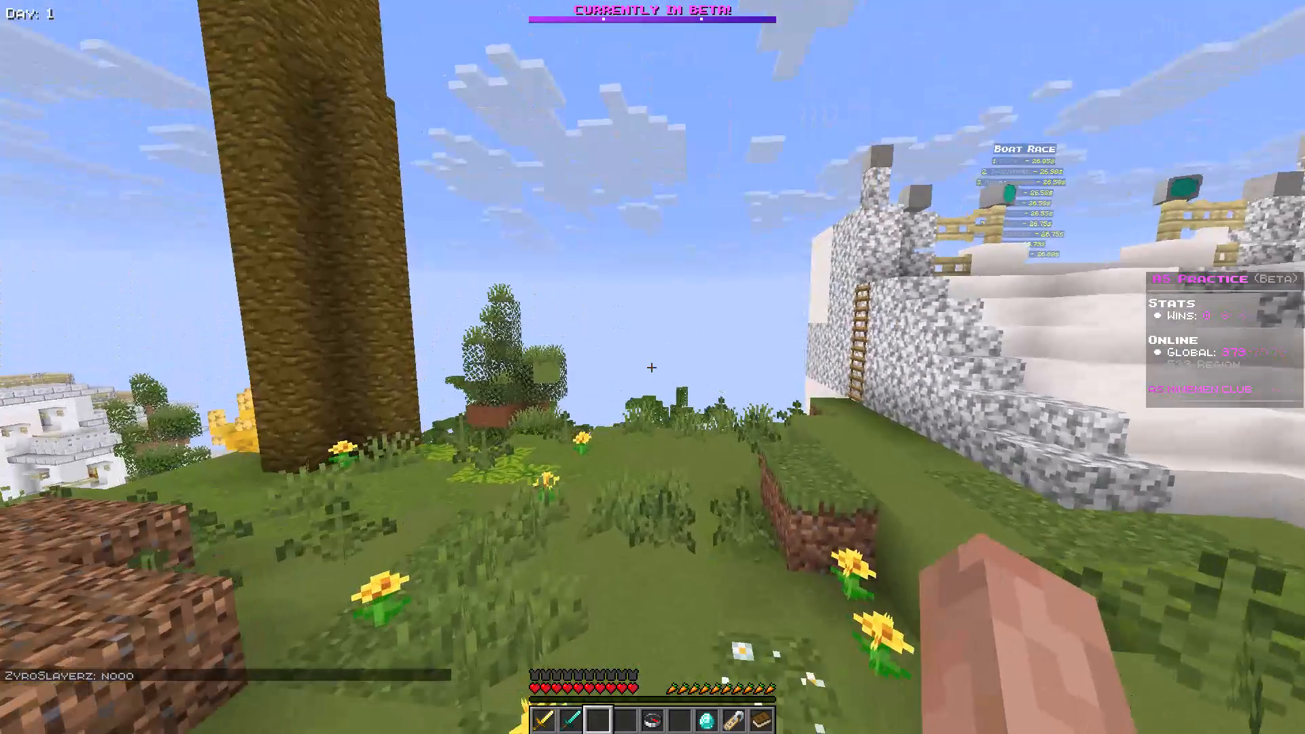
left_click(652, 367)
left_click(652, 367)
left_click(652, 367)
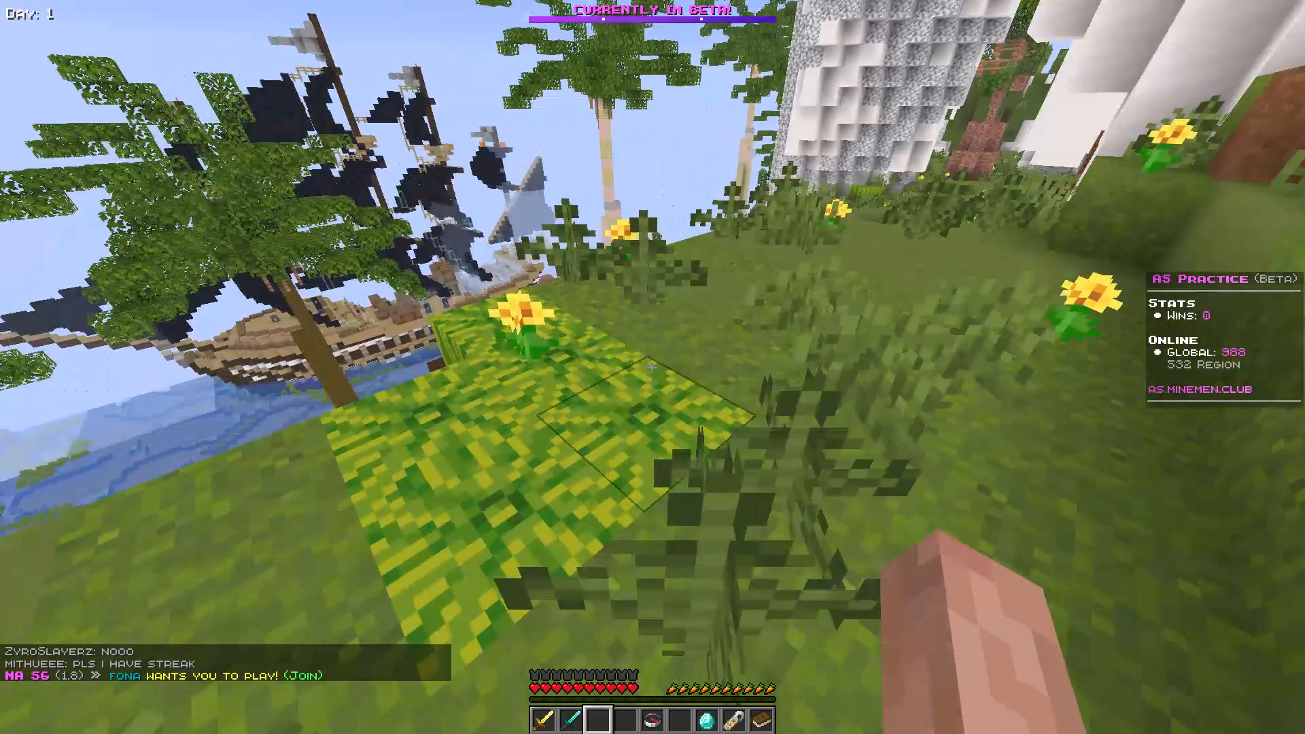
Walk across the flowered hillside to the ledge overlooking the black-sailed ship.
key("w")
key("w")
key("w")
key("w")
key("w")
key("w")
key("w")
key("w")
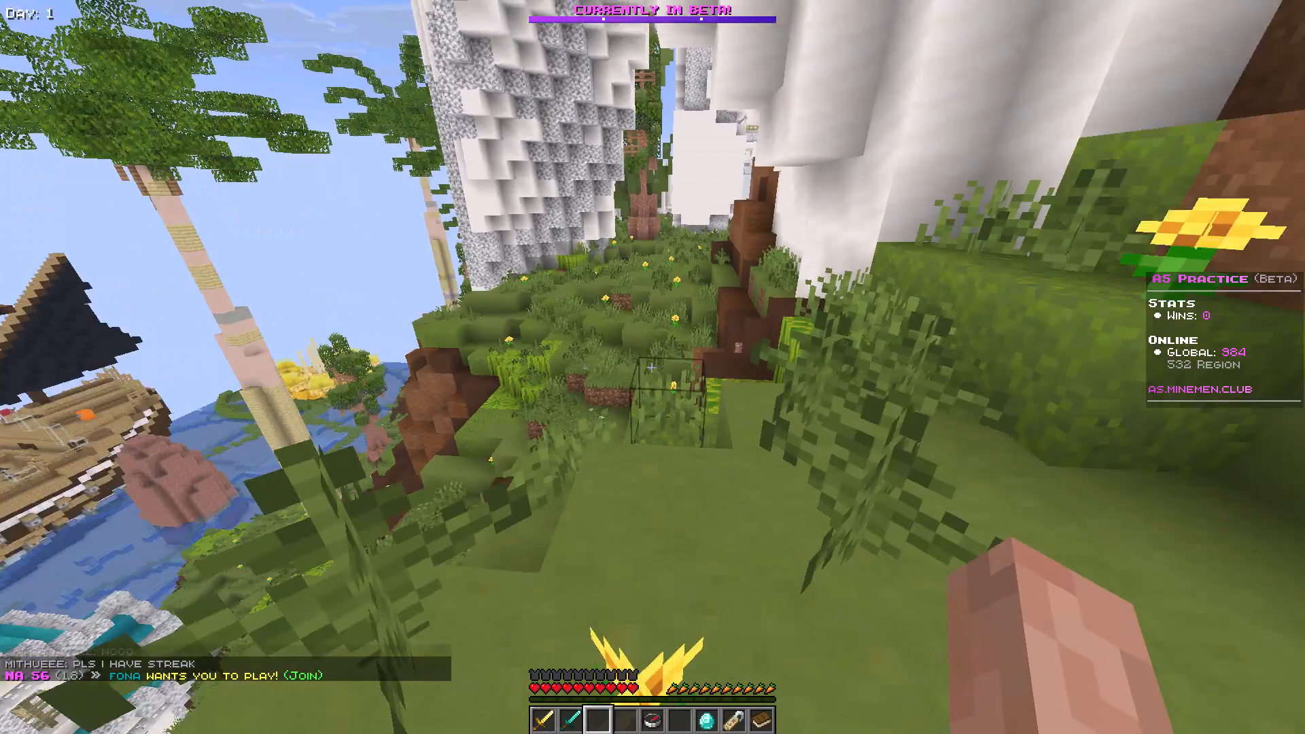
key("a")
key("a")
key("a")
key("a")
key("a")
key("a")
key("a")
key("a")
key("a")
key("a")
key("a")
key("w")
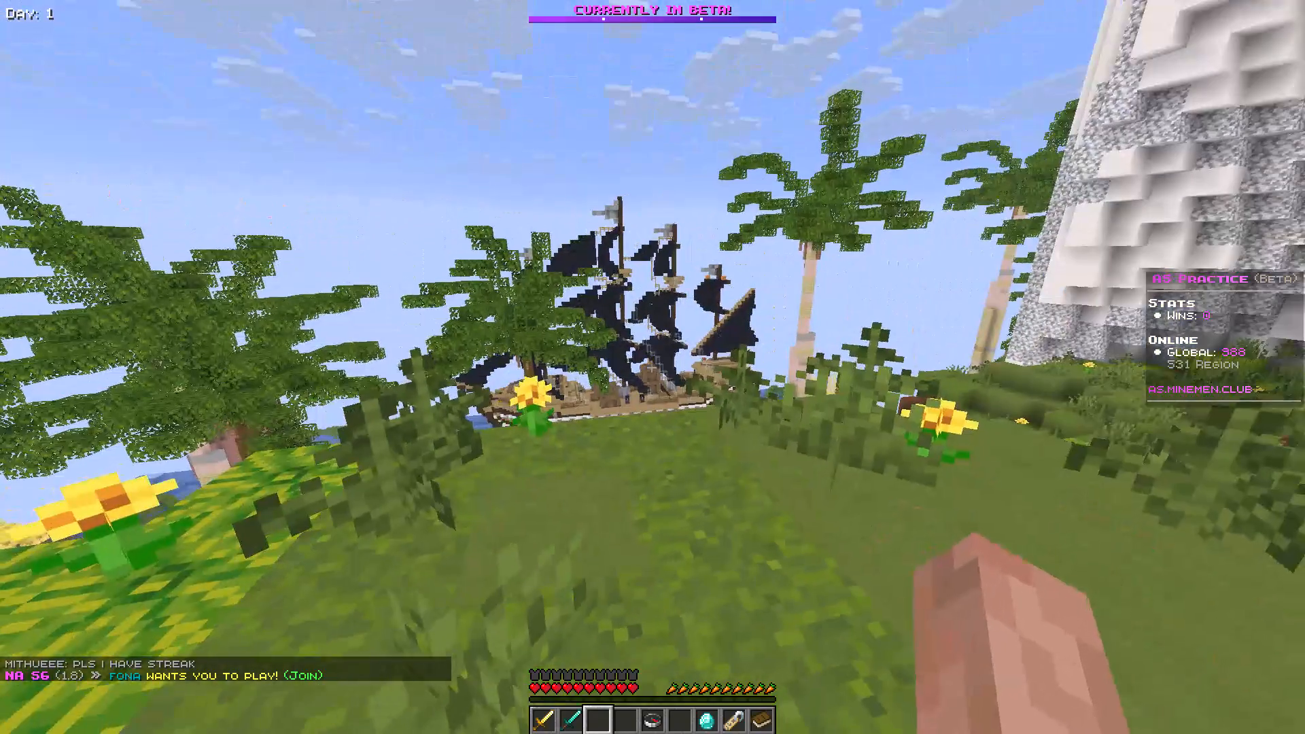
key("d")
key("w")
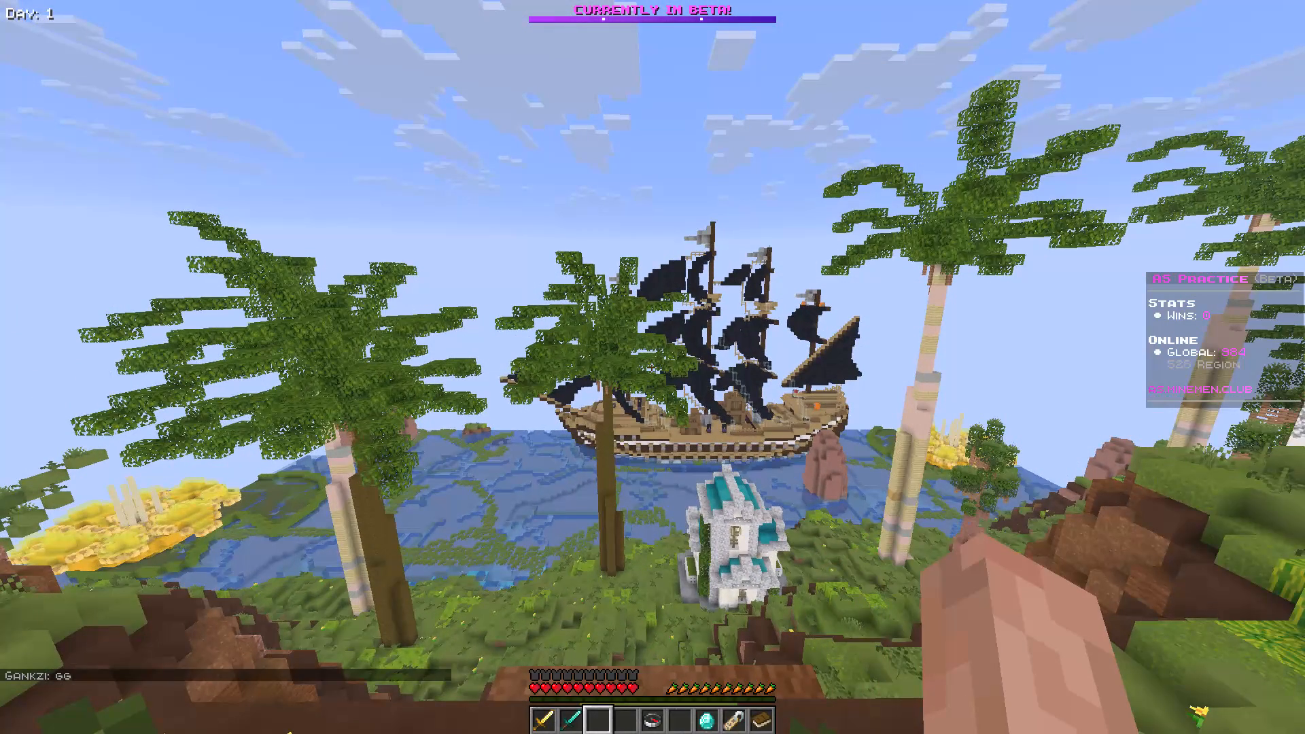
Switch the camera to the front-facing third-person view of the character.
key("F5")
key("F5")
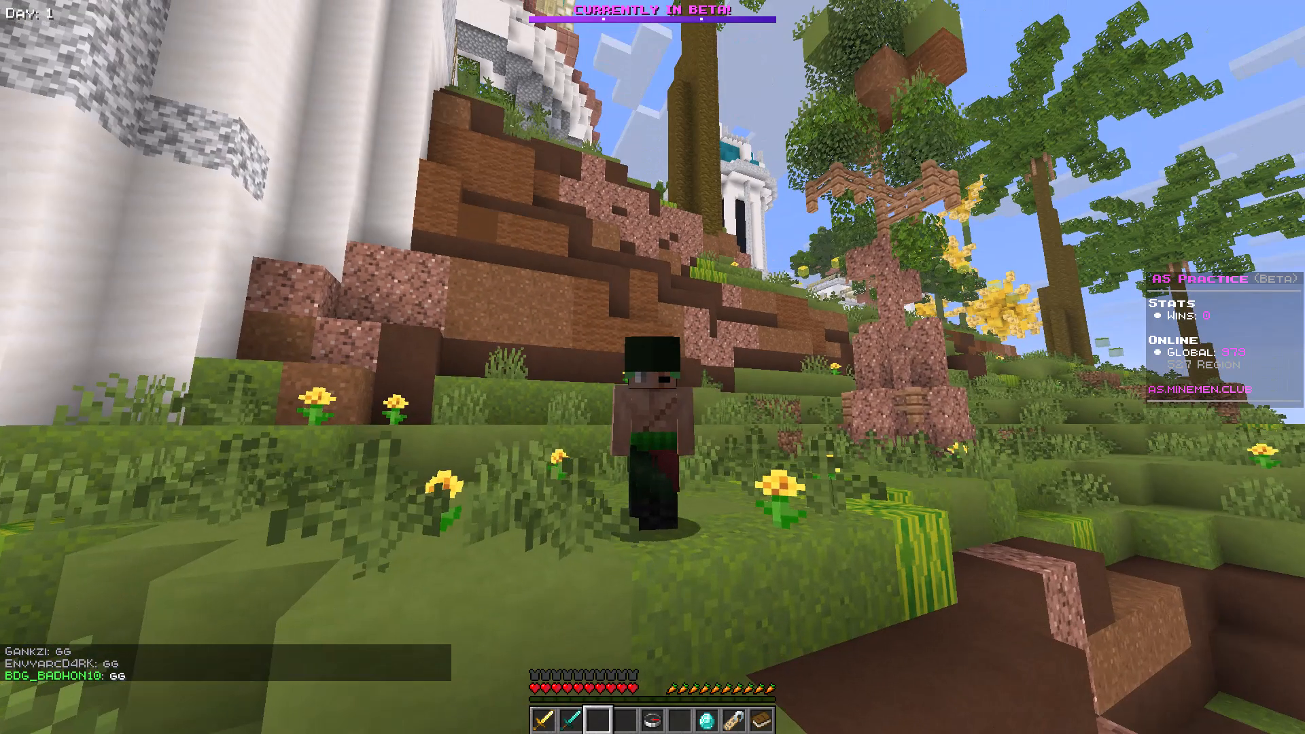
double_click(652, 367)
Start a Flashback recording from the paused game and resume play.
key("Escape")
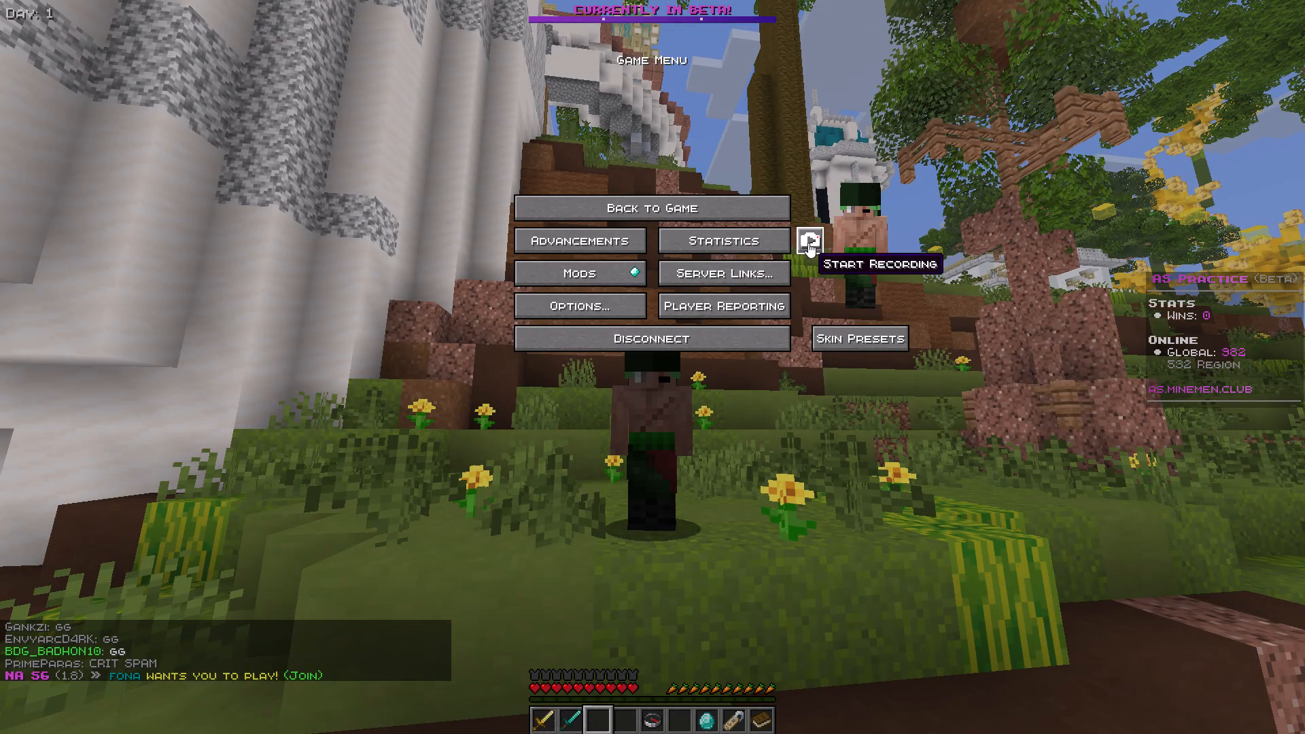
left_click_drag(808, 243, 652, 367)
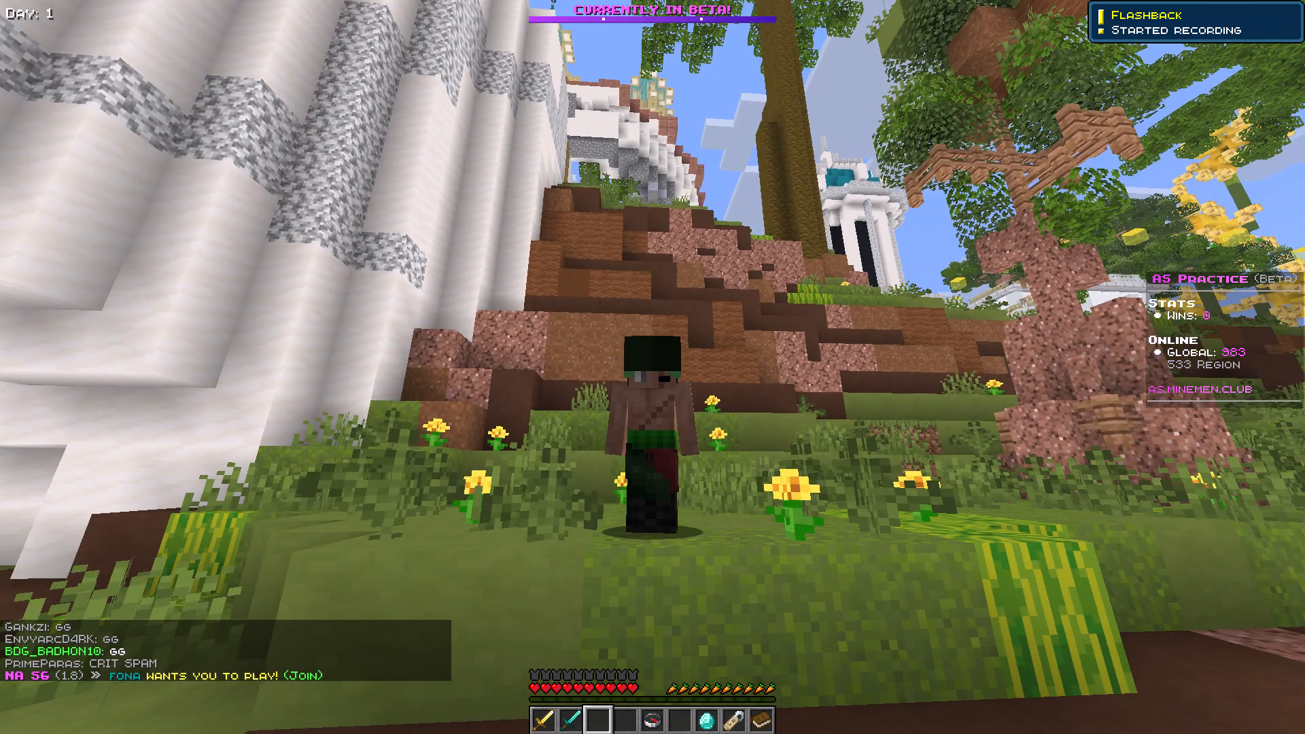
Show the character from several angles in third-person view, ending back in first-person view.
triple_click(652, 367)
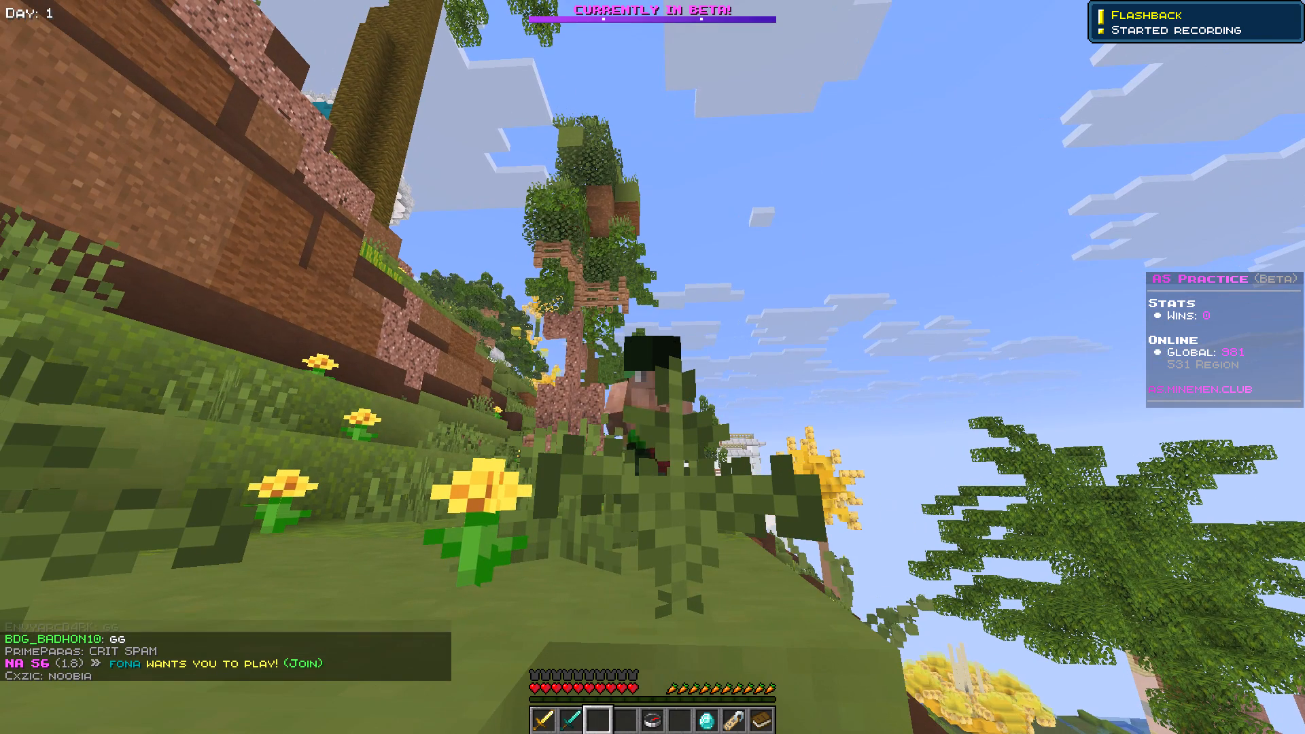
left_click(652, 367)
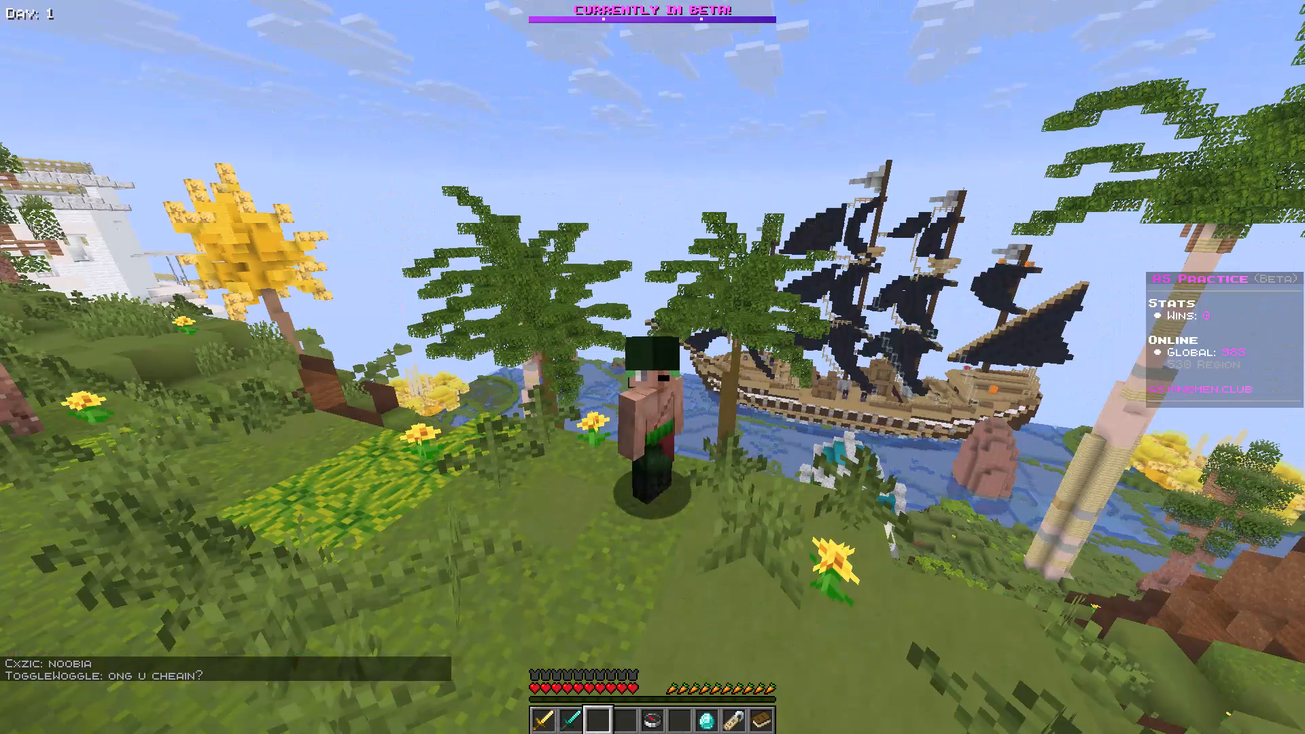
key("F5")
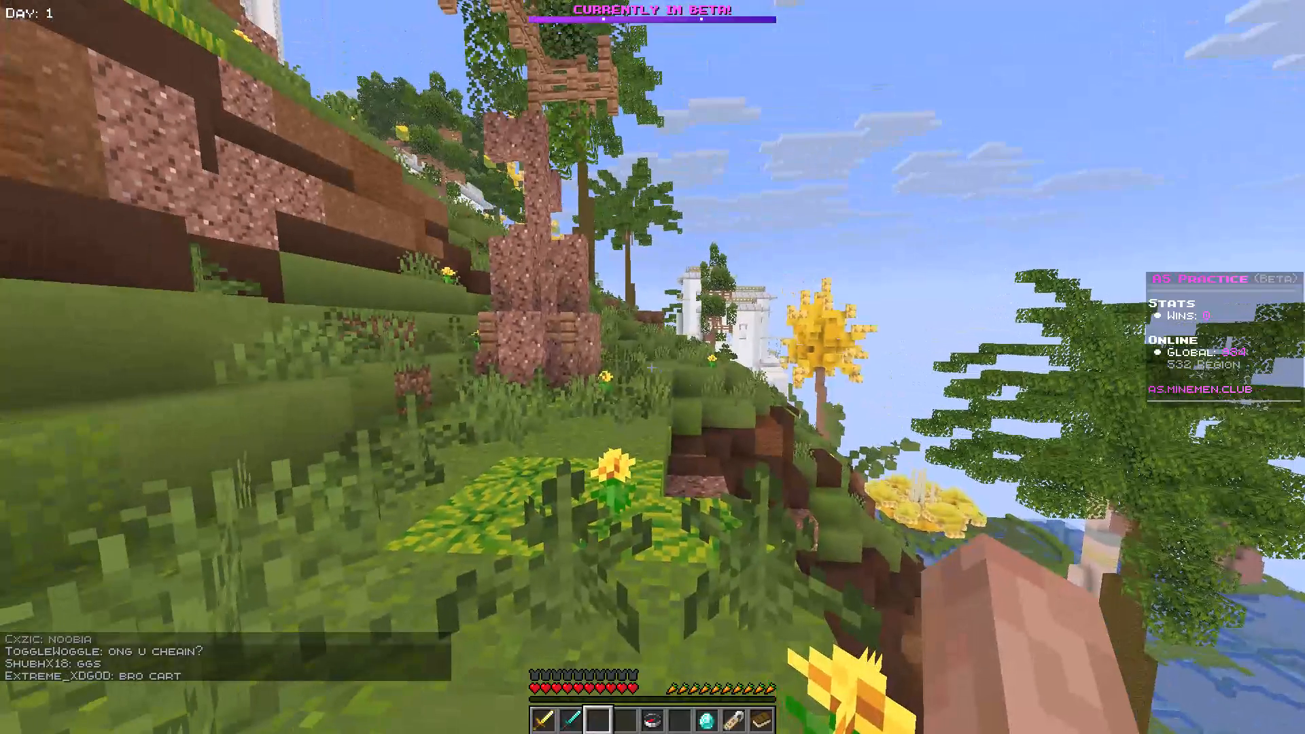
Walk along the grassy slope to the ledge and face the black-sailed ship.
type("as")
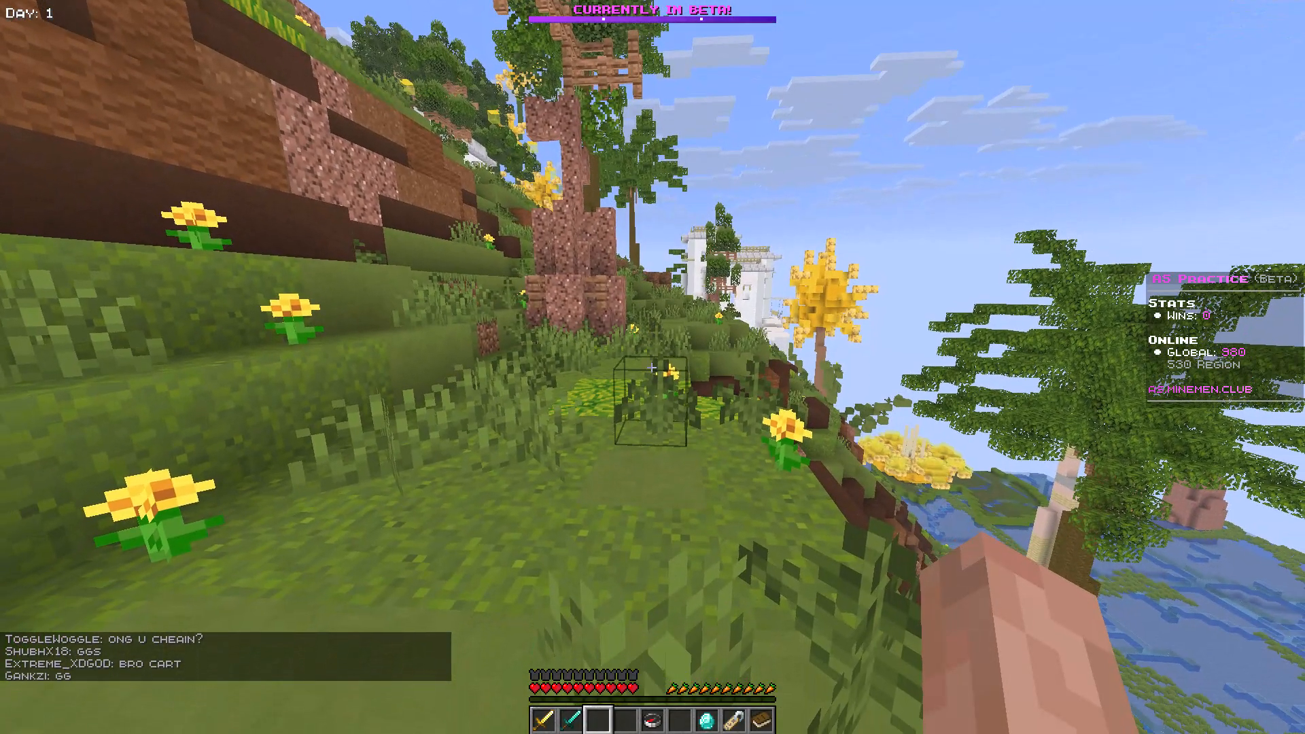
key("w")
key("w")
key("w")
key("w")
key("w")
key("w")
key("w")
key("w")
key("w")
key("w")
key("w")
key("w")
key("w")
key("w")
key("w")
key("w")
key("w")
key("w")
key("w")
key("w")
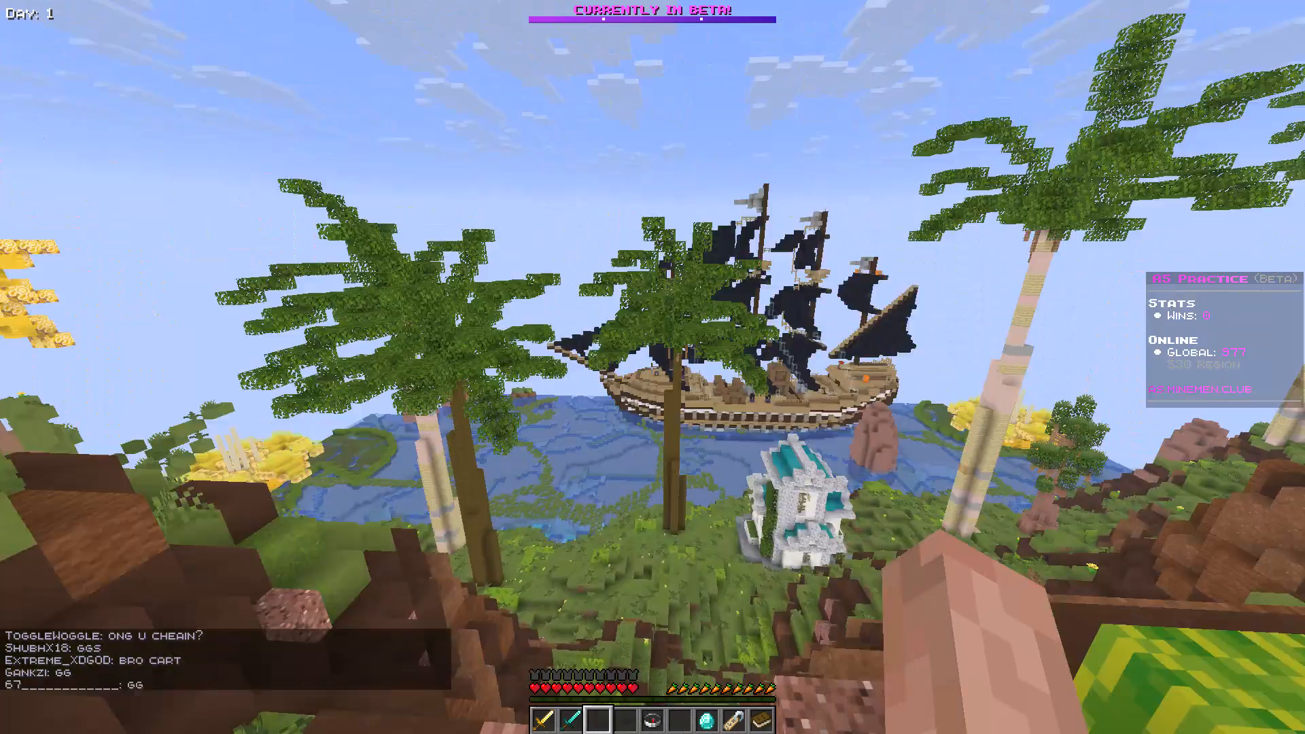
Swing the bare hand rapidly while facing the ship from the ledge.
triple_click(652, 367)
triple_click(652, 367)
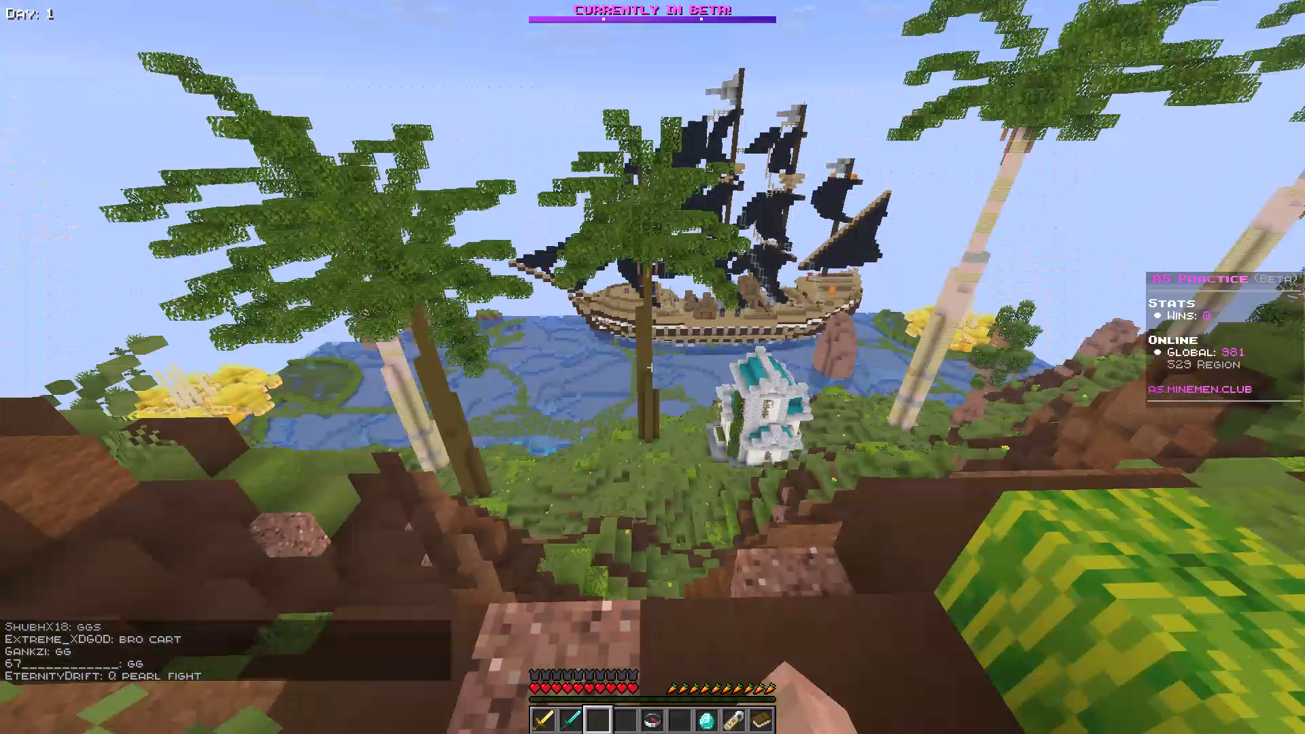
triple_click(652, 367)
left_click_drag(652, 367, 653, 358)
triple_click(652, 366)
triple_click(652, 367)
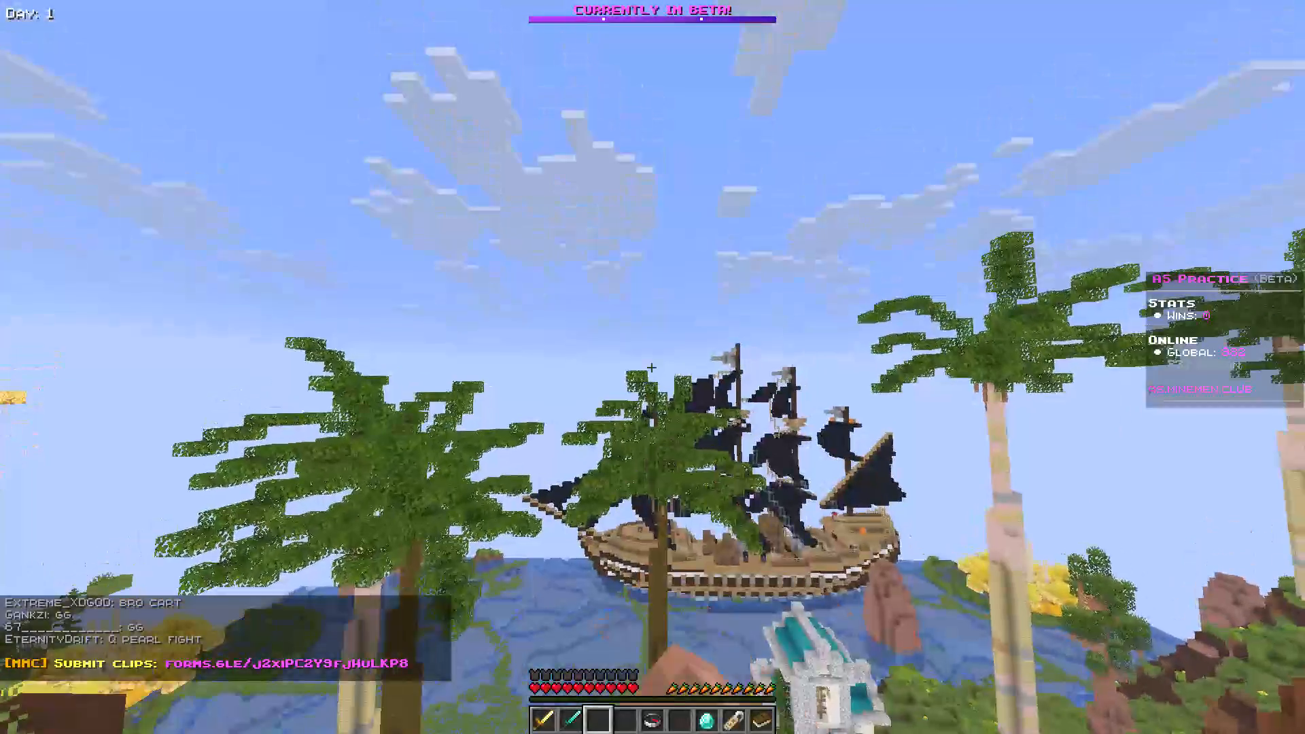
triple_click(652, 367)
triple_click(652, 367)
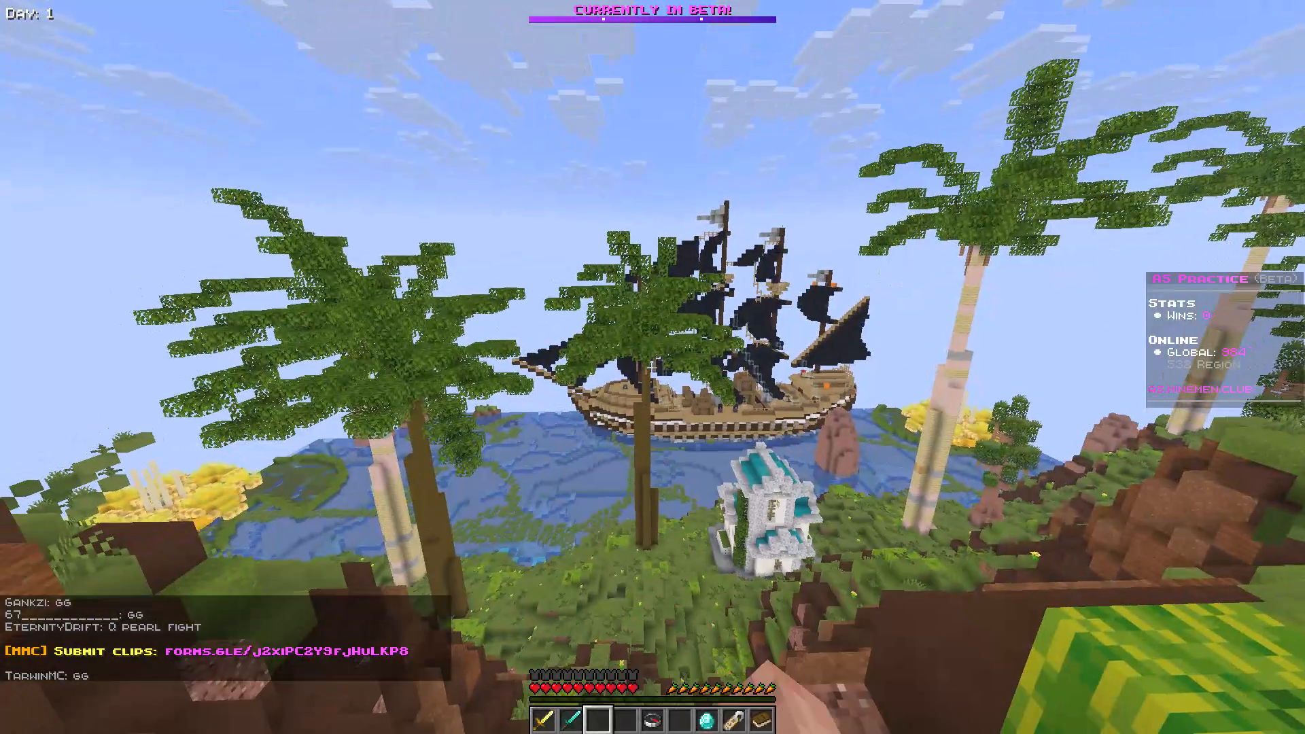
Walk back over the grassy hillside and return to the ledge facing the ship.
left_click(652, 367)
key("w")
key("w")
key("w")
key("w")
key("w")
key("w")
key("w")
key("w")
key("w")
key("w")
key("w")
key("w")
key("w")
key("w")
key("w")
key("w")
key("w")
key("w")
key("w")
key("w")
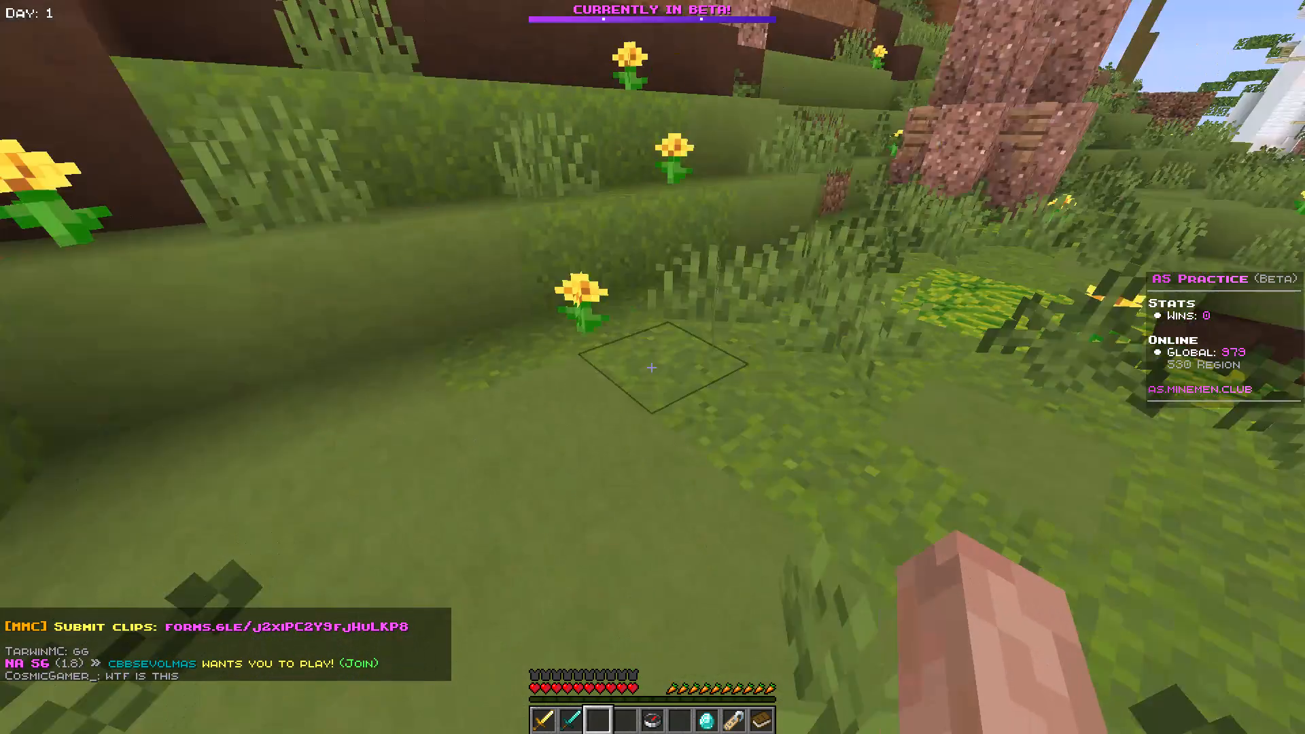
key("w")
key("w")
key("w")
key("w")
key("w")
key("w")
key("w")
key("w")
key("w")
key("w")
key("w")
key("w")
key("w")
key("w")
key("w")
key("w")
key("w")
key("w")
key("w")
key("w")
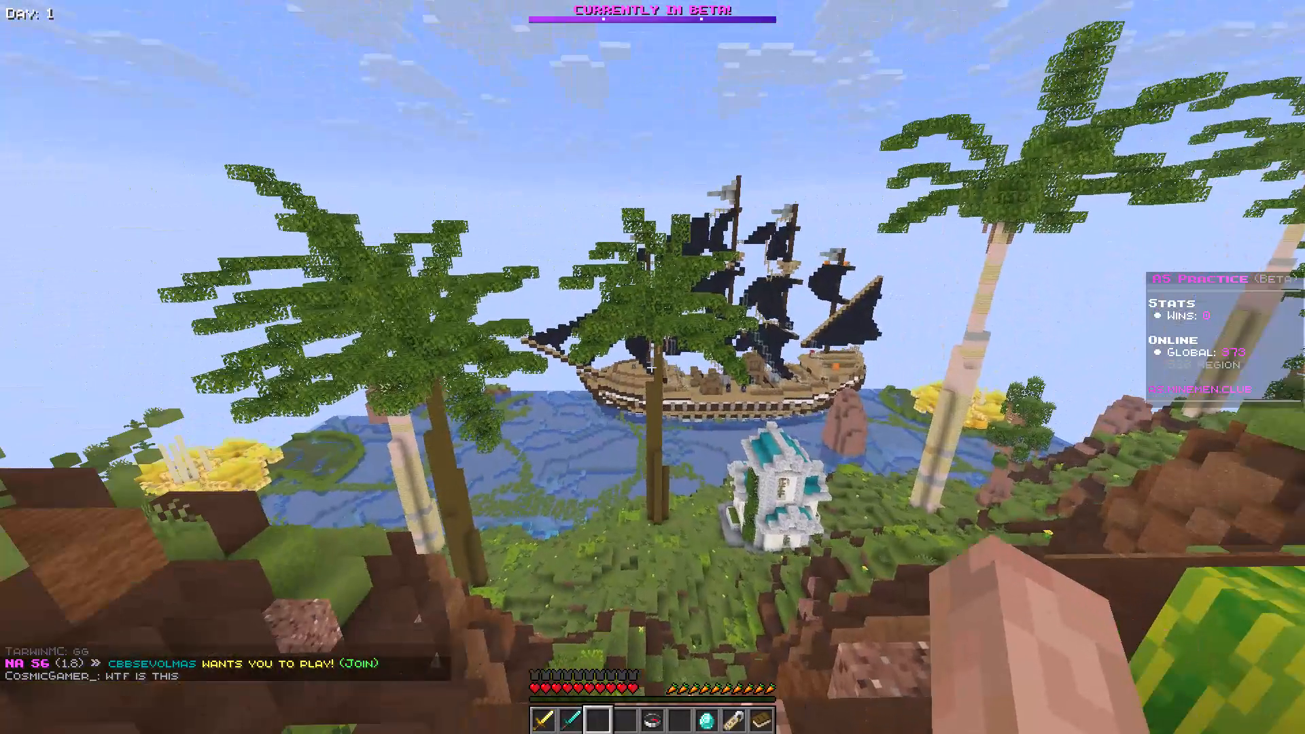
Swing the bare hand rapidly while shaking the view up and down, facing the black-sailed ship from the ledge.
triple_click(652, 367)
triple_click(652, 367)
left_click_drag(651, 373, 655, 366)
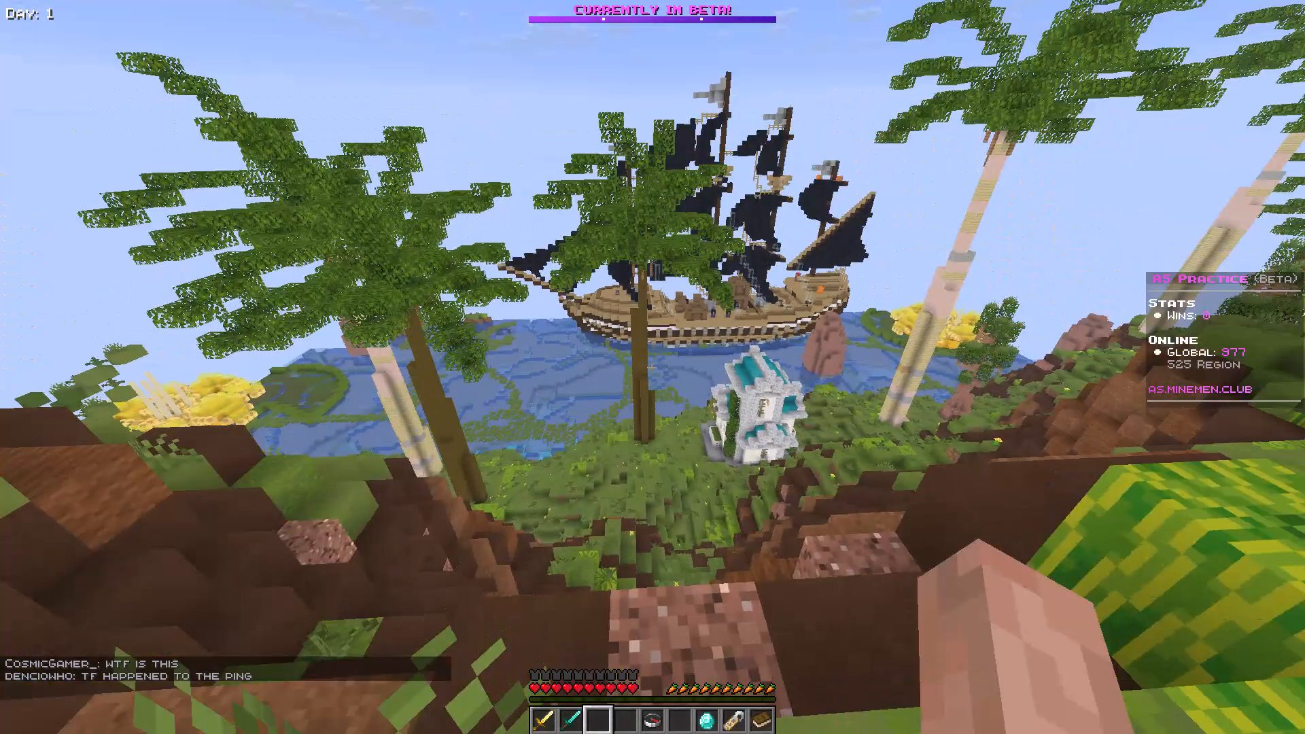
left_click(652, 362)
left_click_drag(649, 385, 654, 355)
double_click(652, 367)
left_click_drag(652, 364, 649, 385)
left_click_drag(652, 387, 654, 357)
left_click_drag(652, 367, 652, 374)
left_click(652, 360)
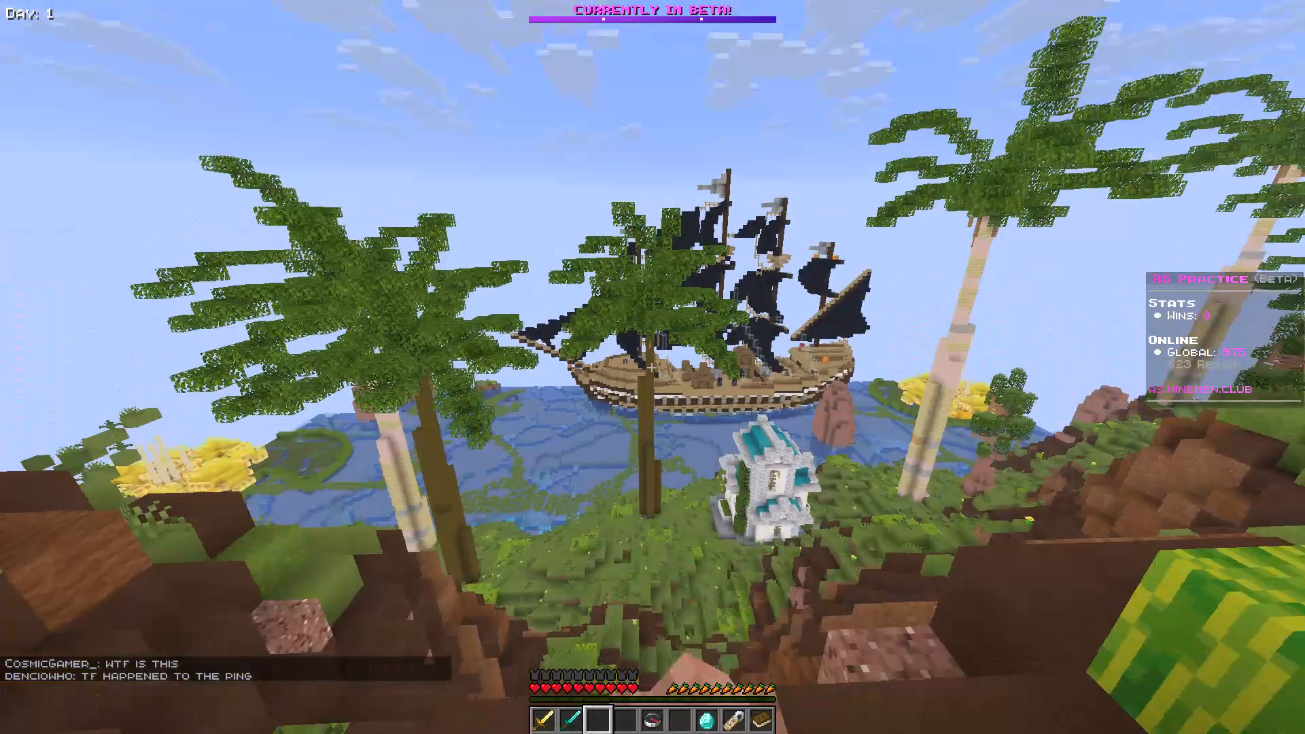
left_click_drag(651, 377, 653, 363)
left_click_drag(652, 366, 652, 374)
left_click(652, 360)
left_click_drag(651, 377, 655, 361)
left_click(652, 367)
left_click_drag(652, 360, 657, 373)
left_click_drag(655, 355, 655, 371)
left_click_drag(652, 368, 655, 353)
left_click_drag(652, 372, 652, 374)
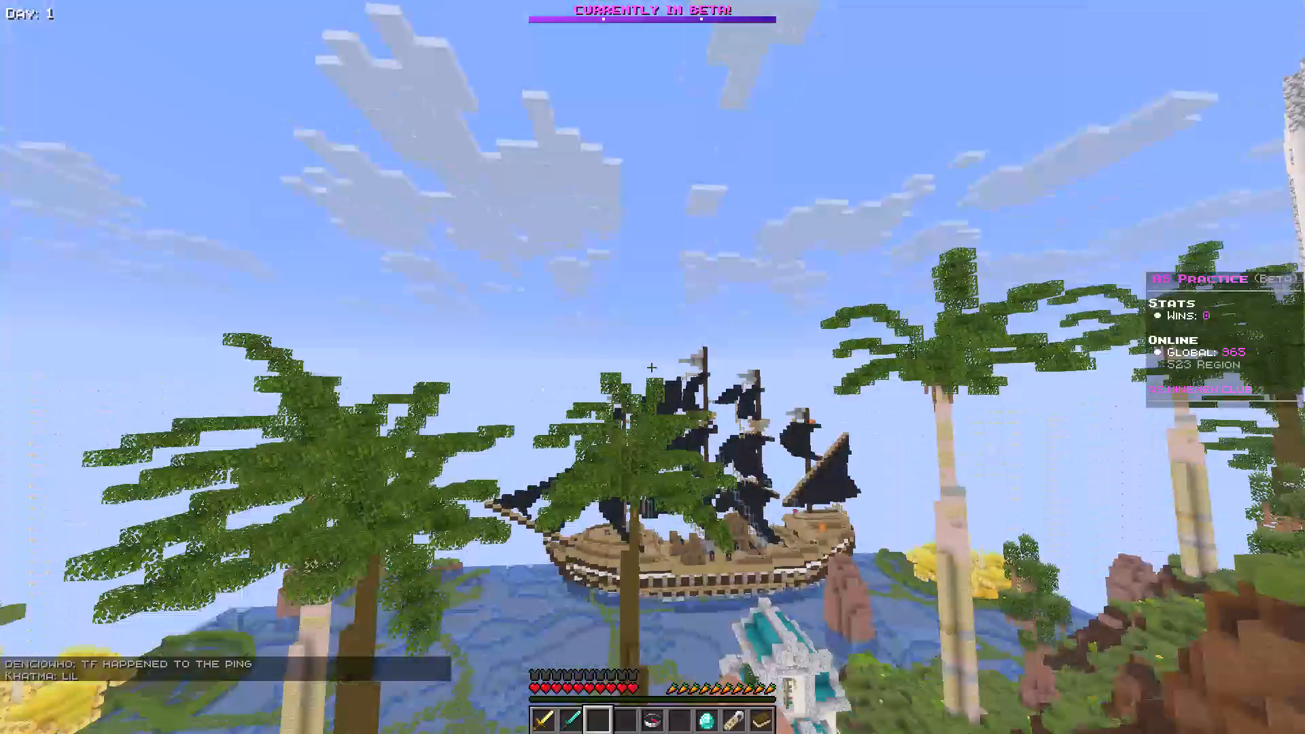
left_click_drag(652, 374, 657, 363)
left_click(652, 366)
left_click_drag(652, 364, 651, 371)
left_click(652, 366)
left_click_drag(653, 366, 652, 372)
left_click(652, 367)
left_click_drag(652, 373, 652, 359)
left_click_drag(652, 368, 652, 361)
left_click(652, 367)
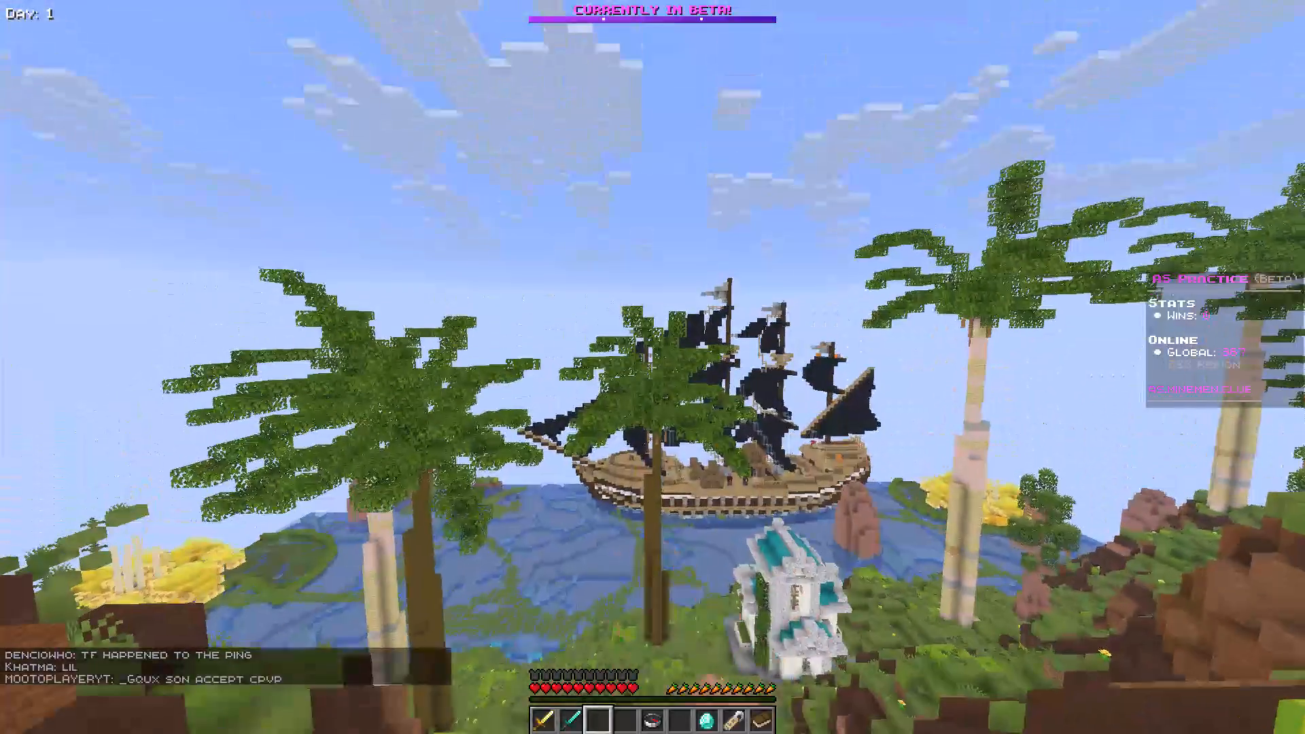
Finish the Flashback recording from the paused game.
key("Escape")
left_click_drag(805, 239, 652, 367)
Replace the default replay name with "clint" and save the replay.
key("BackSpace")
key("BackSpace")
key("BackSpace")
key("BackSpace")
key("BackSpace")
key("BackSpace")
key("BackSpace")
key("BackSpace")
key("BackSpace")
key("BackSpace")
key("BackSpace")
key("BackSpace")
key("BackSpace")
key("BackSpace")
key("BackSpace")
key("BackSpace")
key("BackSpace")
key("BackSpace")
key("BackSpace")
key("BackSpace")
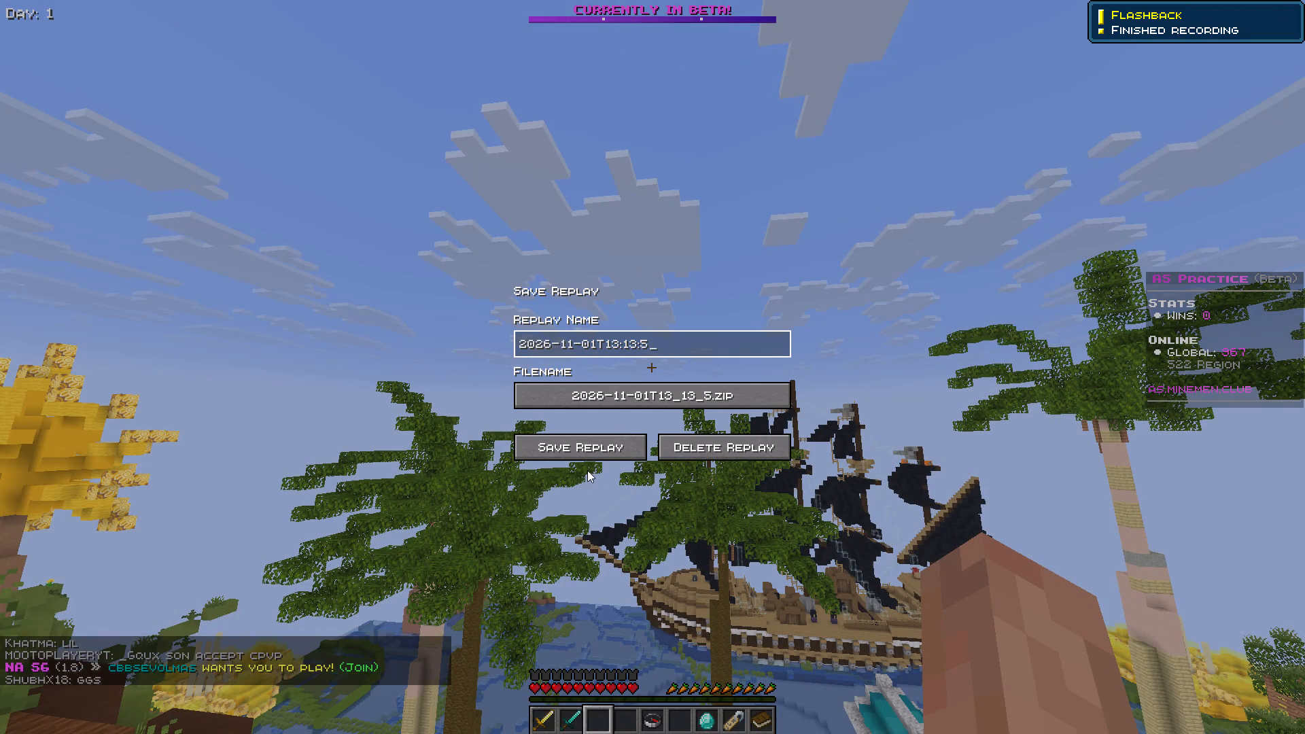
type("clint")
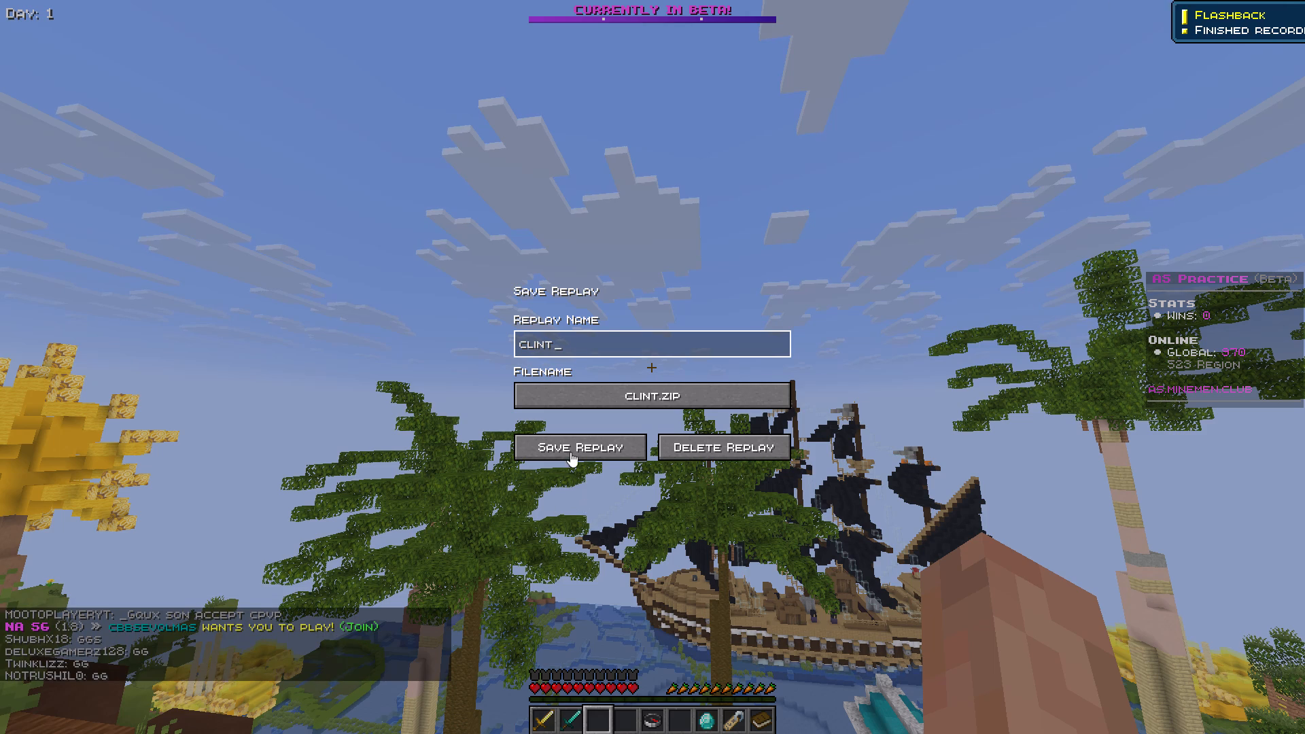
left_click(573, 447)
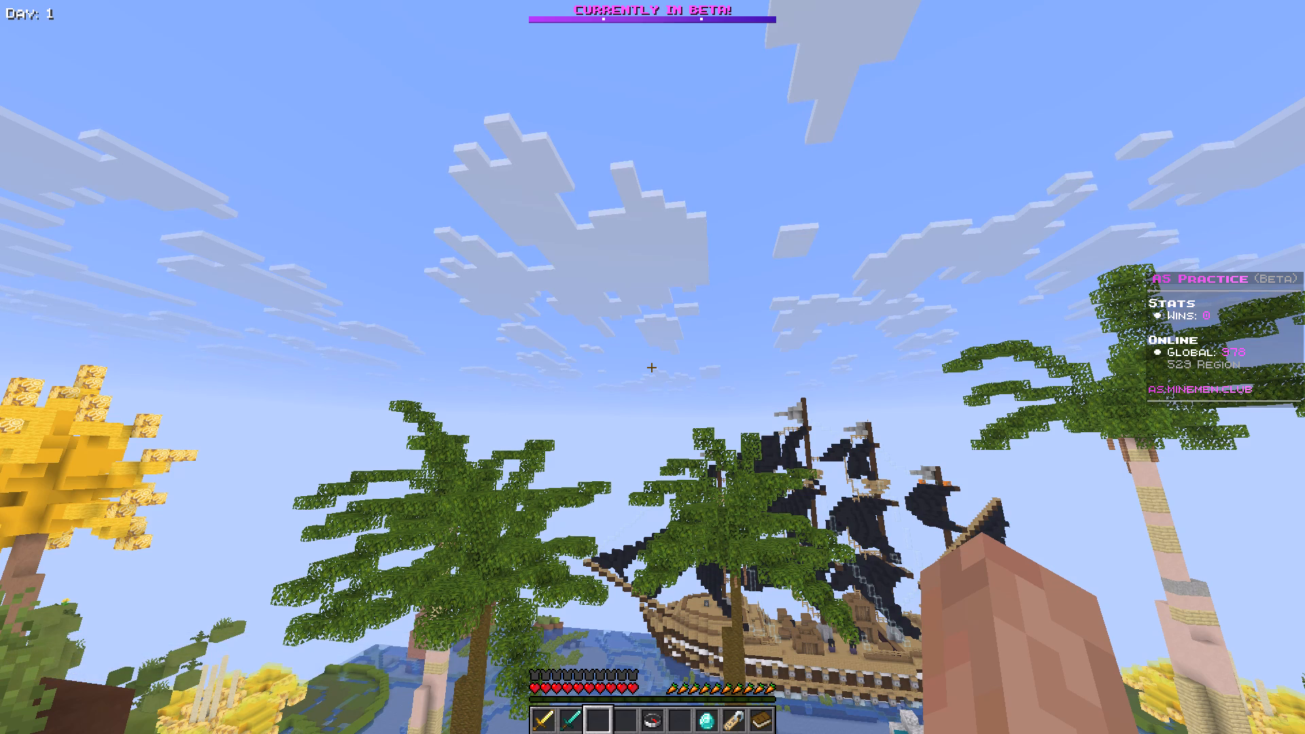
Pause the game and switch to the video1 project in Adobe Premiere Pro.
key("Escape")
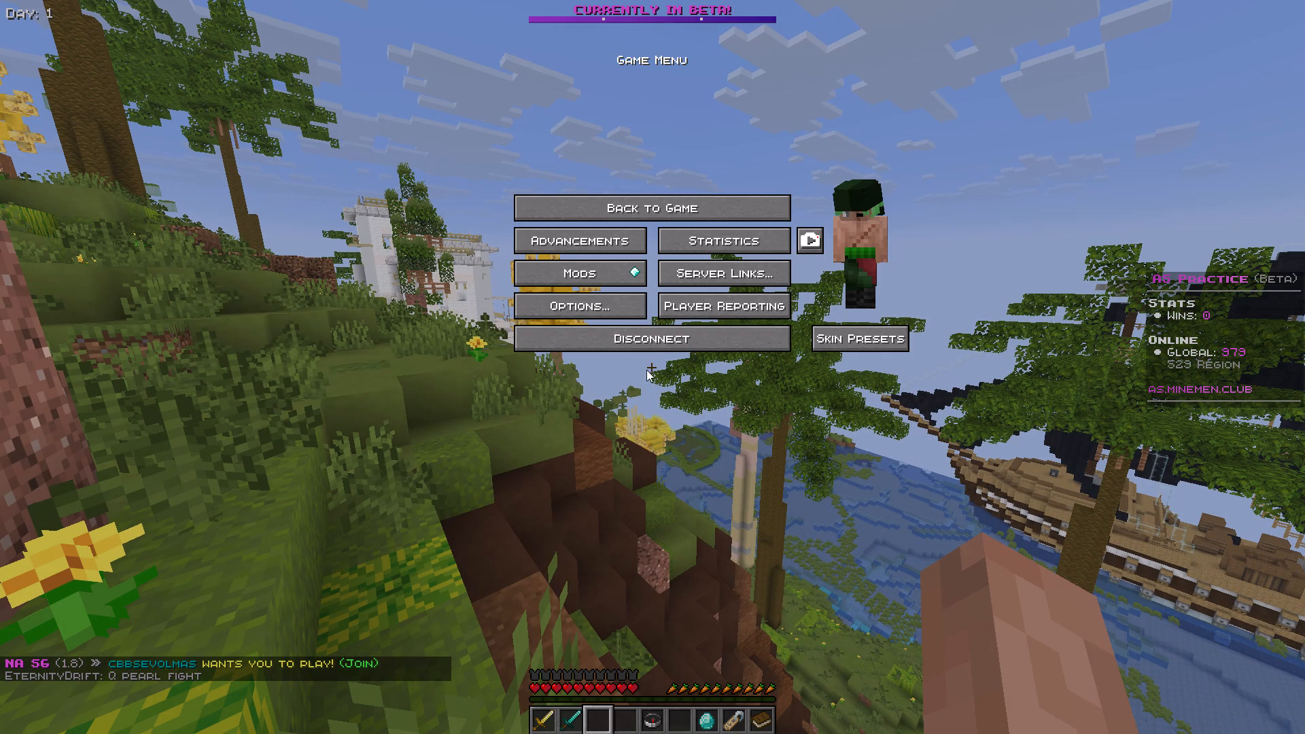
key("Escape")
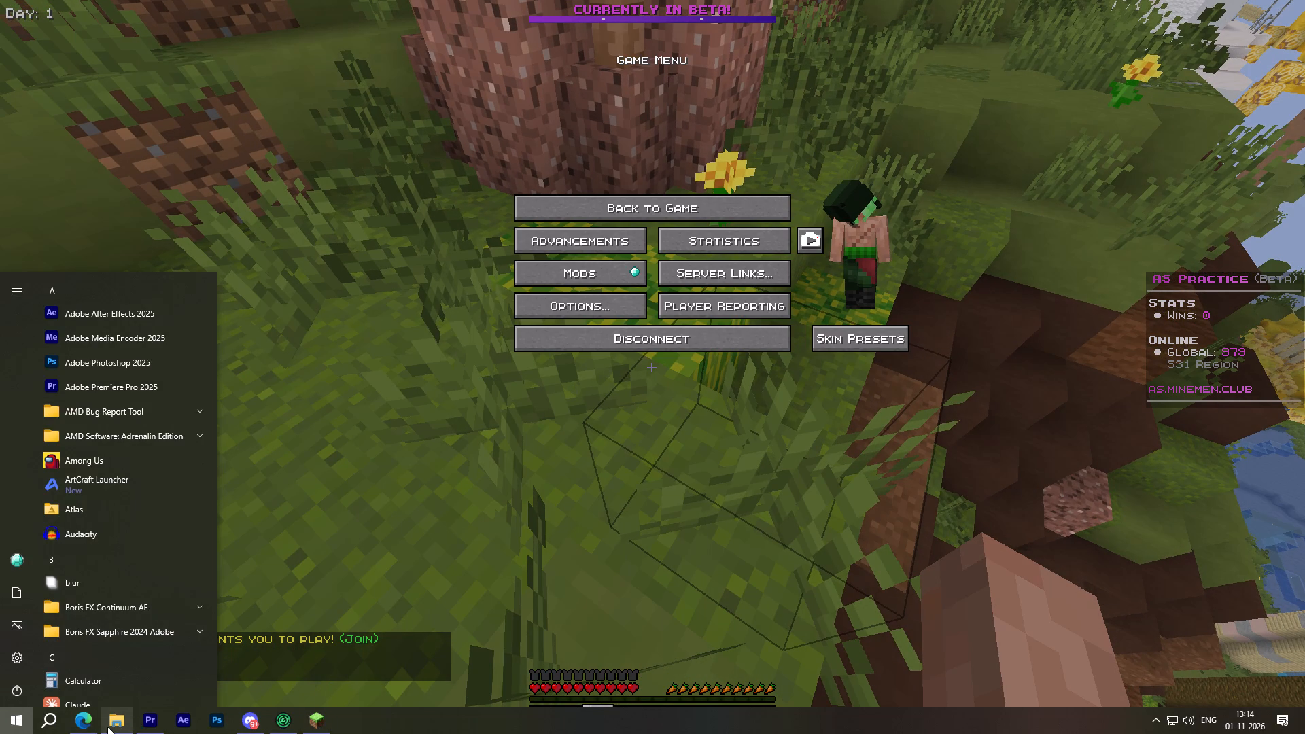
left_click(84, 721)
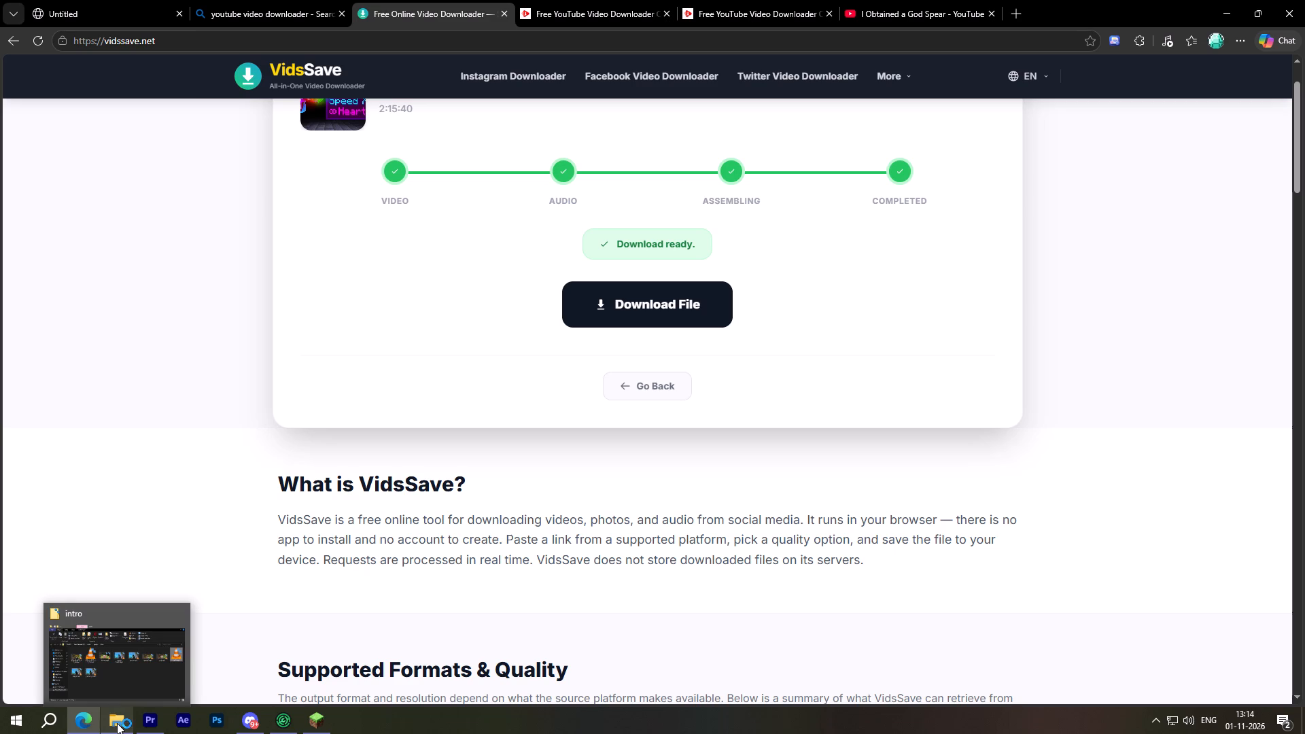
left_click(139, 725)
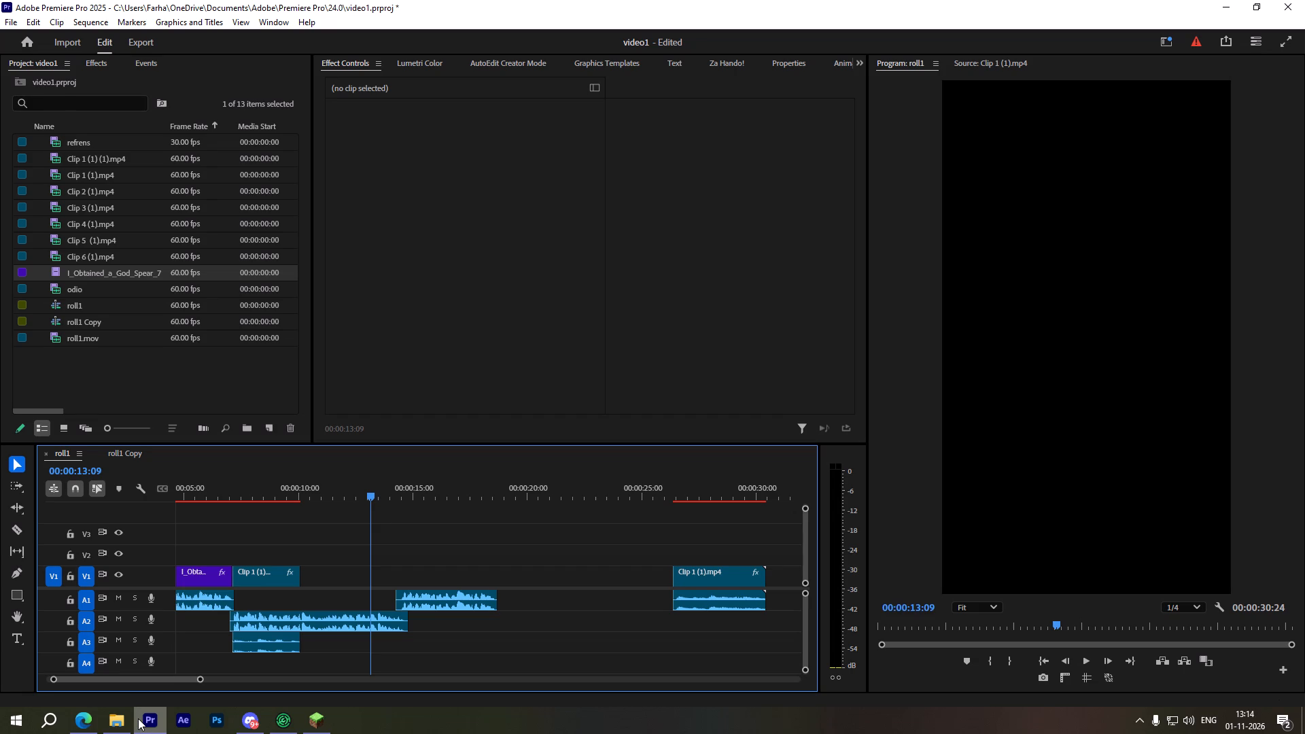
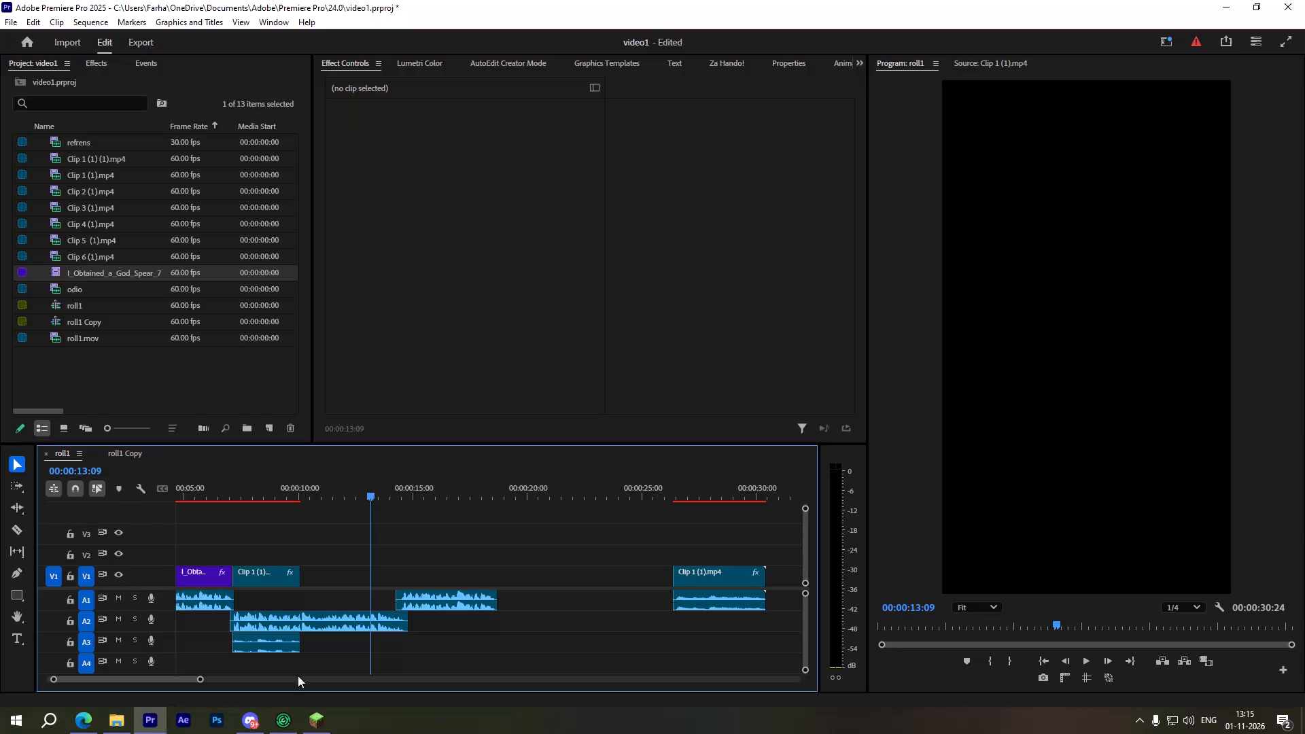
Play the roll1 sequence from its start and place the playhead at 00:00:01:30, the cut between the first two clips.
left_click_drag(345, 489, 275, 500)
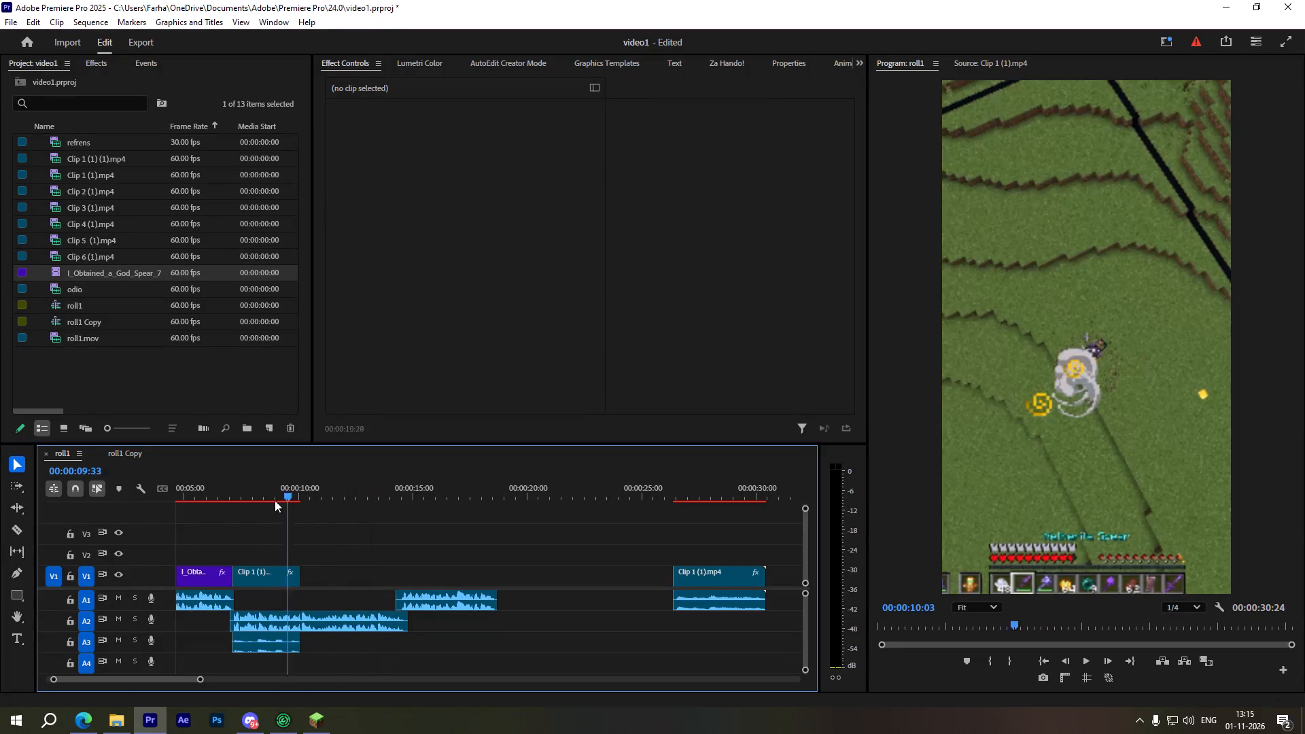
left_click_drag(275, 500, 137, 521)
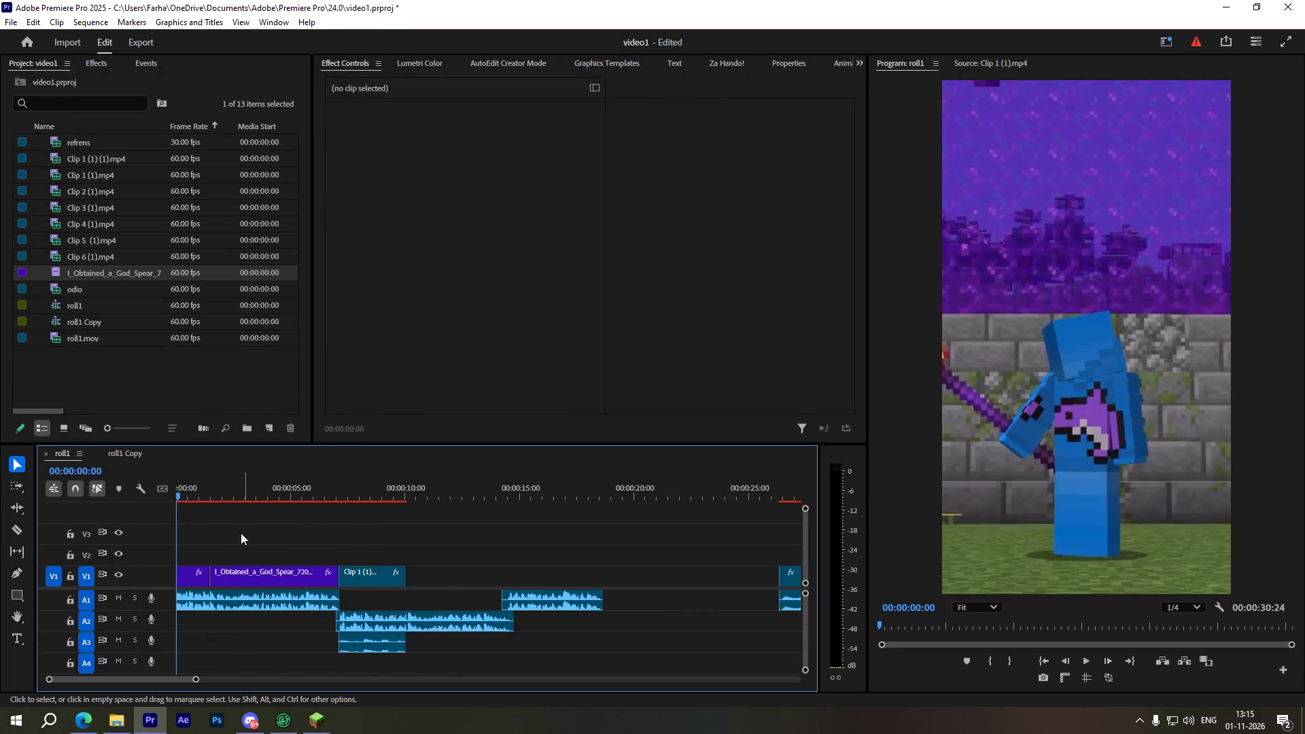
left_click(228, 525)
scroll(200, 598, "up", 3, "alt")
scroll(201, 616, "up", 5)
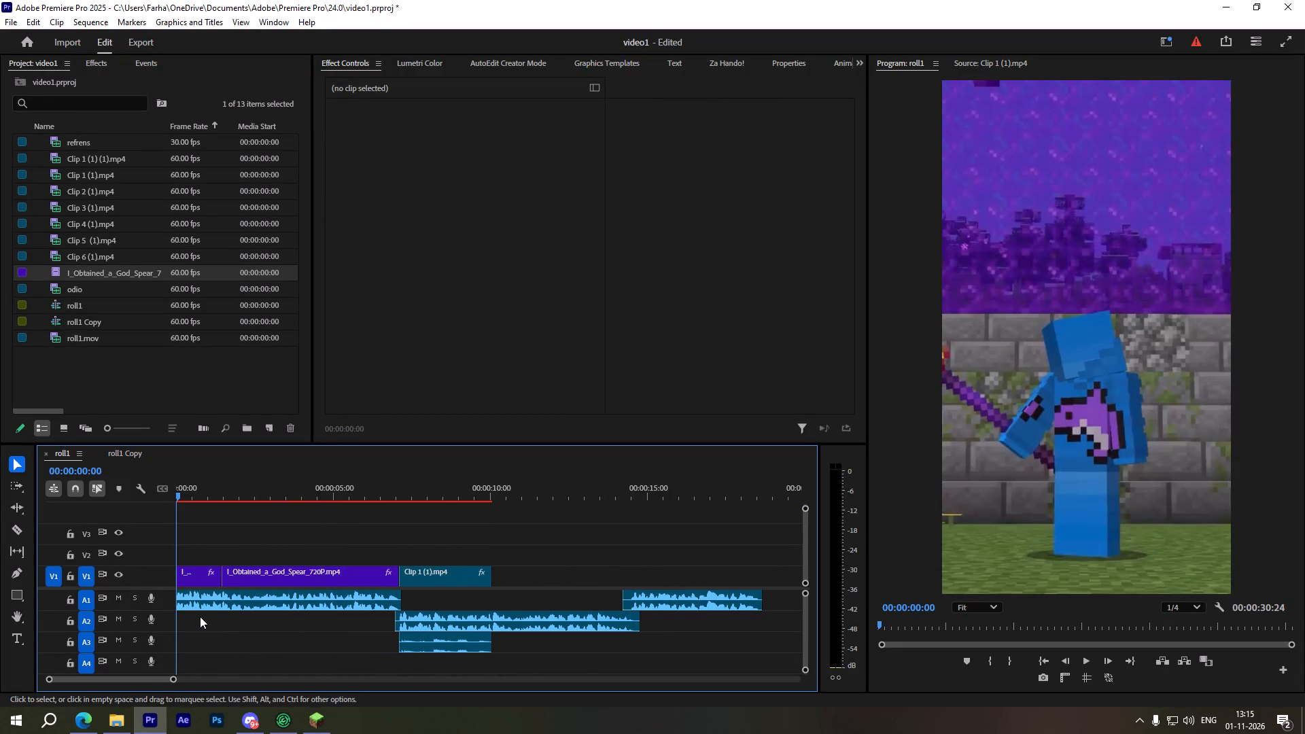
key("space")
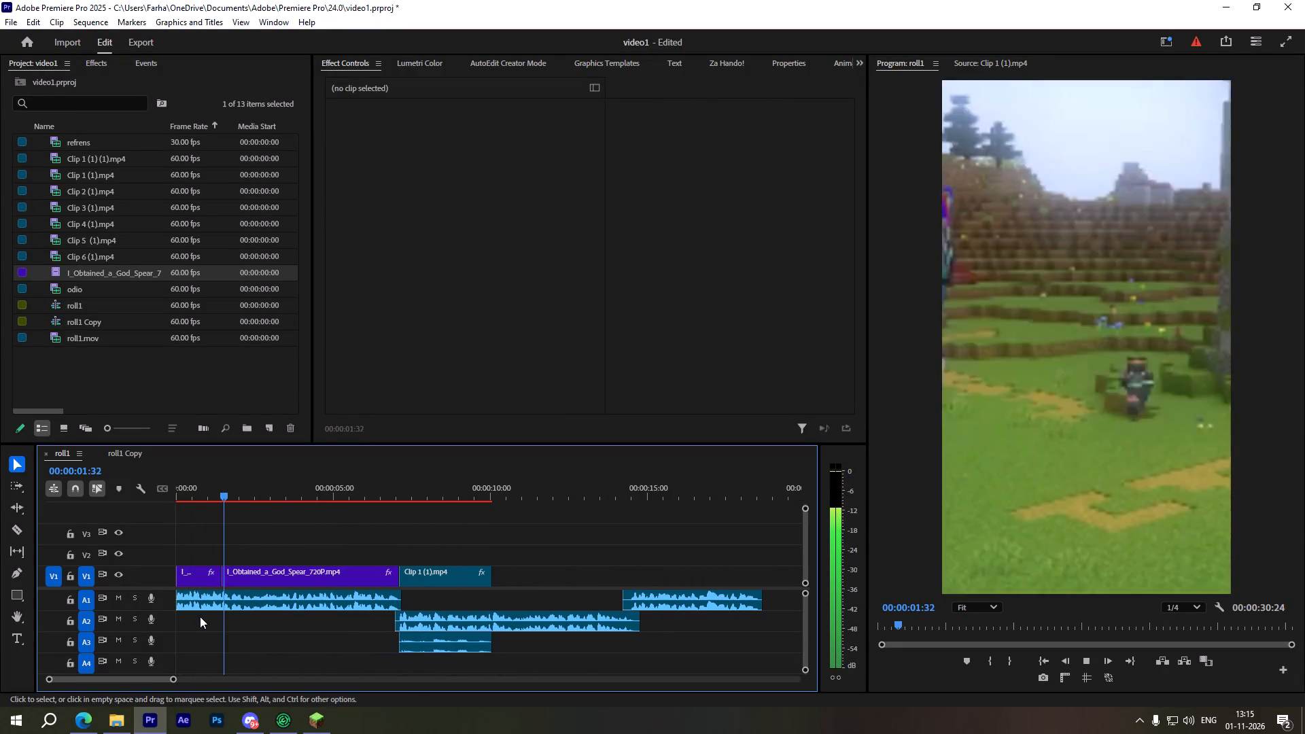
key("space")
scroll(209, 618, "up", 5, "alt")
left_click_drag(251, 489, 250, 489)
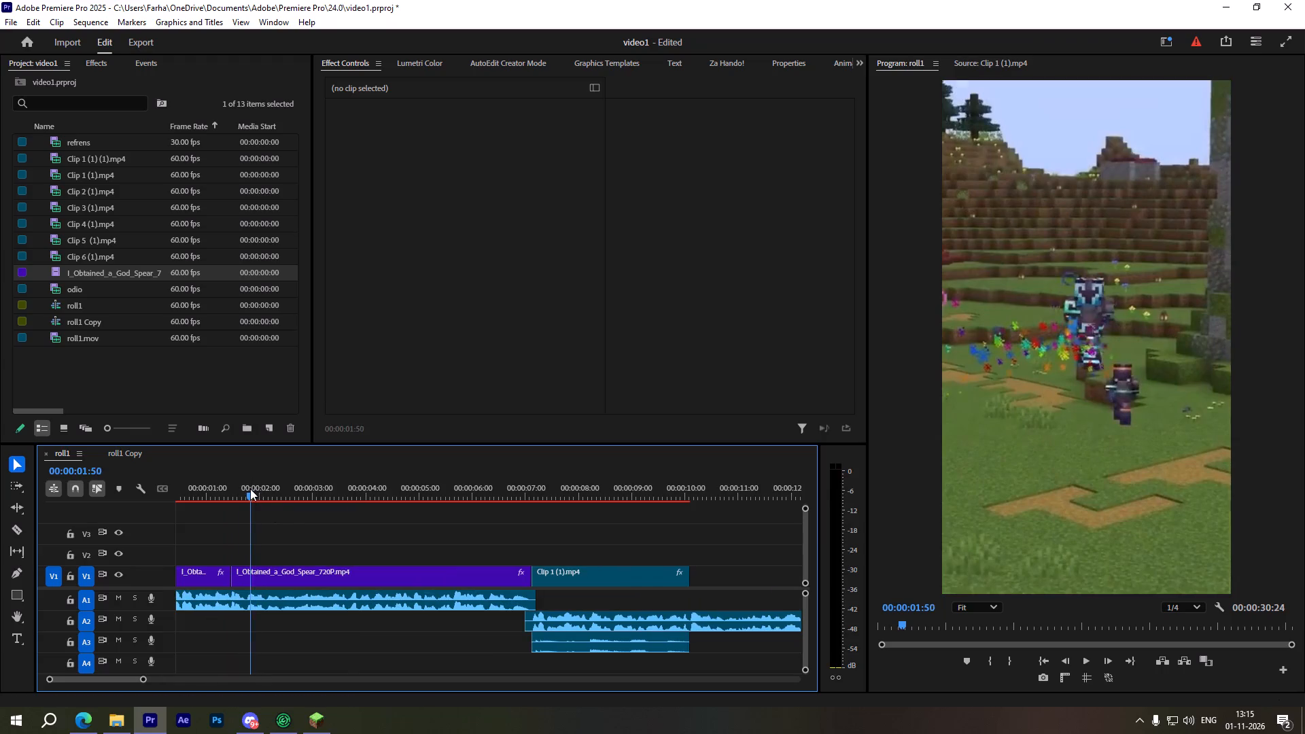
left_click_drag(250, 489, 234, 493)
Browse Animation Composer's library and look through its Camera transitions for one that suits the cut.
scroll(504, 60, "down", 2)
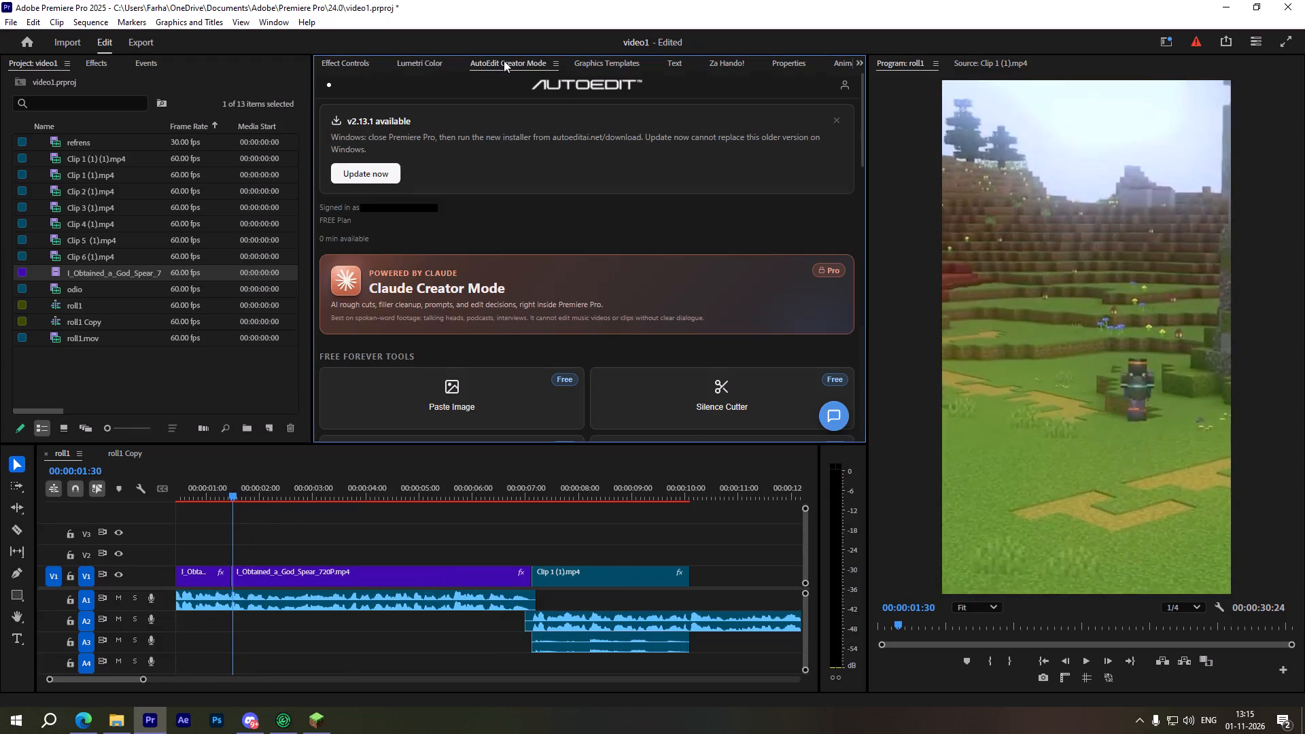
scroll(504, 60, "down", 3)
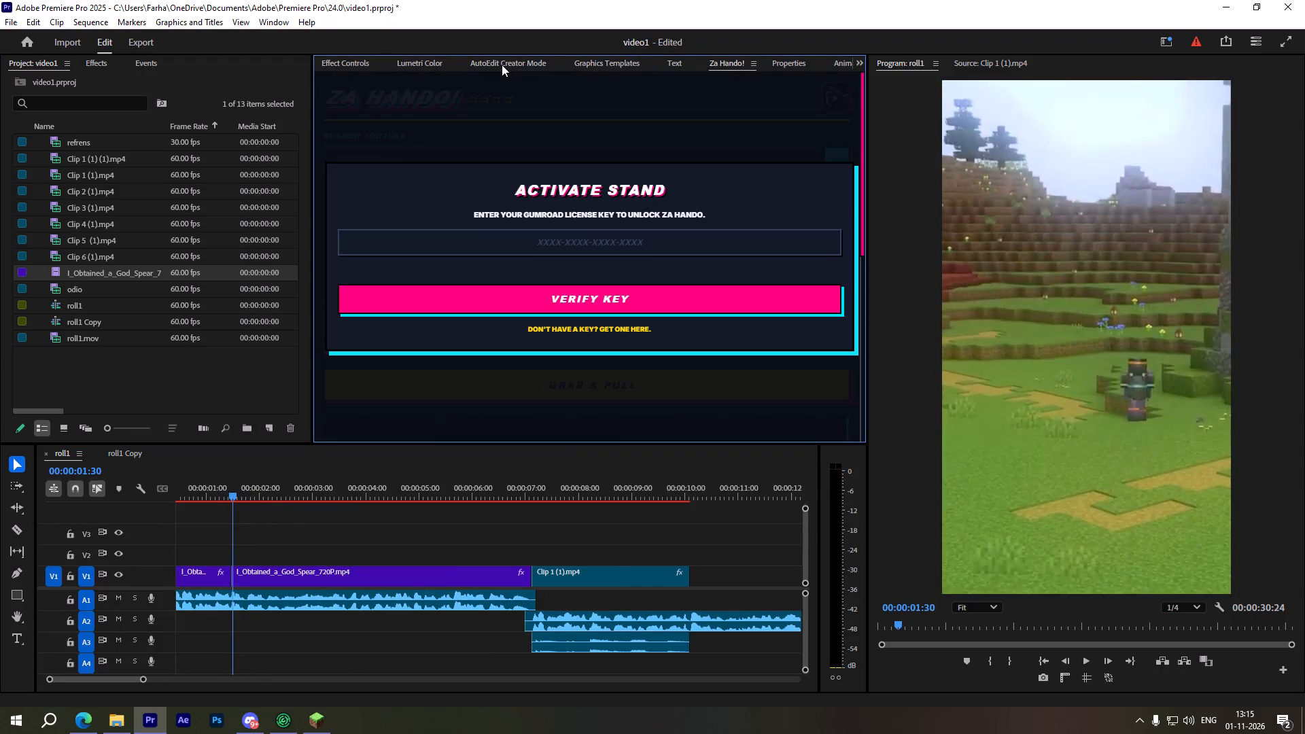
scroll(502, 65, "down", 2)
left_click(367, 181)
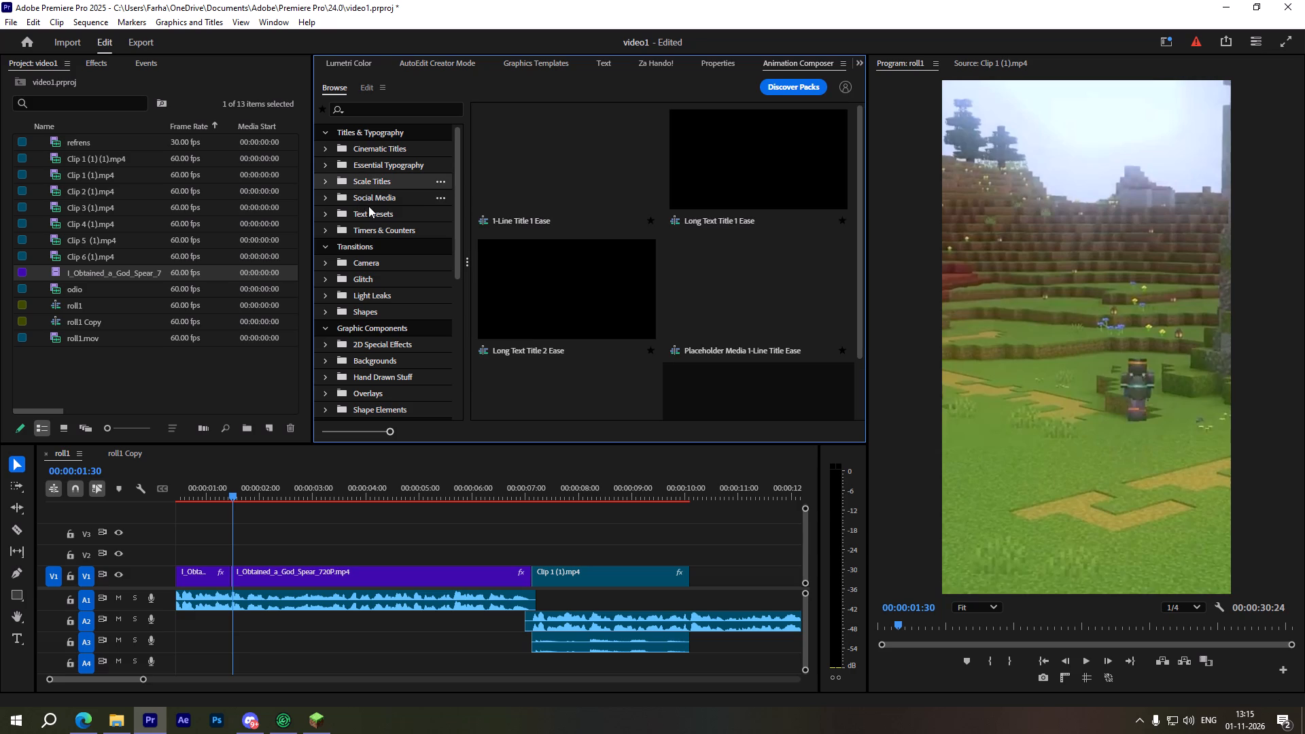
left_click(369, 263)
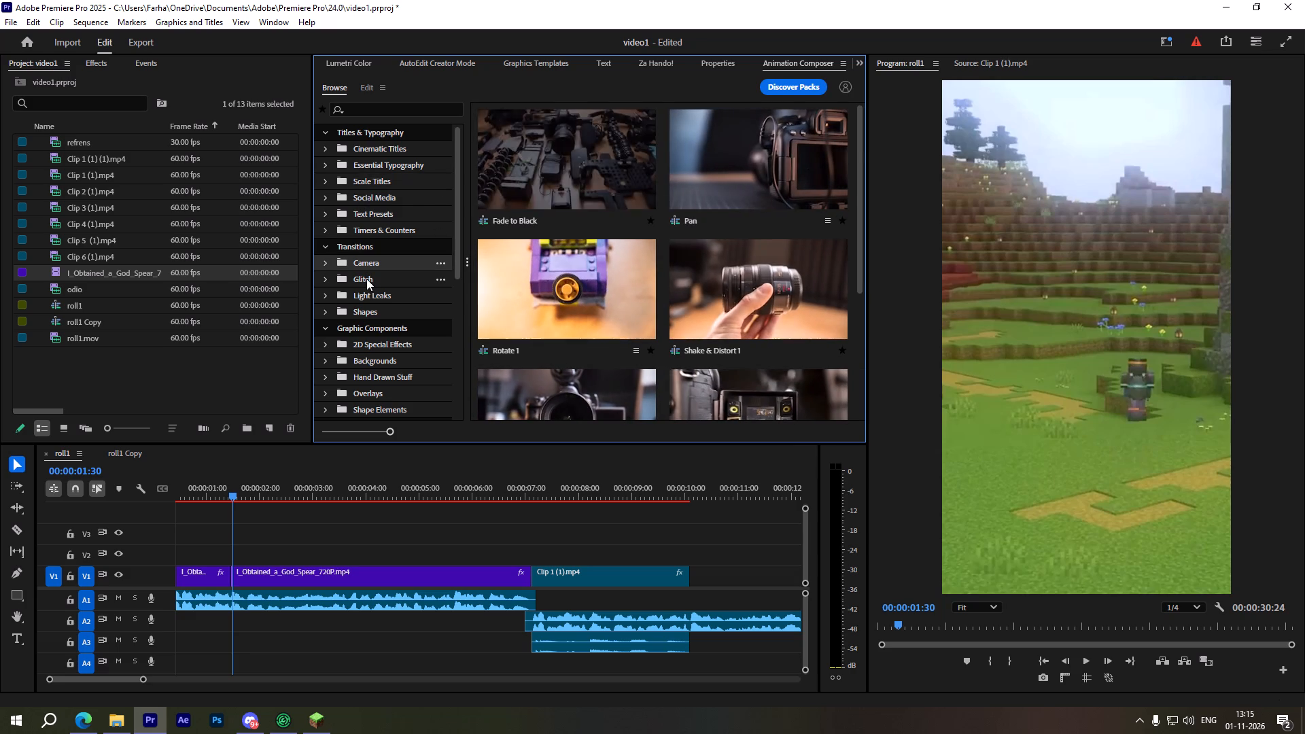
scroll(525, 276, "down", 3)
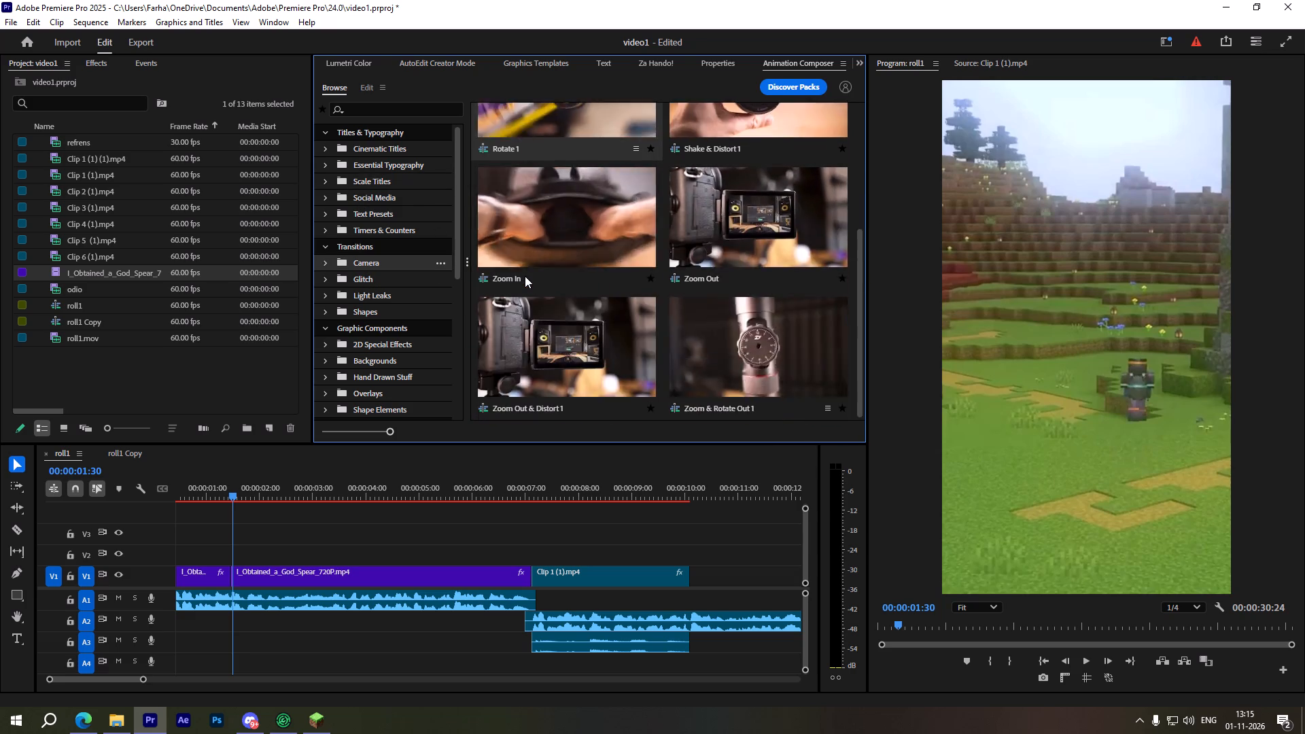
scroll(525, 276, "down", 3)
scroll(580, 346, "down", 3)
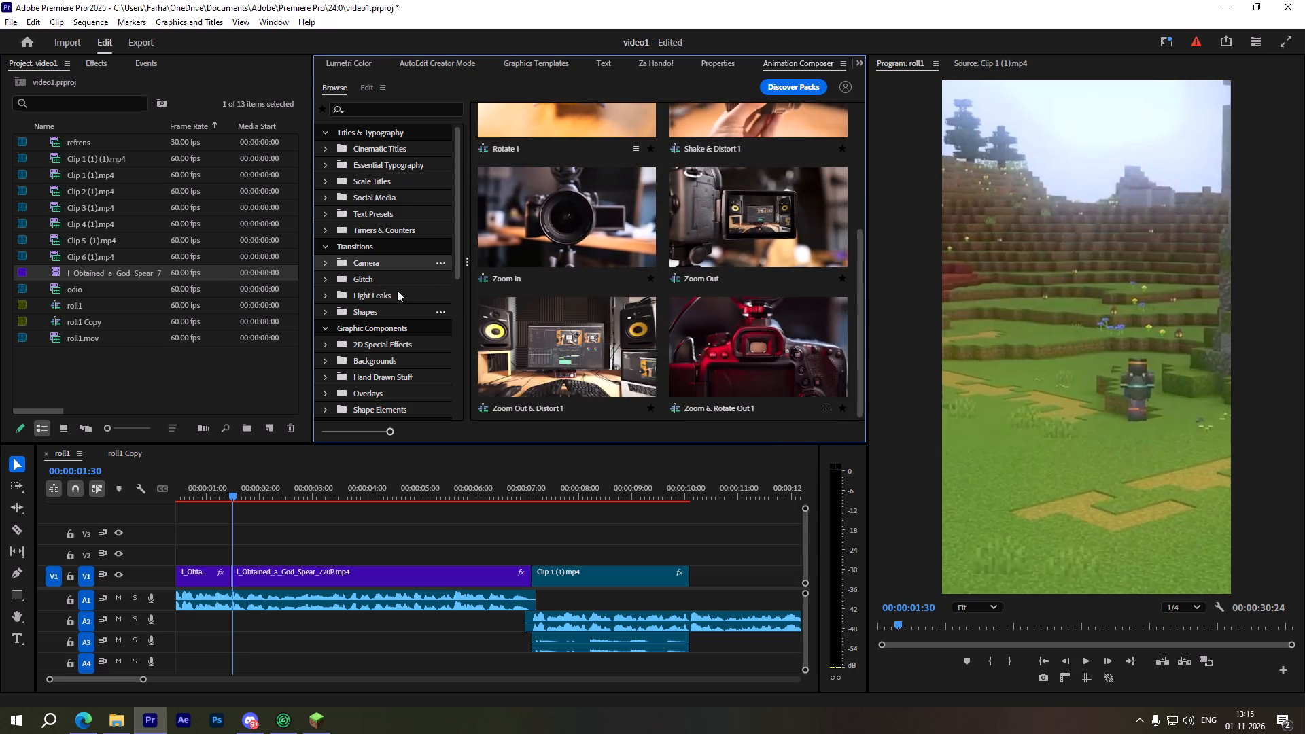
Add the Digital Glitch 1 transition with Intensity 1 and its sound at the cut between the first two clips.
left_click(394, 274)
left_click(564, 184)
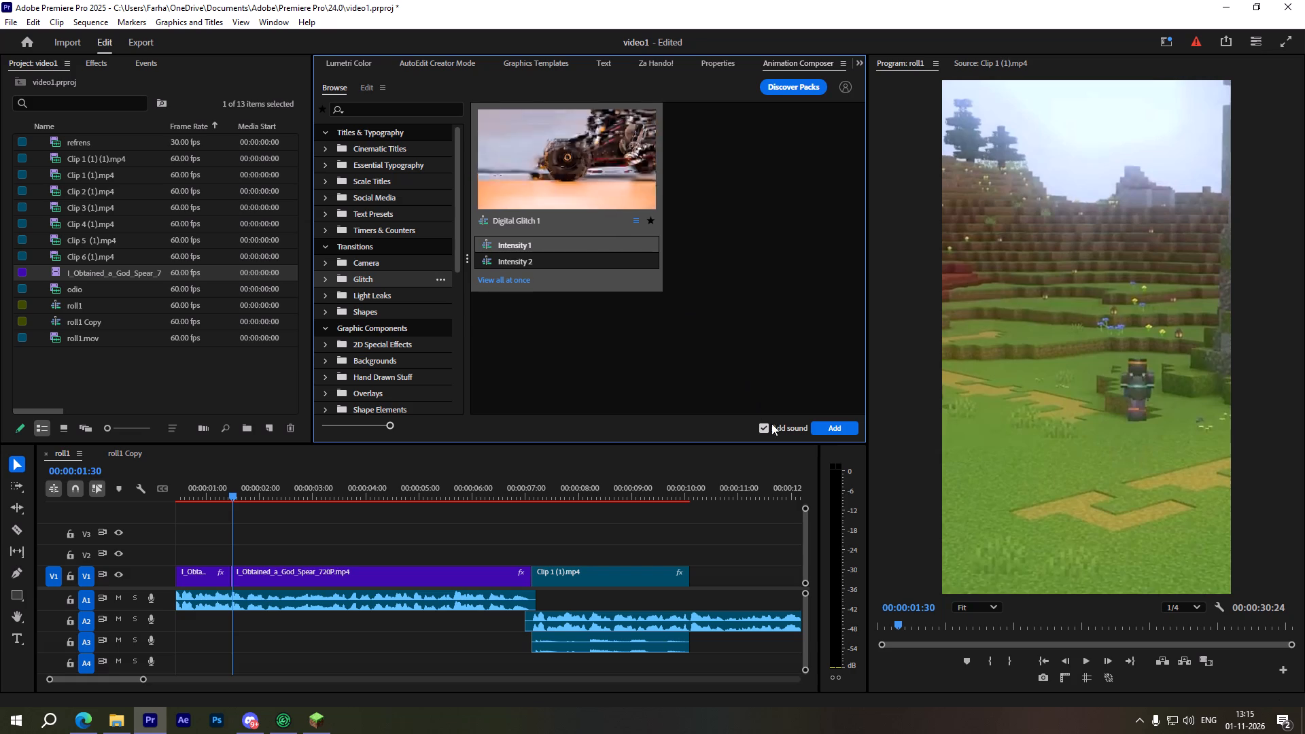
left_click(576, 259)
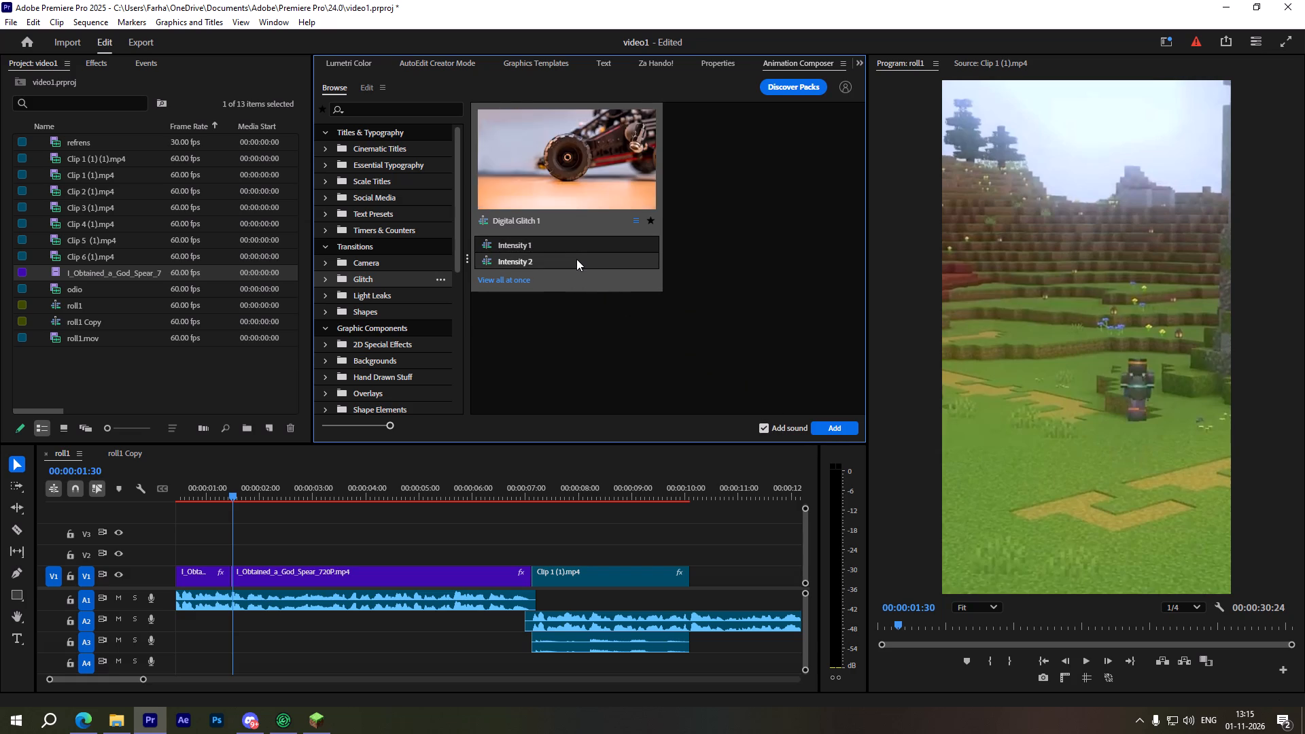
left_click(579, 249)
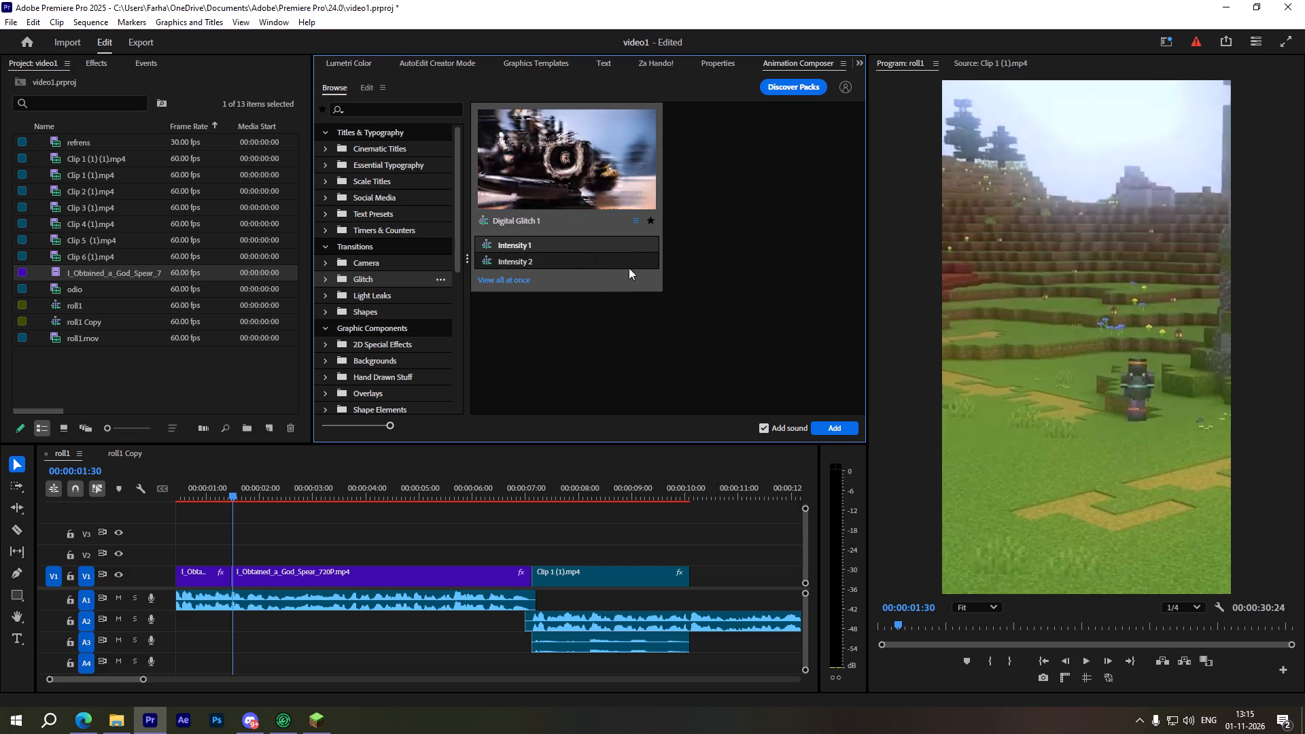
left_click(832, 430)
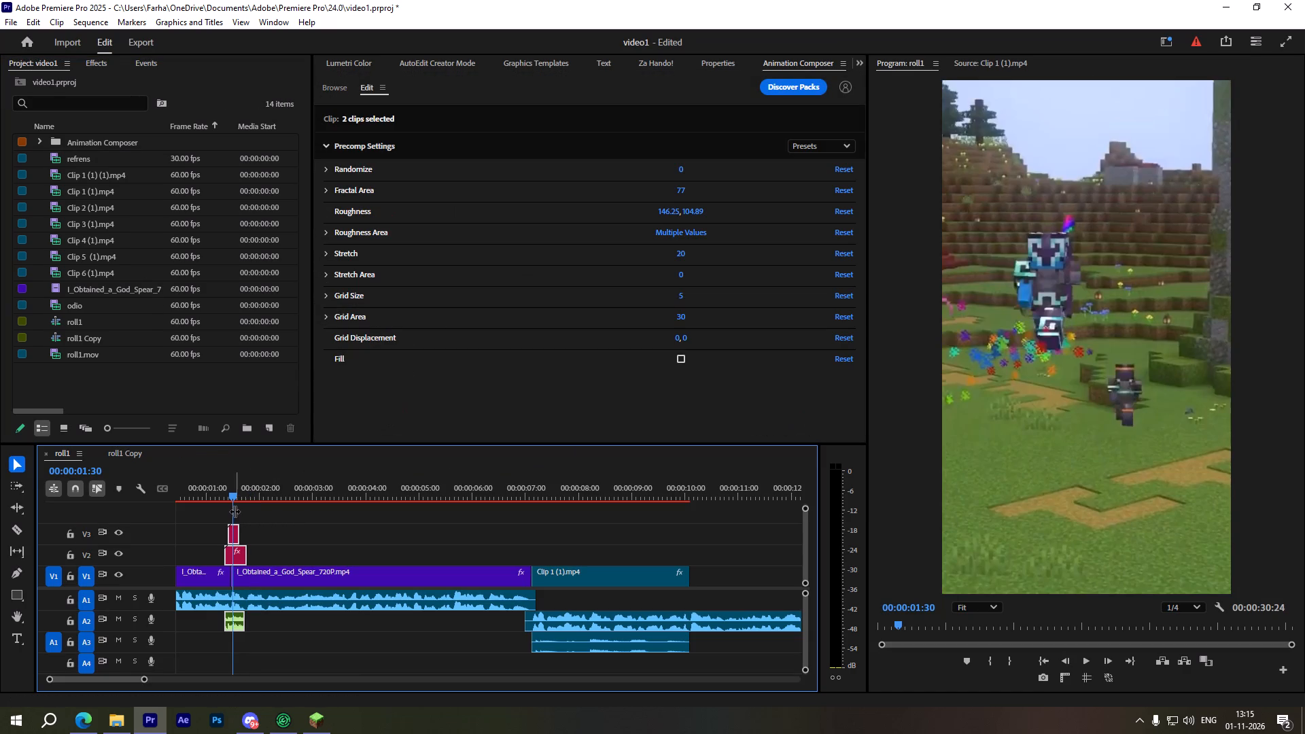
Play the sequence from the start to check the glitch transition between the first two clips.
left_click_drag(232, 495, 119, 504)
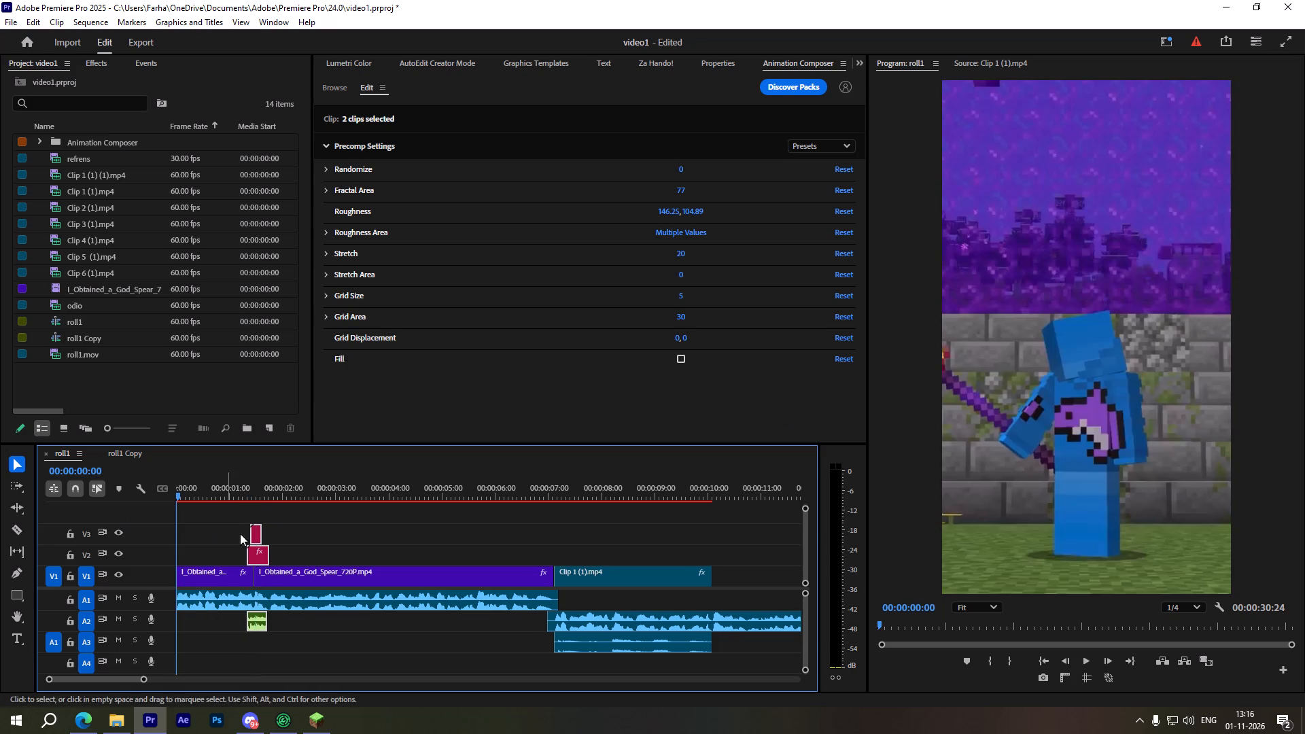
left_click(296, 525)
left_click(296, 525)
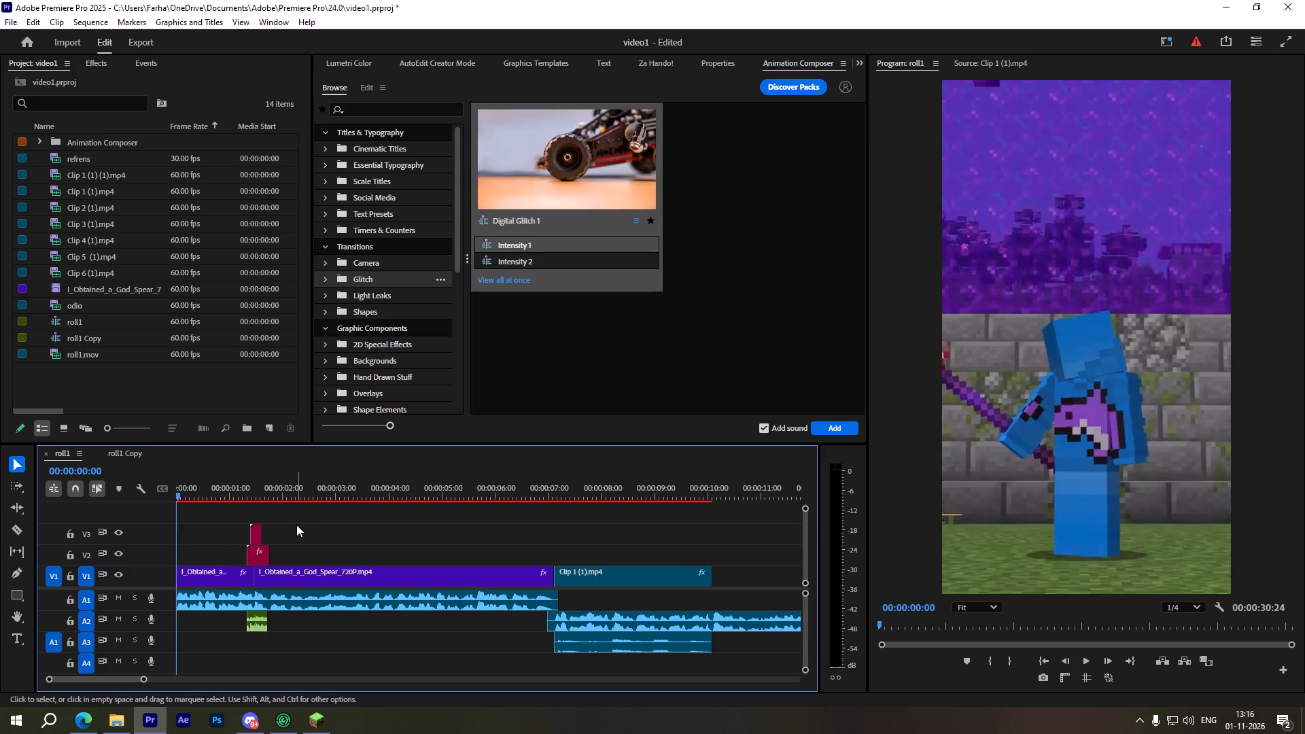
key("space")
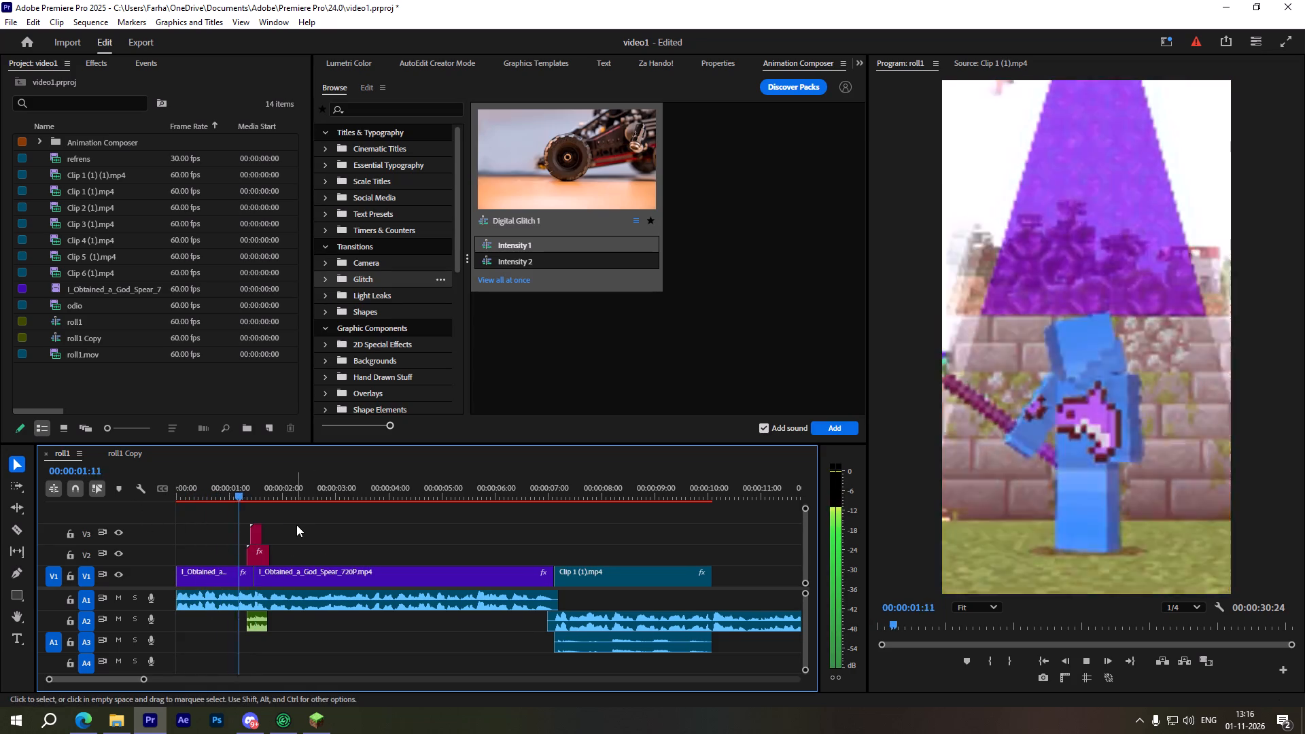
key("space")
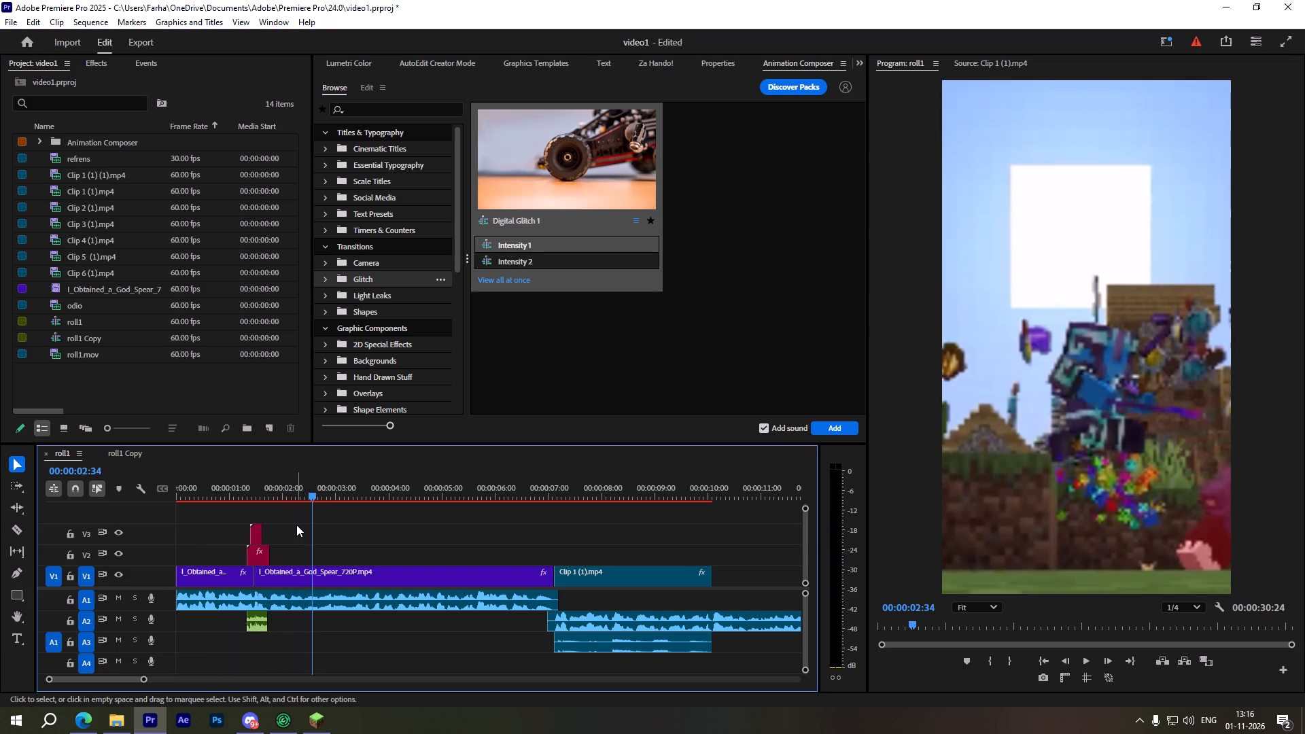
Review the second I_Obtained_a_God_Spear clip and return the playhead to about 00:00:03:59.
scroll(336, 574, "down", 4, "alt")
scroll(273, 622, "down", 1, "alt")
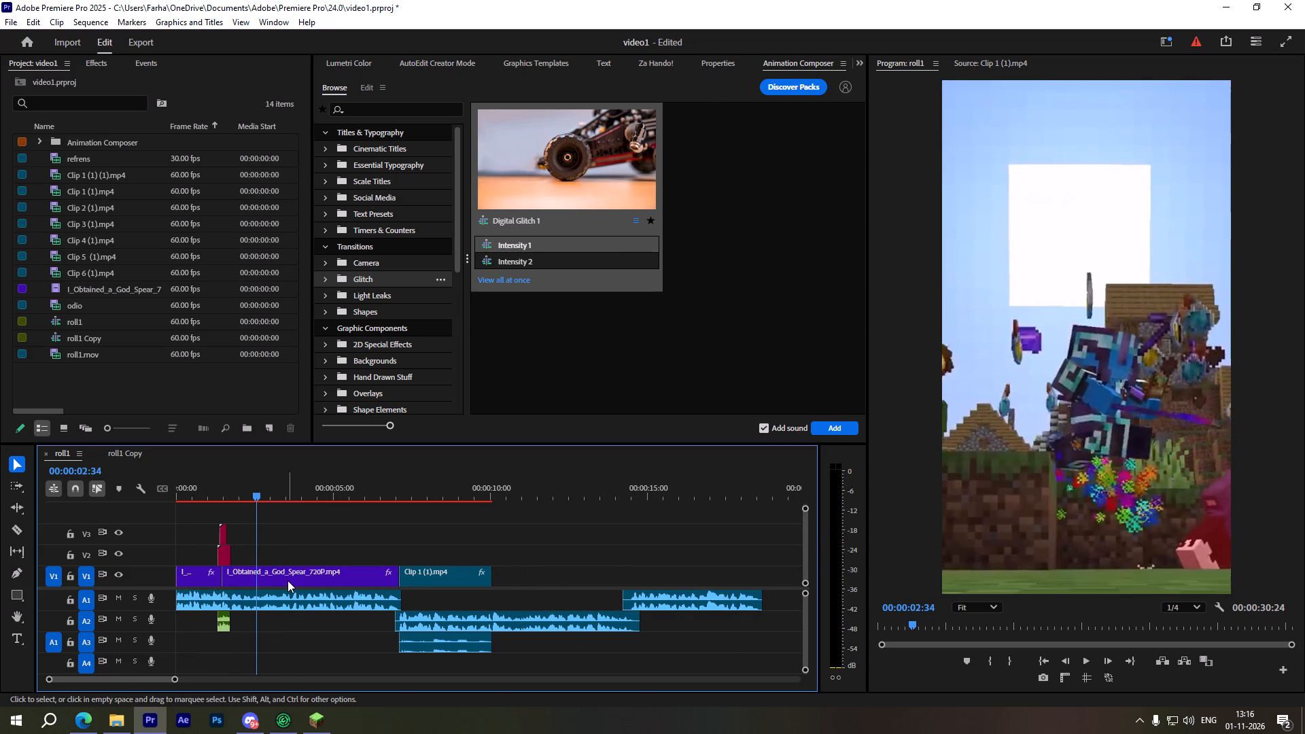
key("space")
scroll(288, 580, "down", 3, "alt")
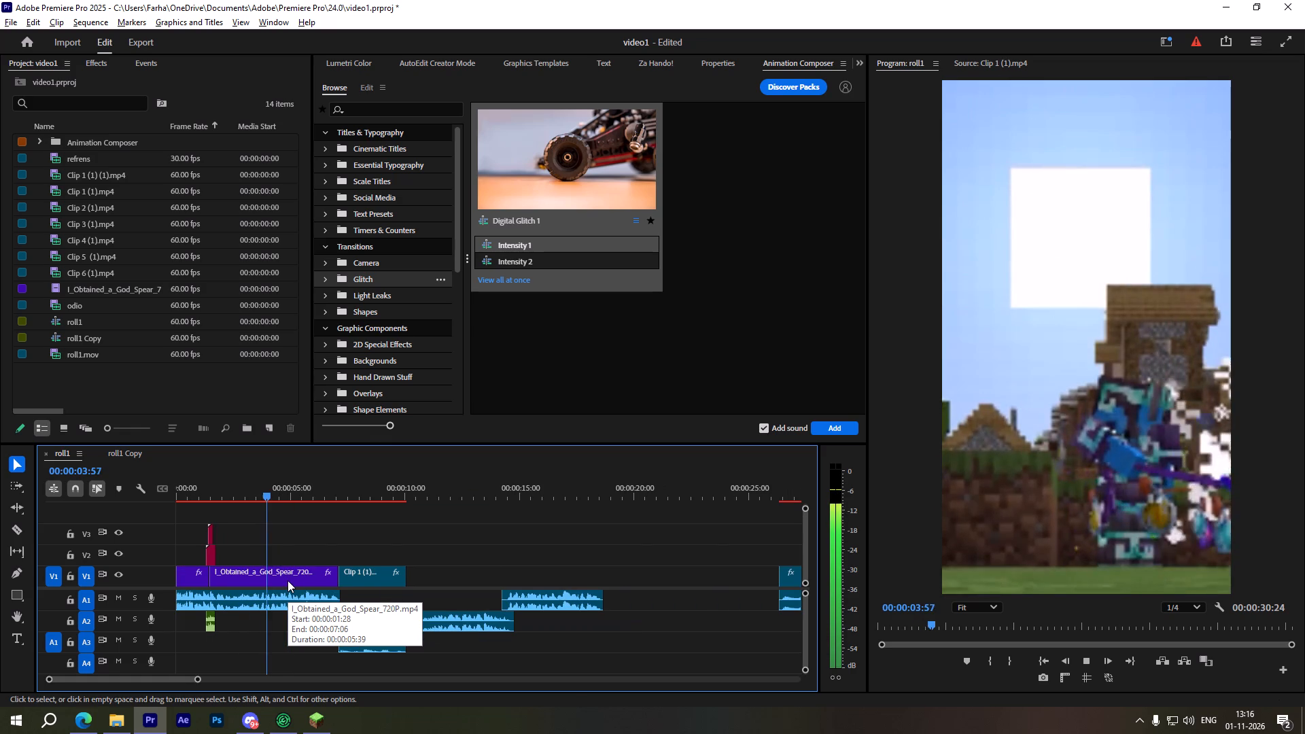
key("space")
scroll(297, 593, "up", 3, "alt")
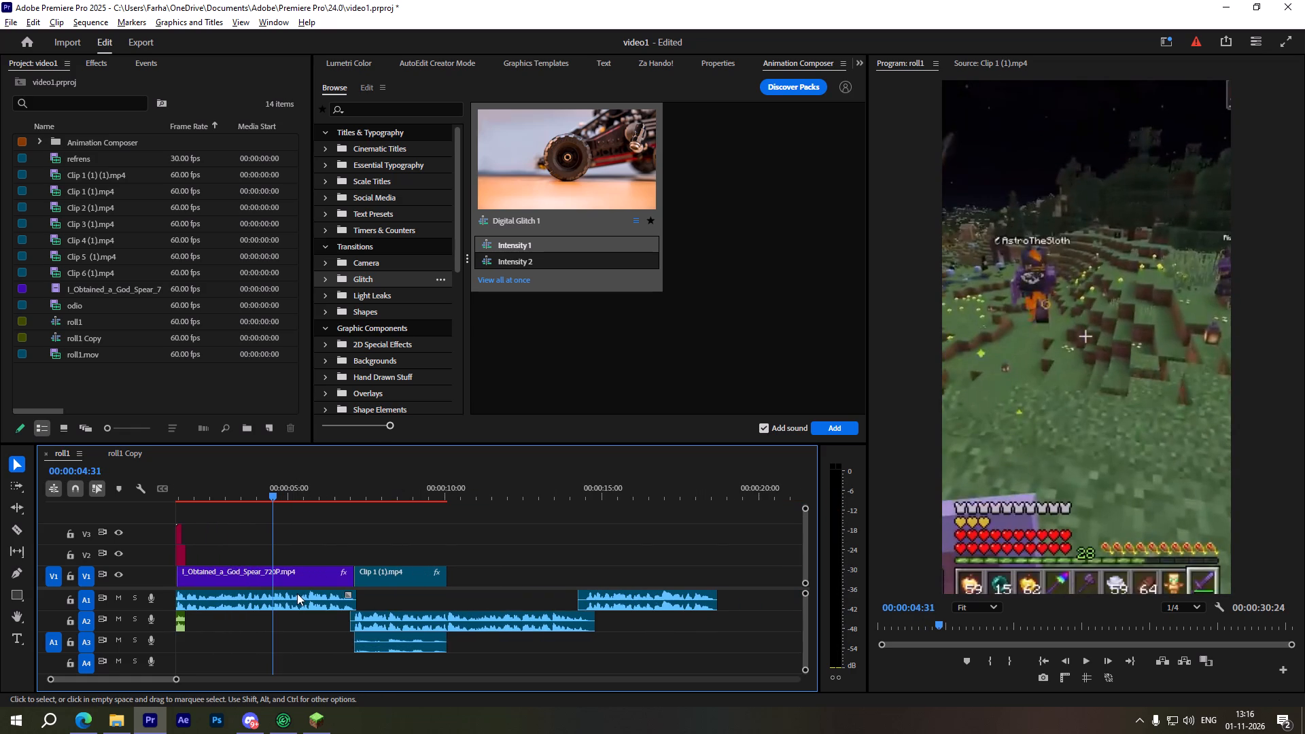
left_click_drag(271, 491, 258, 496)
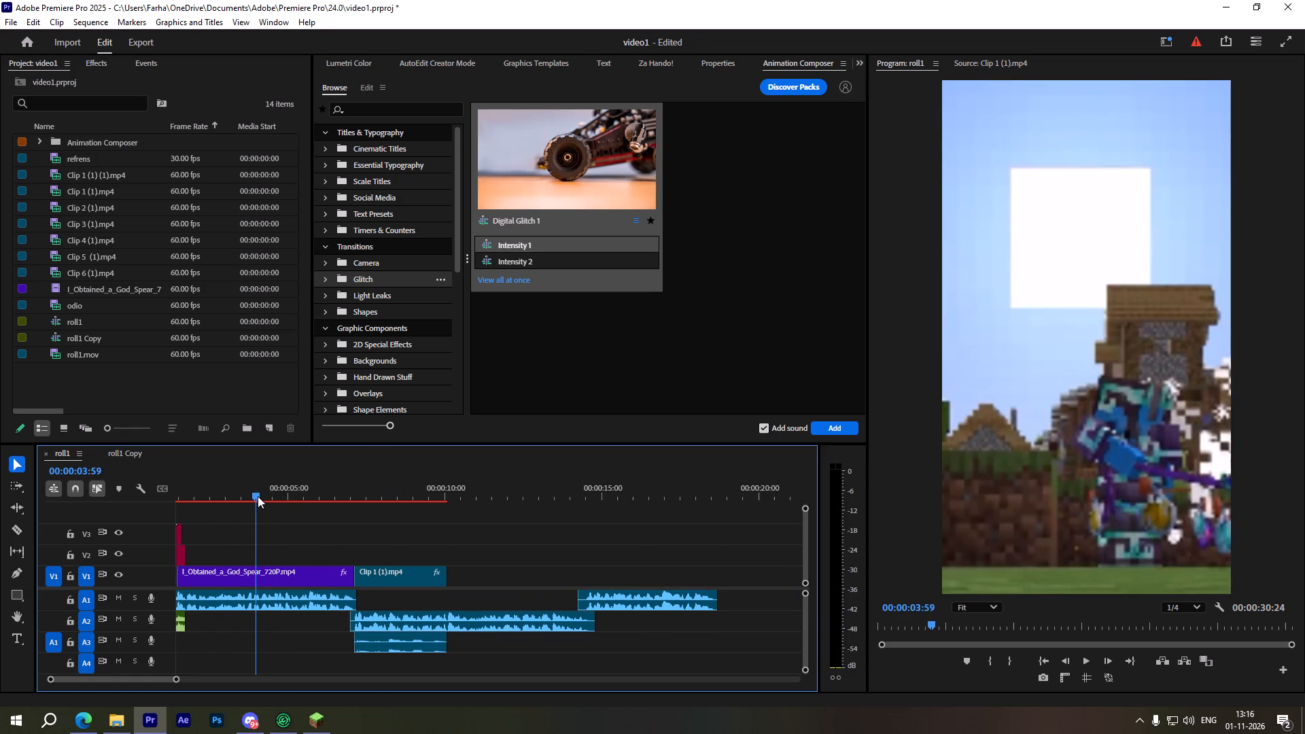
Switch to Minecraft, disconnect from the server and open the "clint" replay in Flashback.
left_click(309, 722)
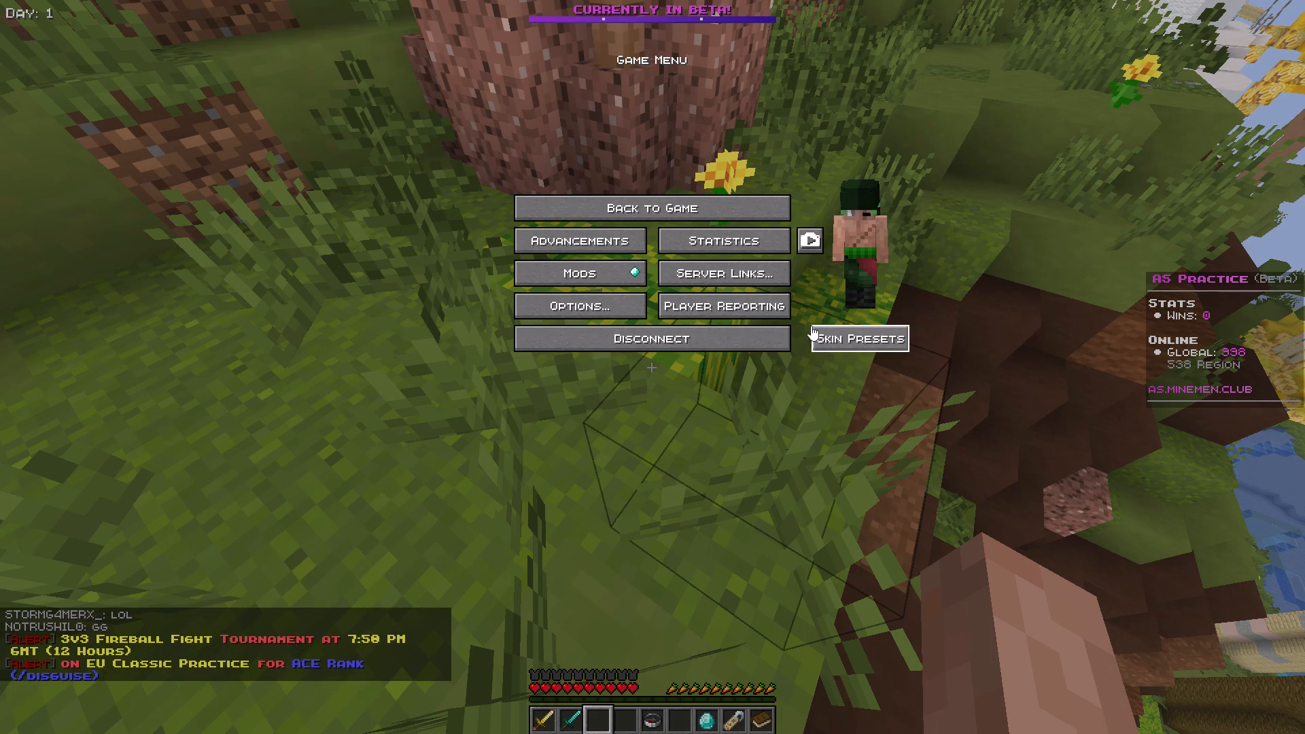
left_click(695, 336)
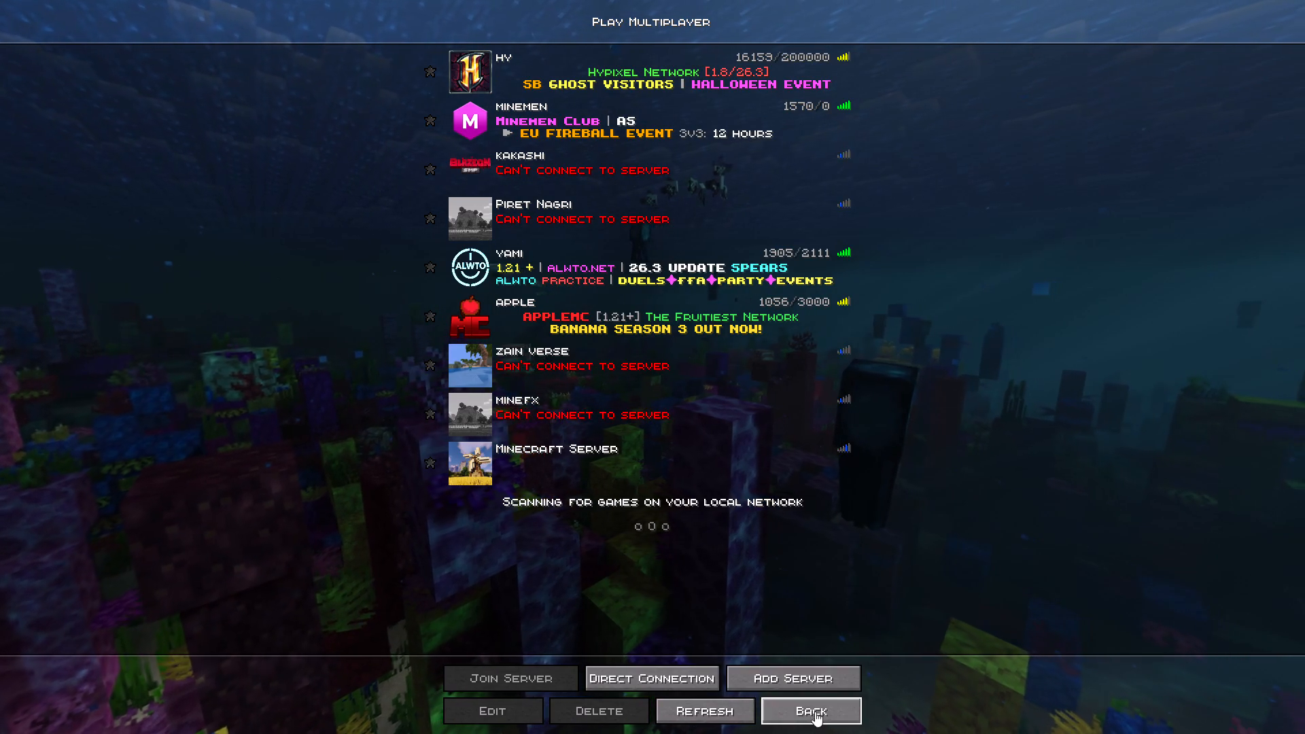
left_click(815, 712)
left_click(810, 341)
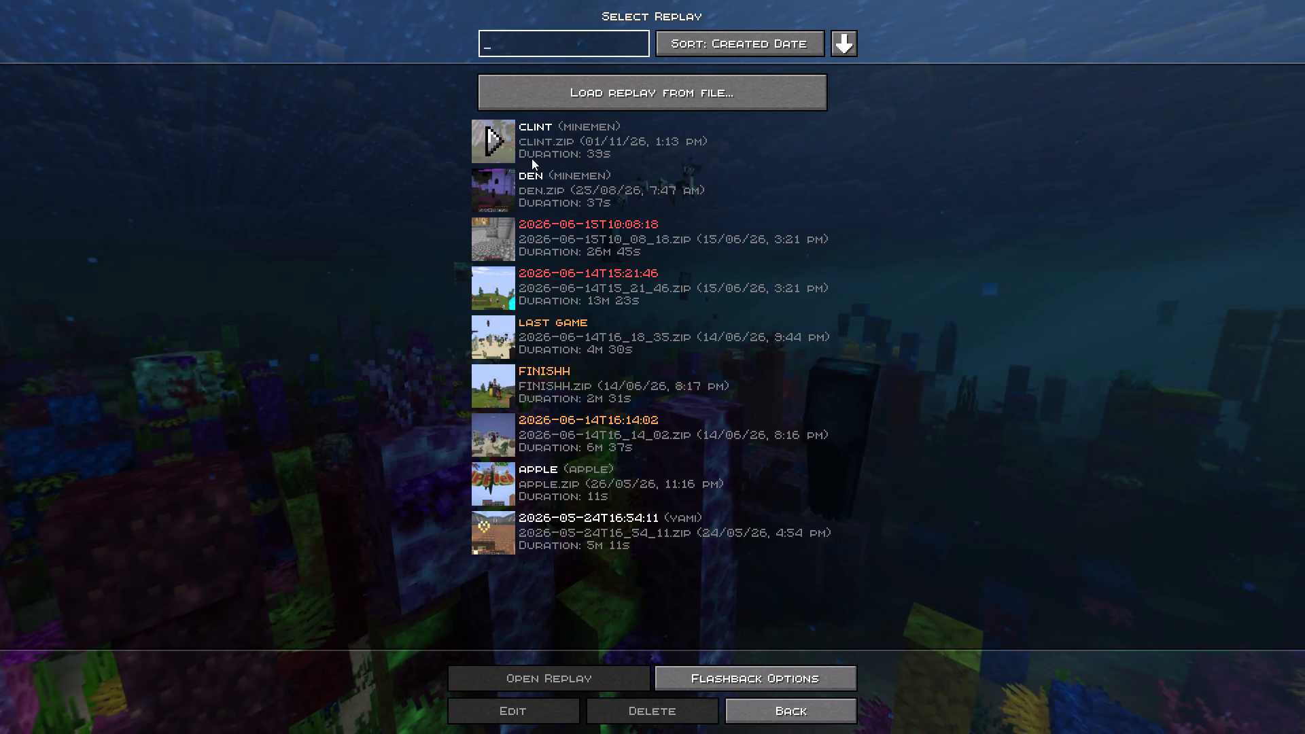
left_click(499, 140)
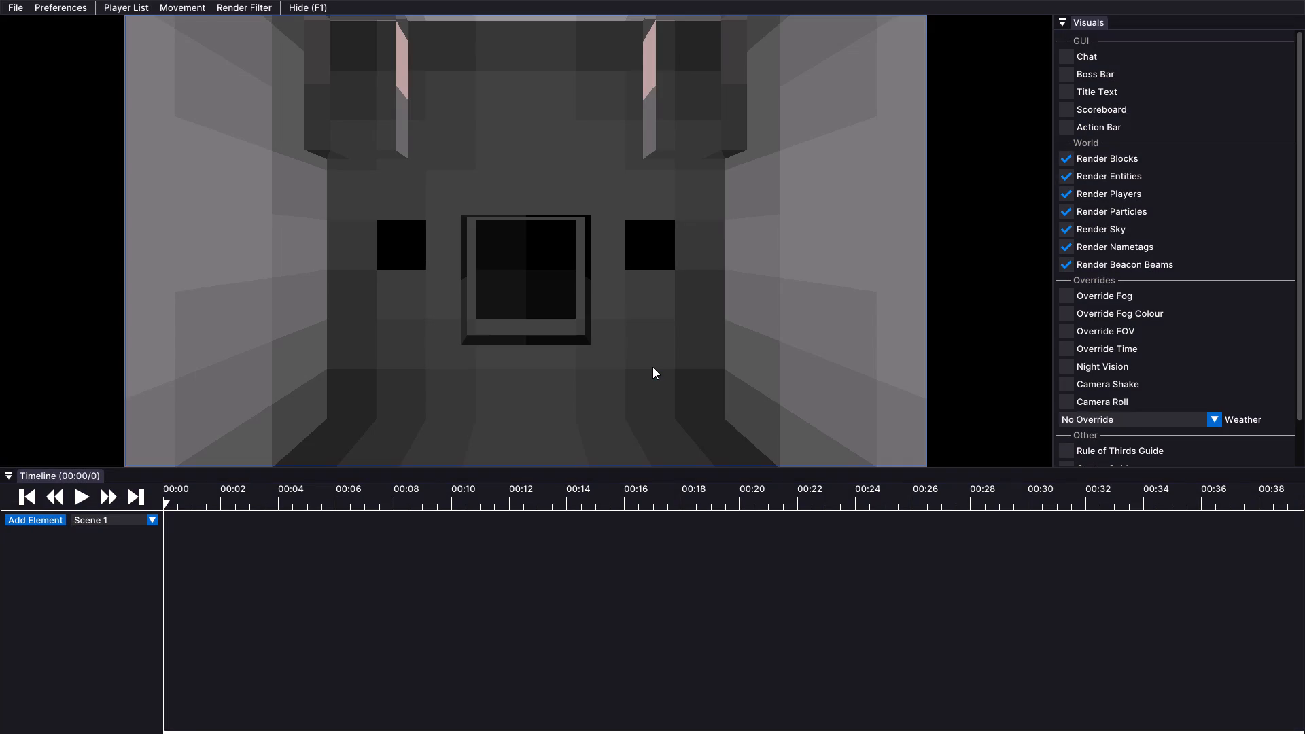
Fly the replay camera around the character until it faces the front of the suited koala skin from a short distance.
key("s")
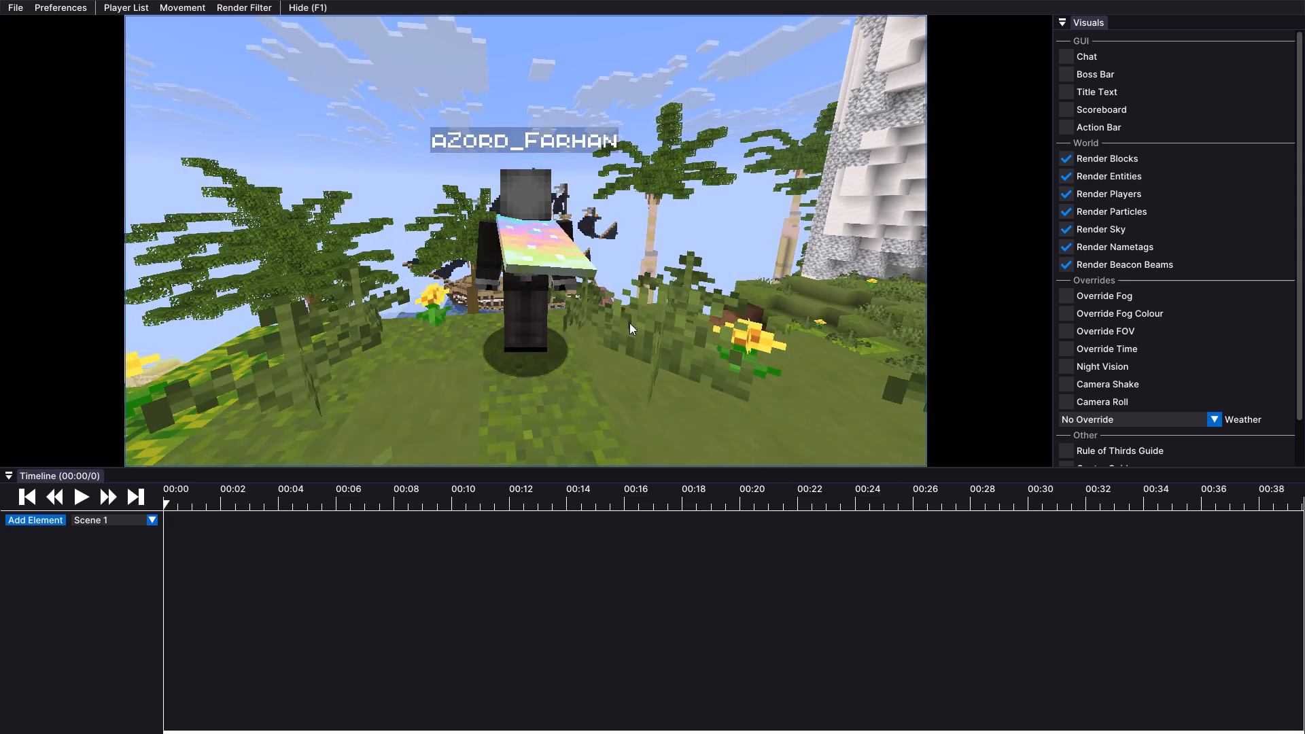
left_click_drag(603, 279, 667, 369)
key("w")
key("w")
key("w")
key("w")
key("w")
key("w")
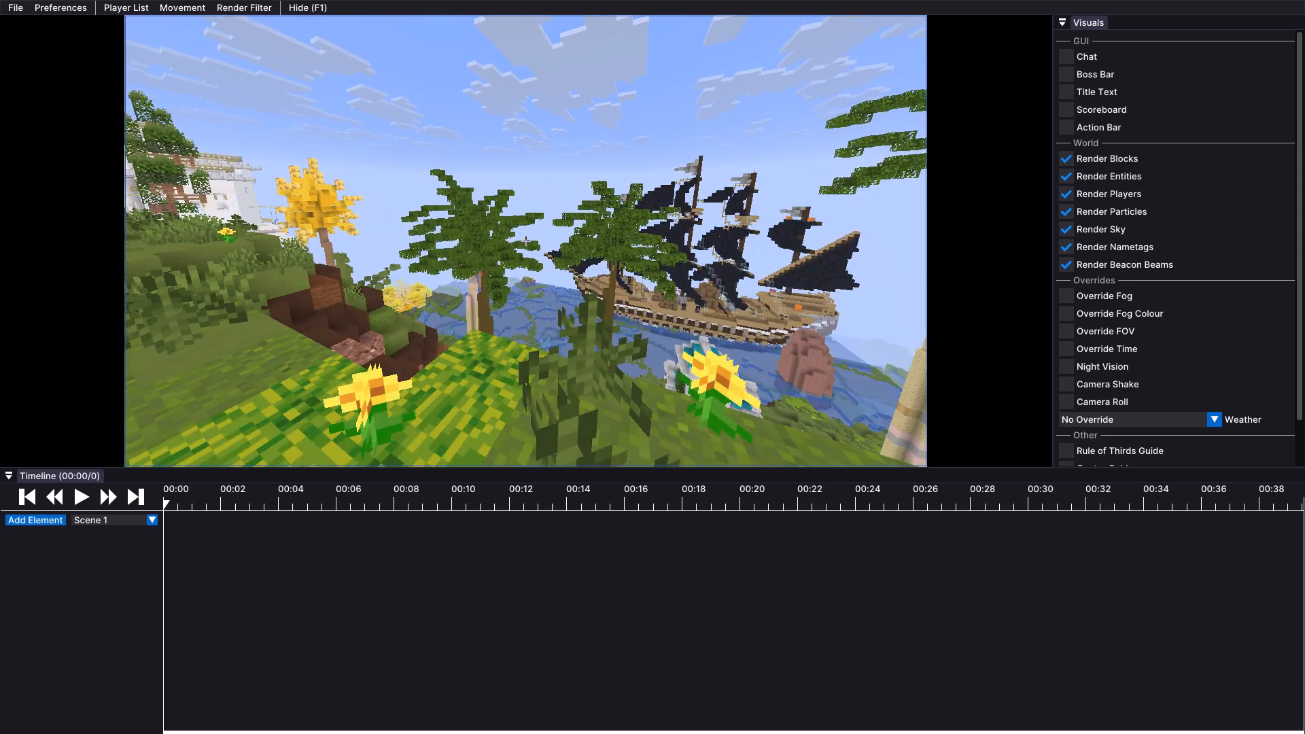
left_click_drag(667, 369, 659, 368)
key("a")
key("w")
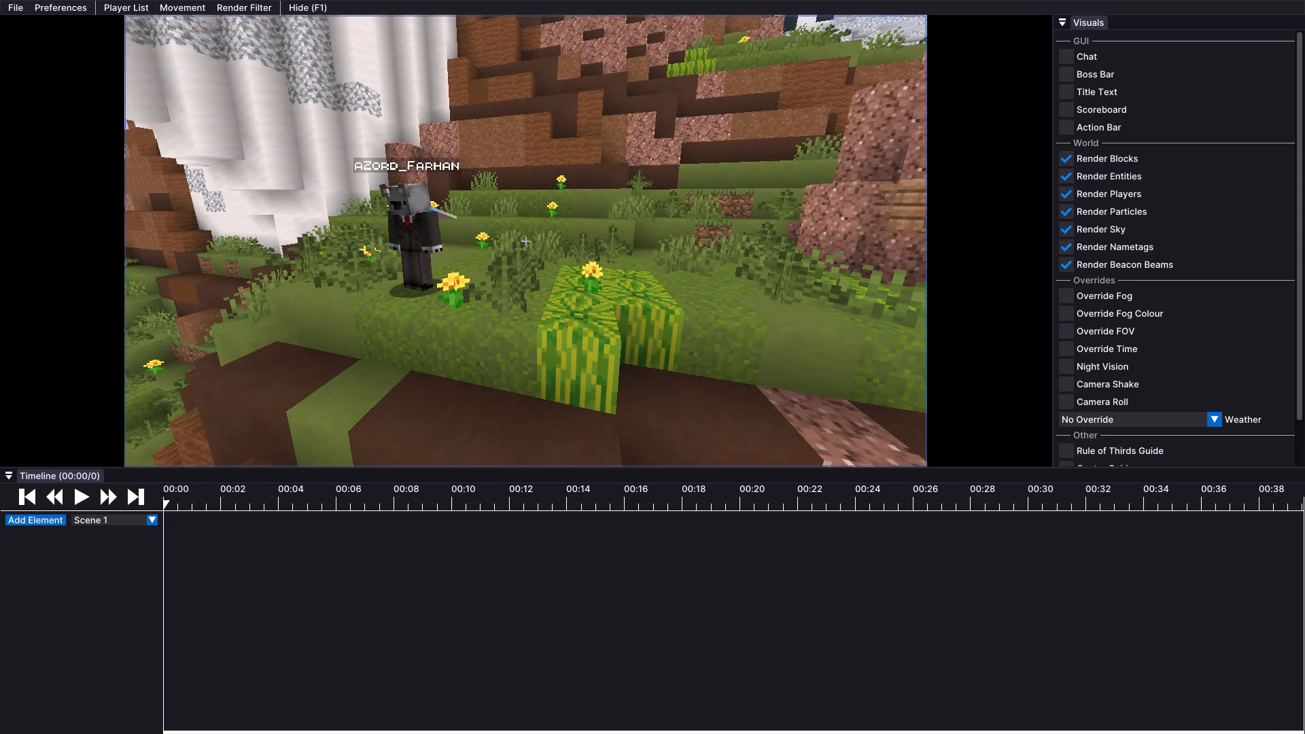
left_click_drag(659, 368, 651, 365)
key("s")
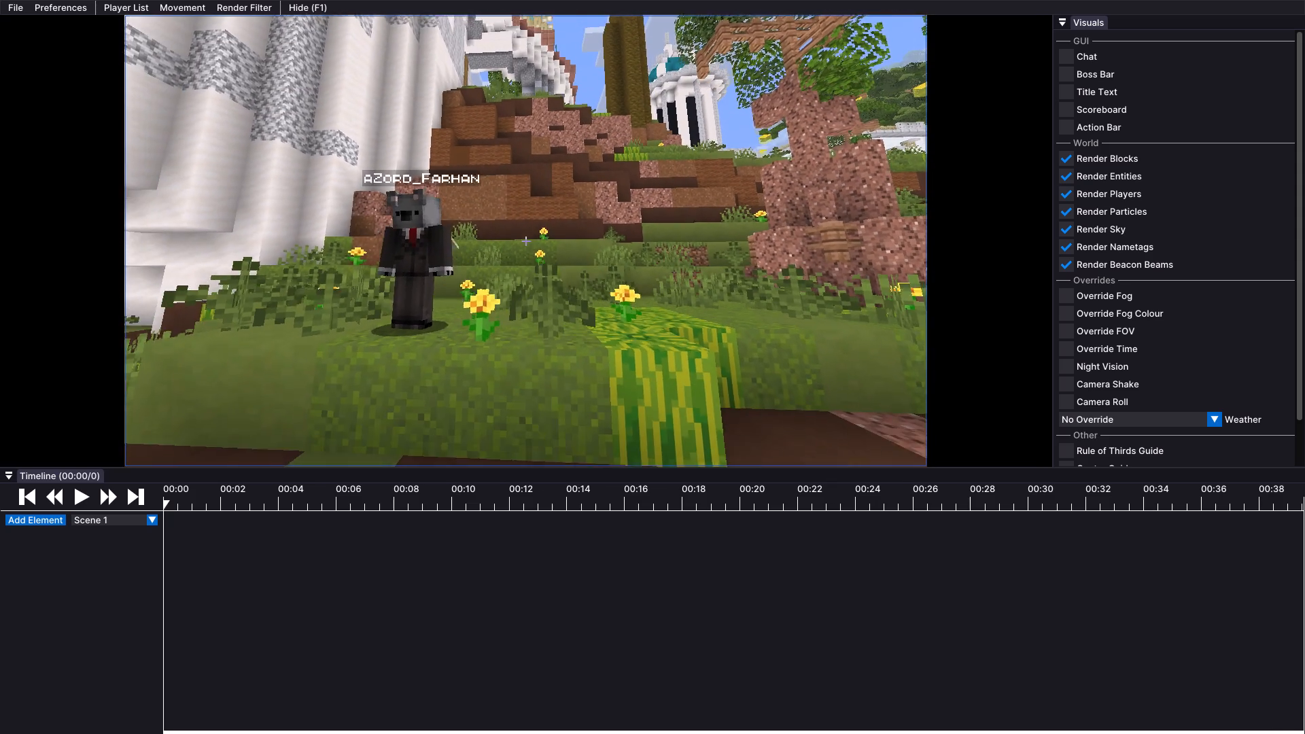
left_click_drag(651, 365, 652, 367)
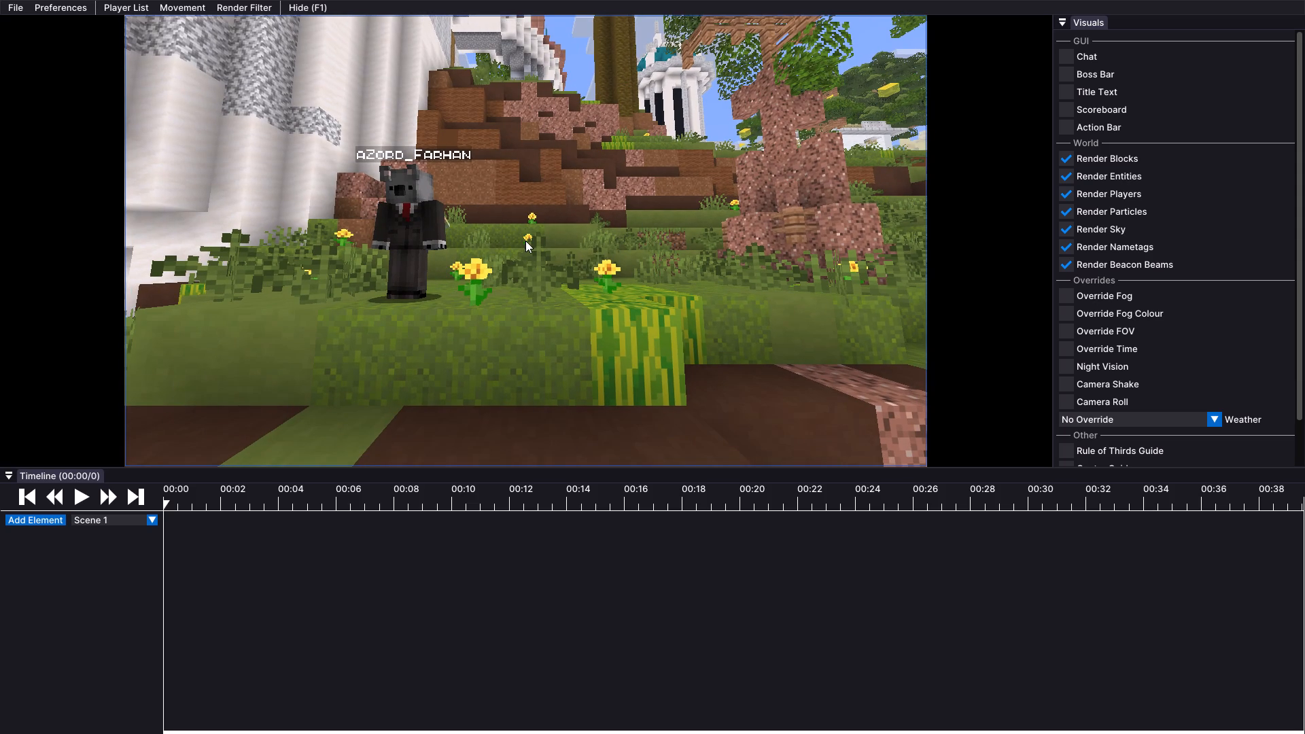
Set the game's FOV to 30 and return to the replay view.
key("Escape")
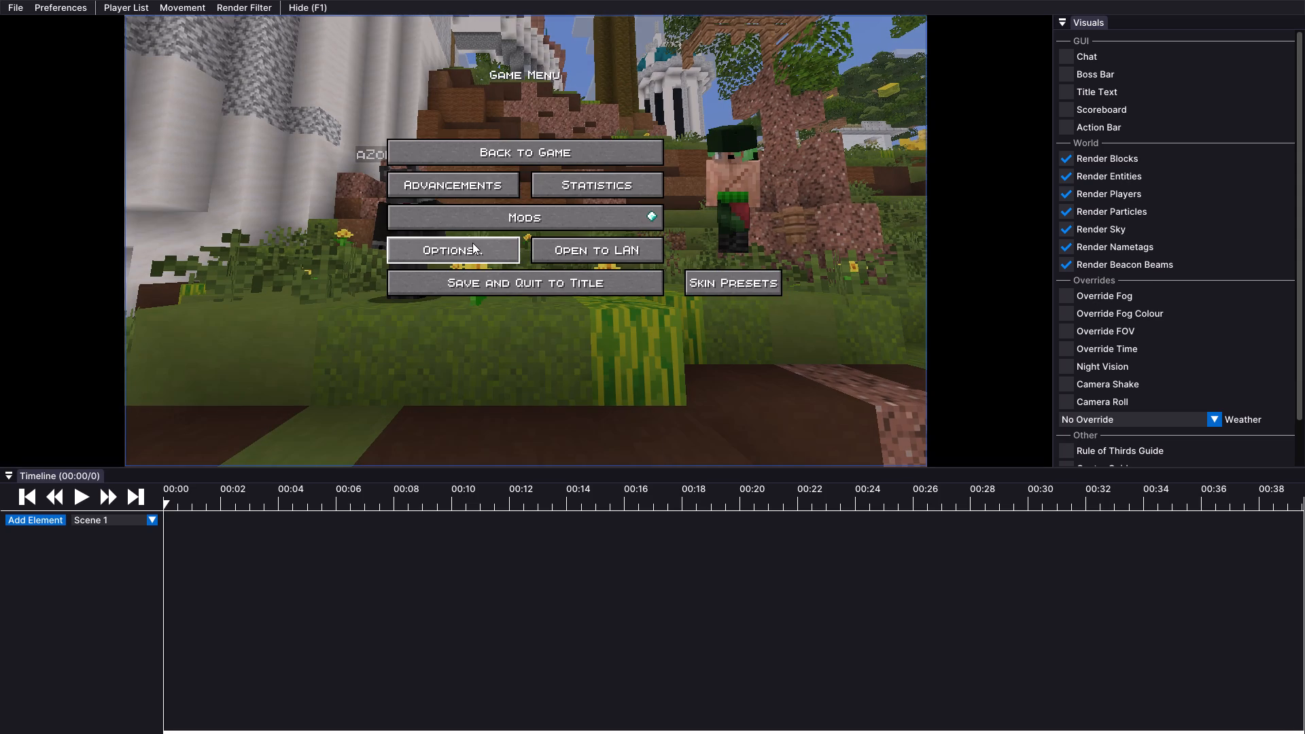
left_click(472, 243)
left_click_drag(393, 60, 302, 71)
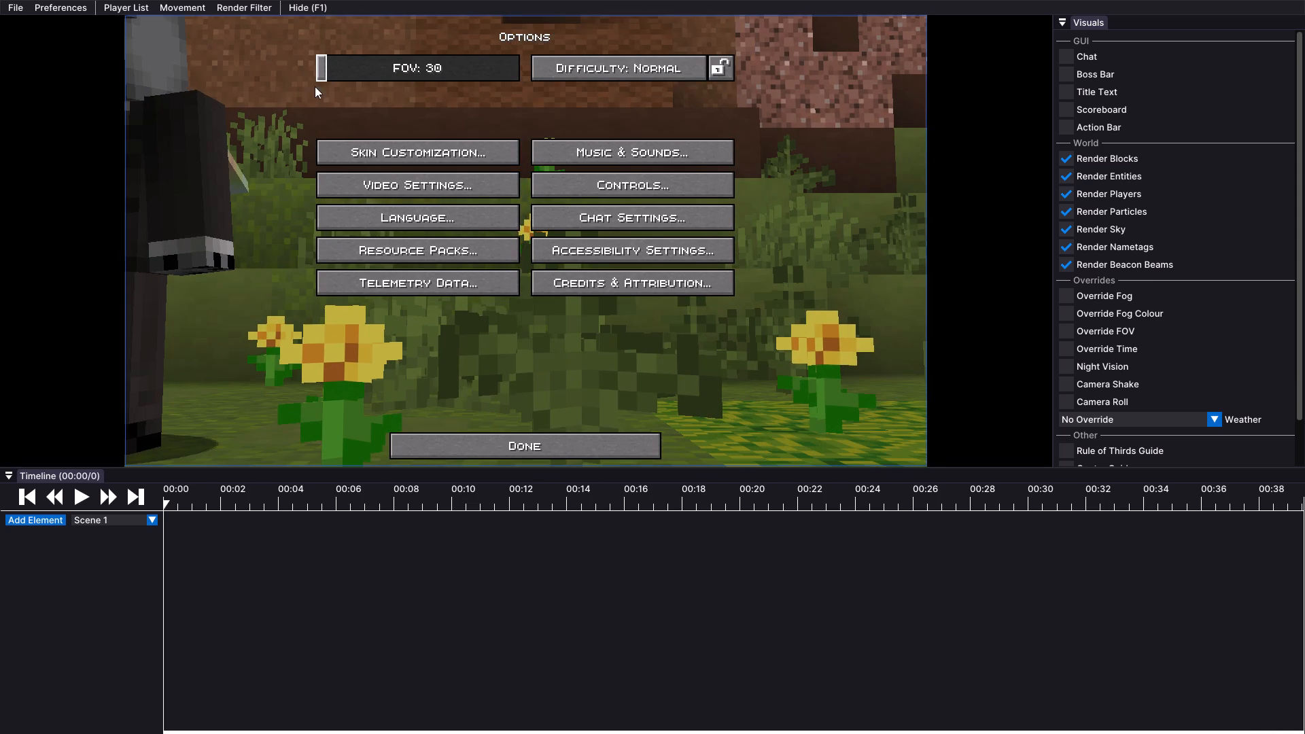
left_click(485, 440)
left_click(481, 158)
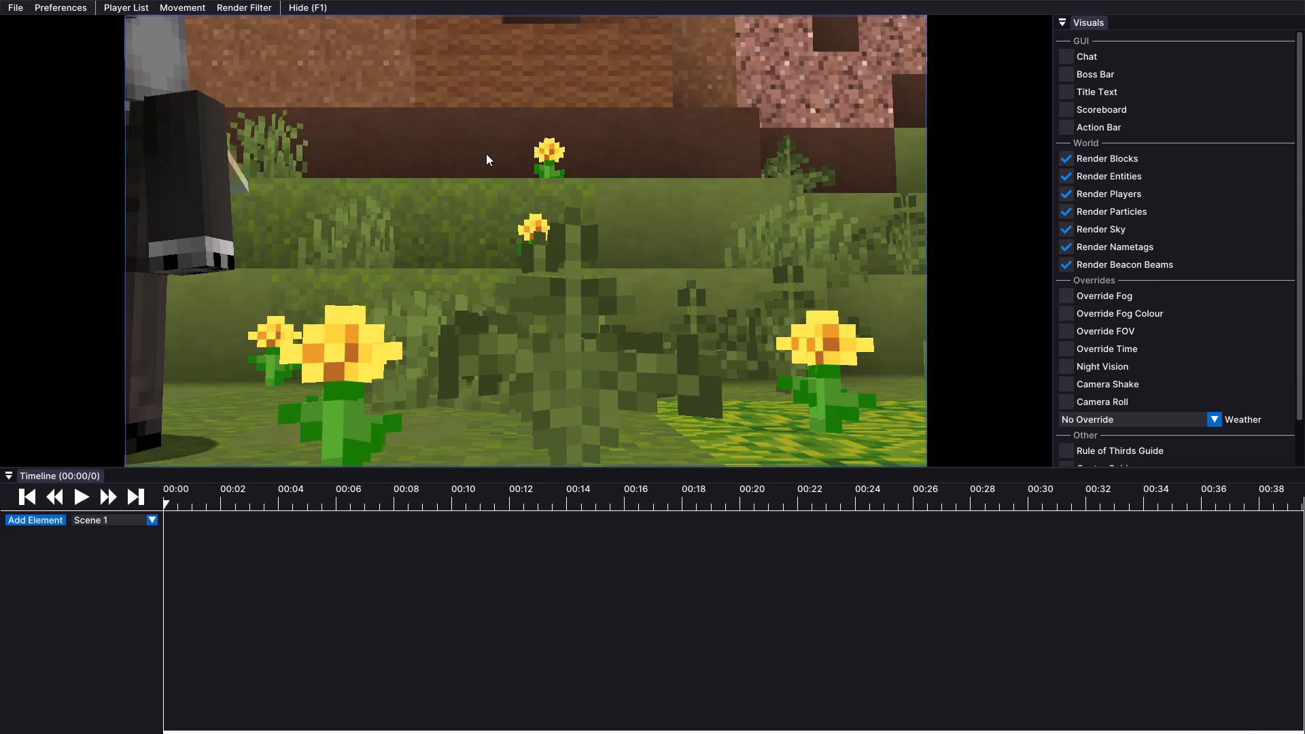
Back the camera away from the character and replace its skin with 1de6f6e2f828d97b.png from the Downloads folder.
key("s")
key("s")
left_click_drag(499, 210, 653, 367)
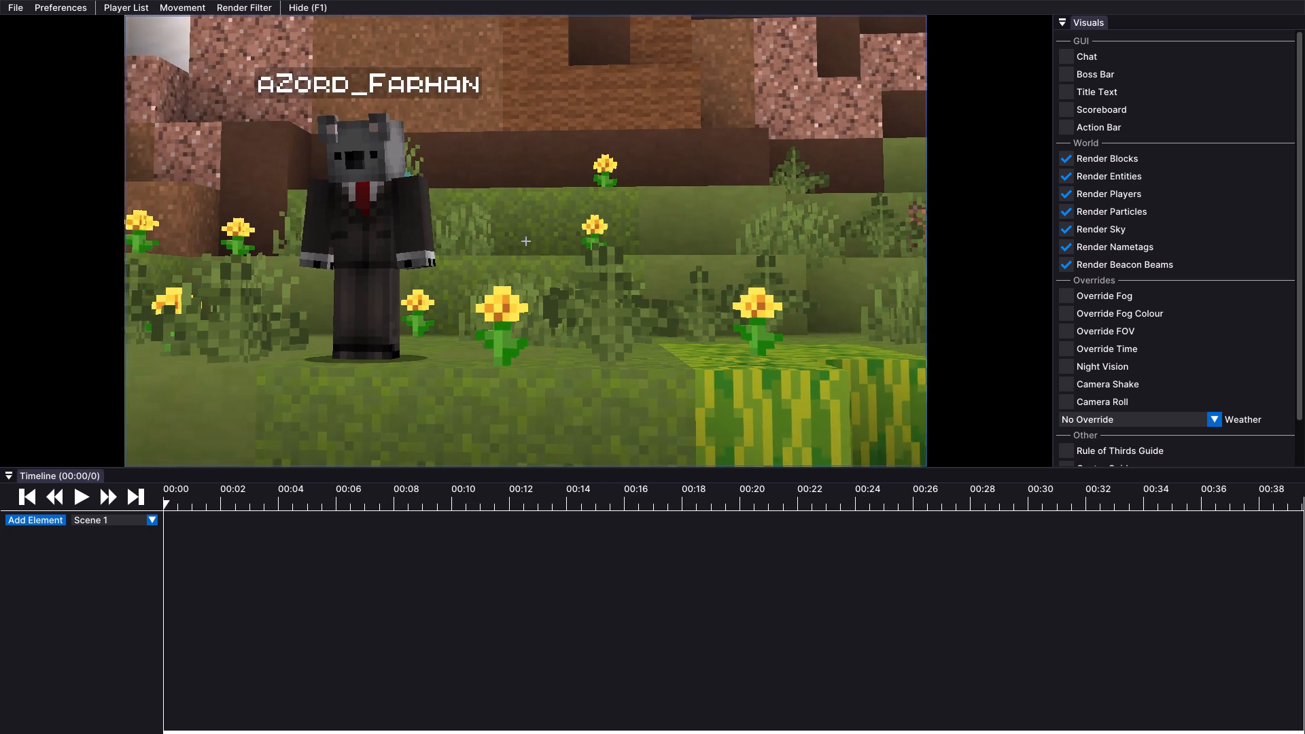
left_click_drag(653, 367, 652, 367)
right_click(315, 152)
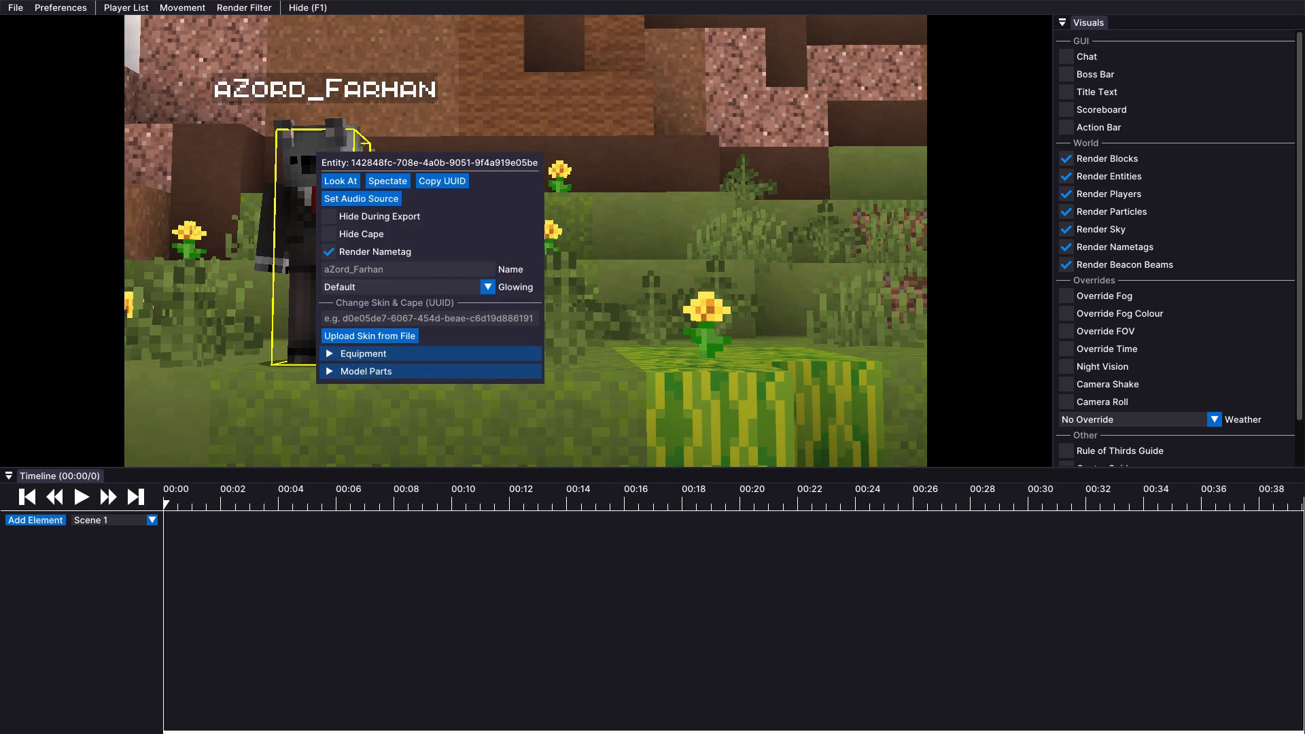
left_click(370, 341)
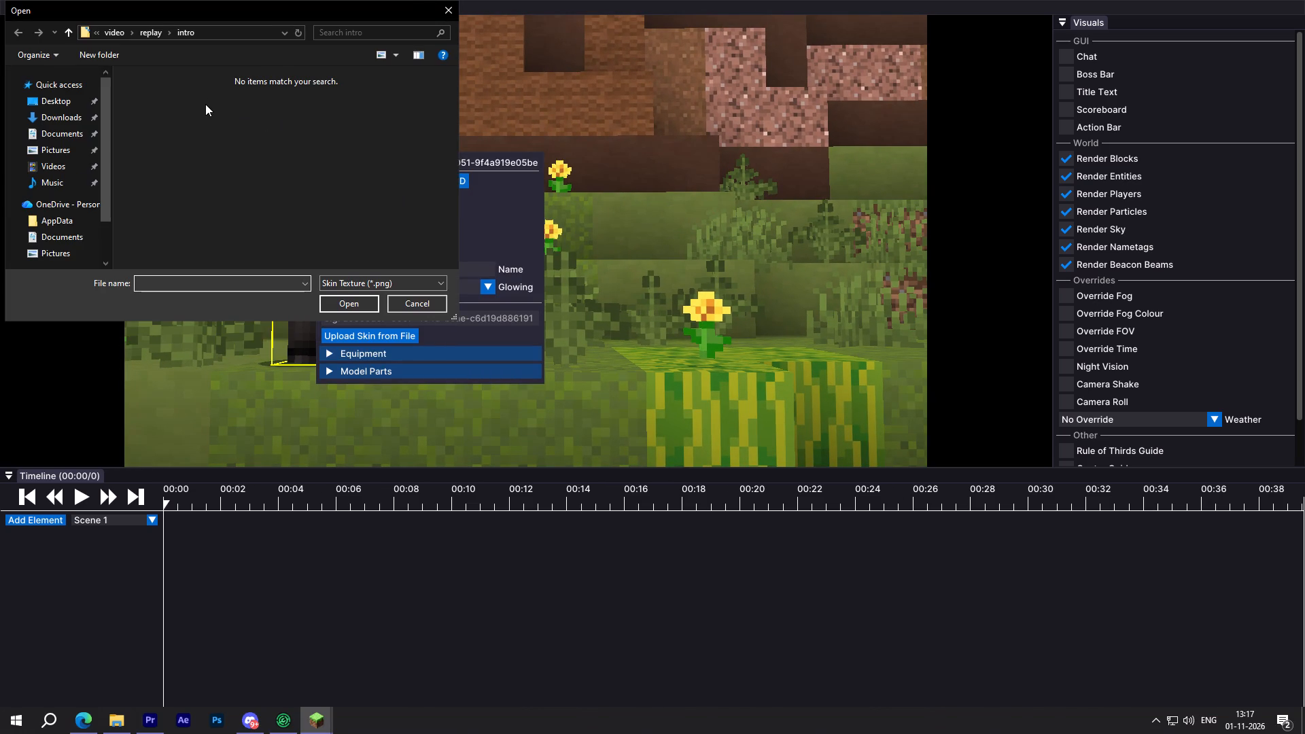
left_click(63, 123)
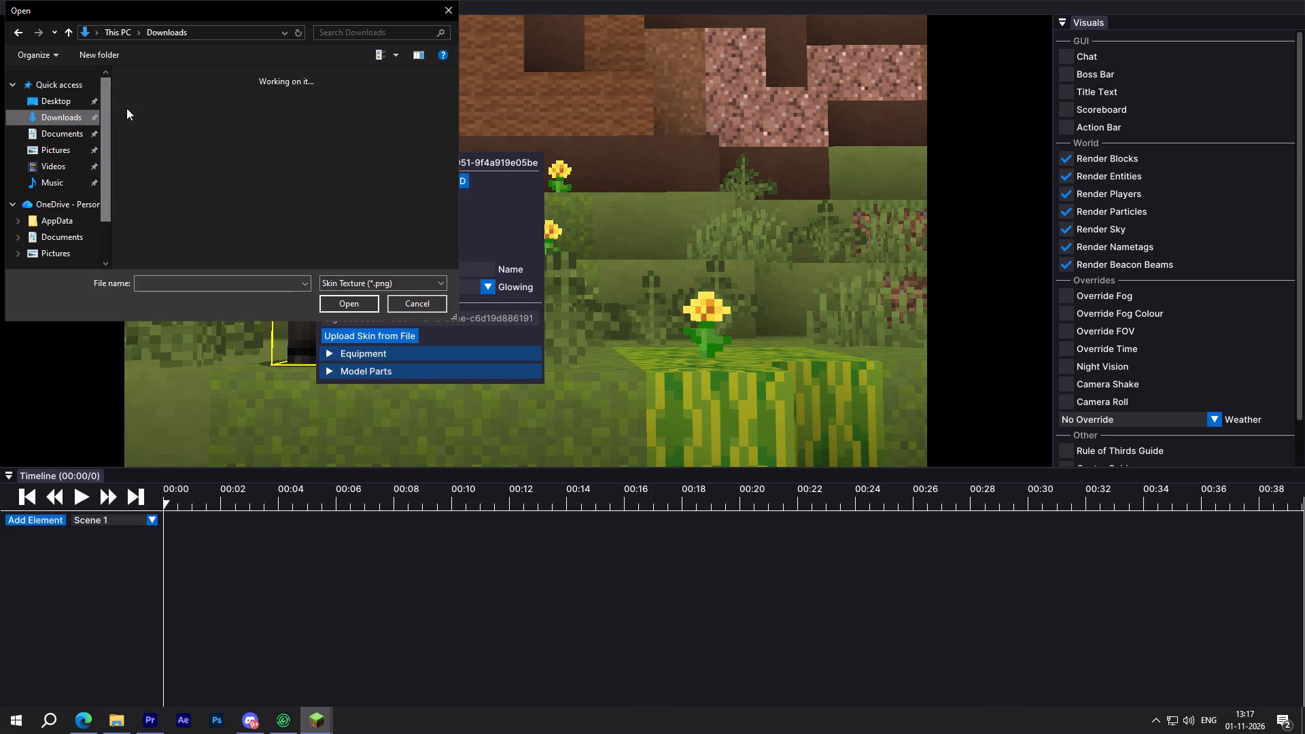
left_click(180, 107)
left_click(334, 310)
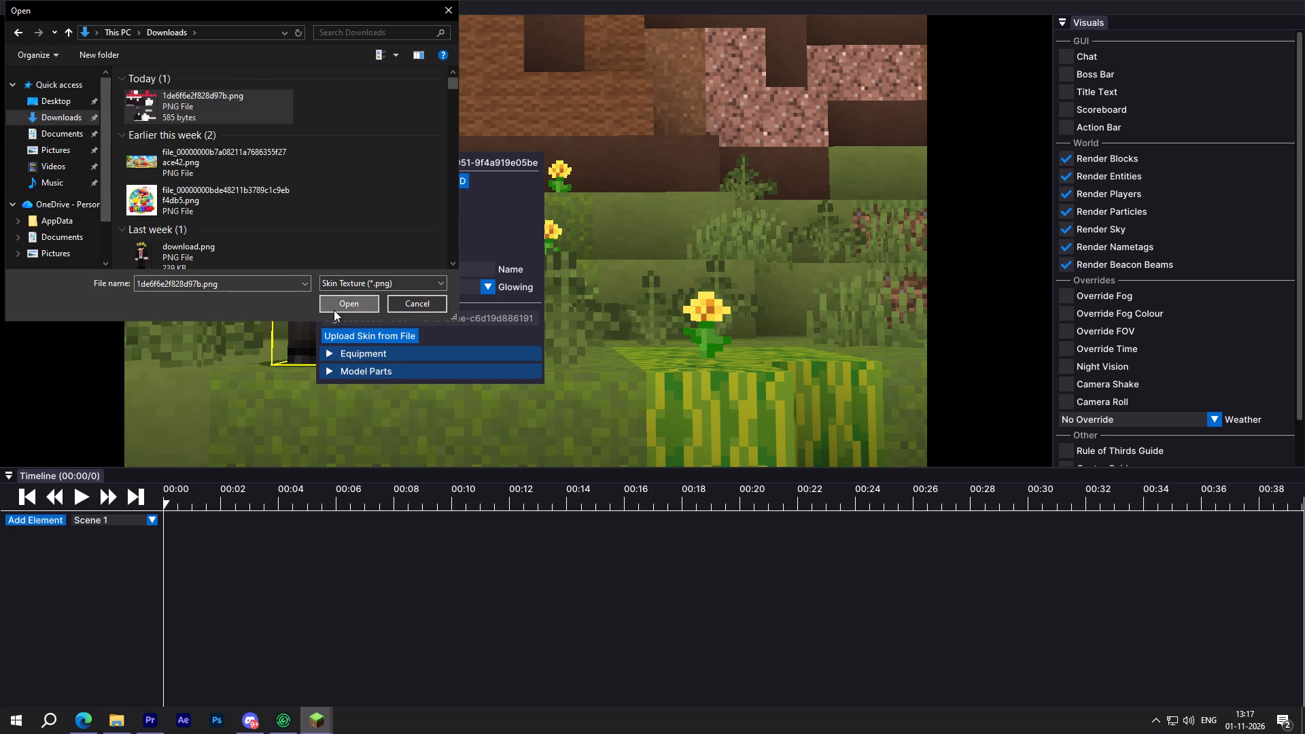
left_click(589, 313)
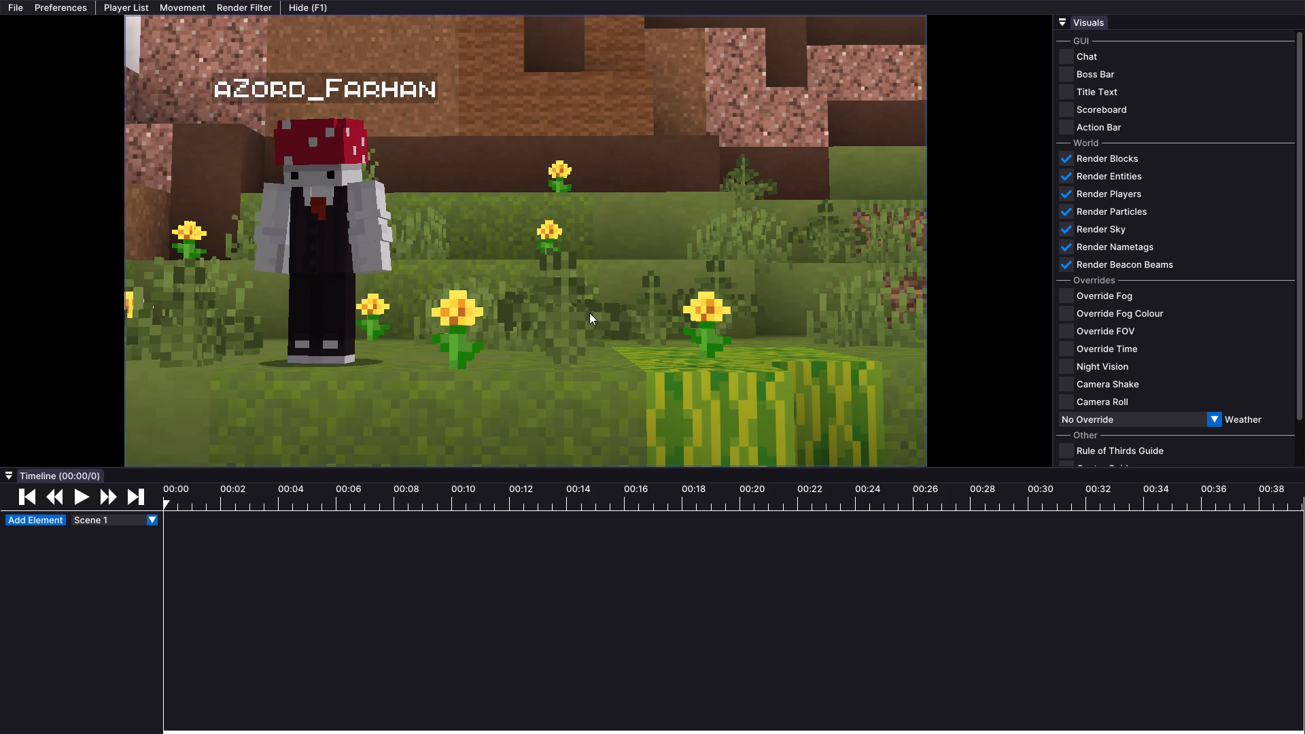
Play the replay in short stretches from the start to about 00:14 to examine the character's movements and entrance.
left_click(82, 495)
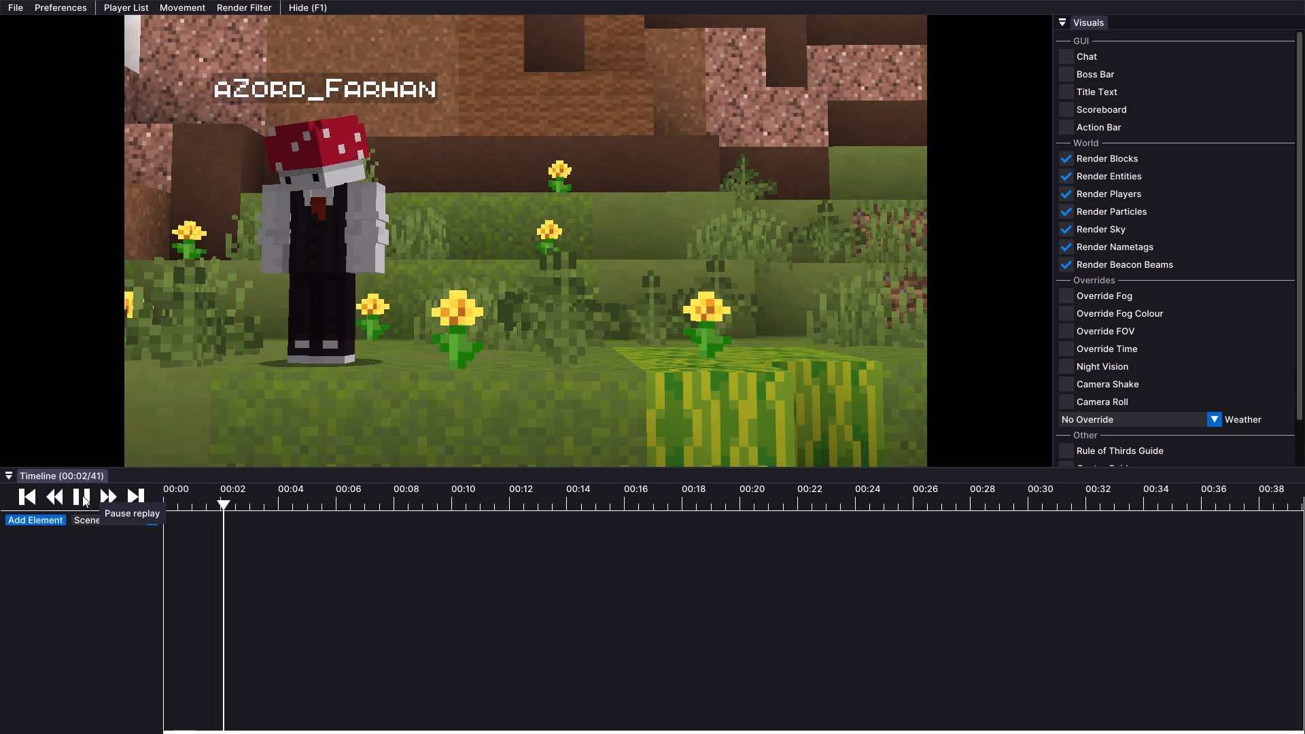
left_click(82, 495)
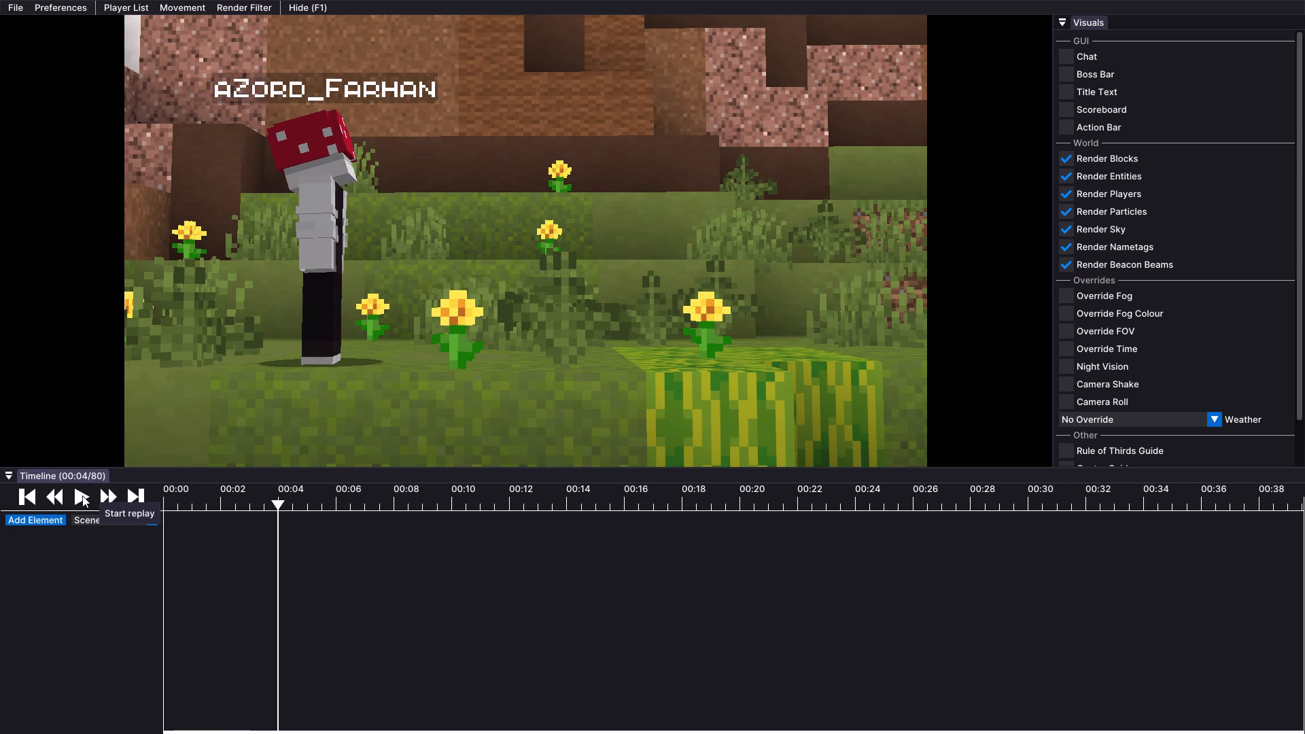
left_click(82, 495)
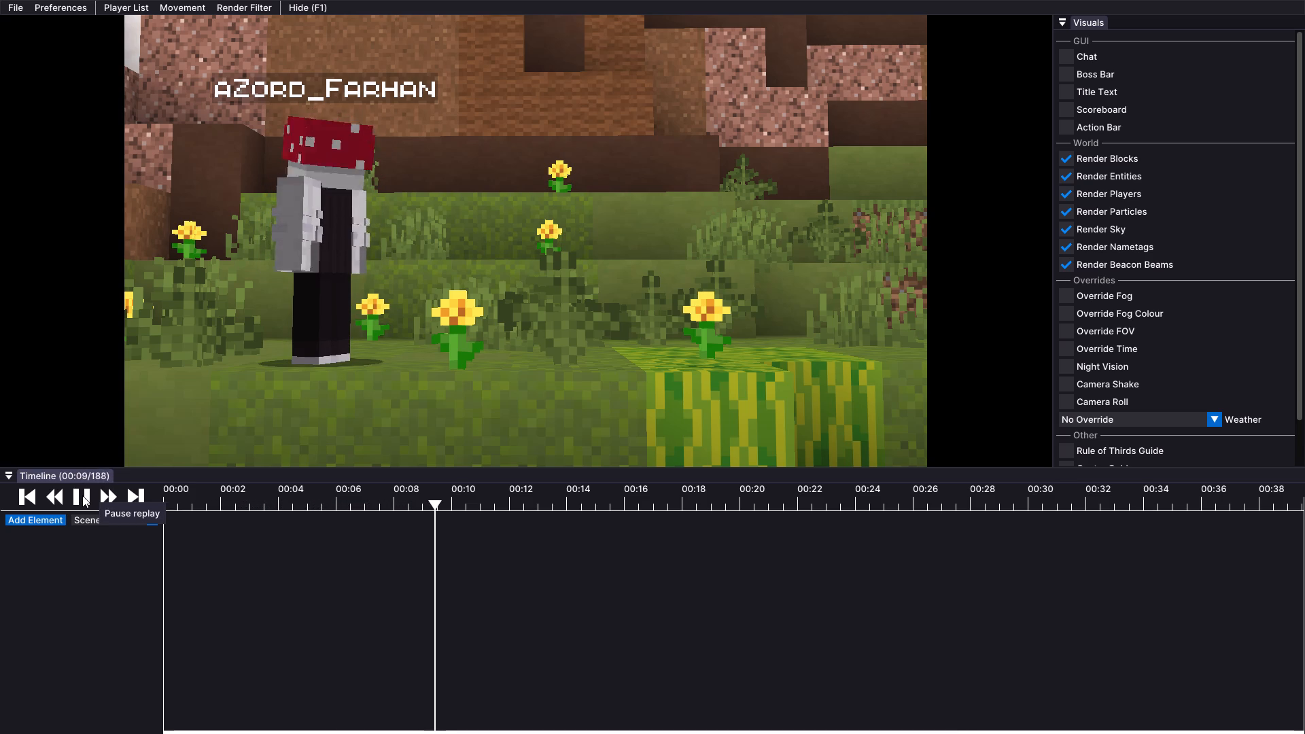
left_click(82, 495)
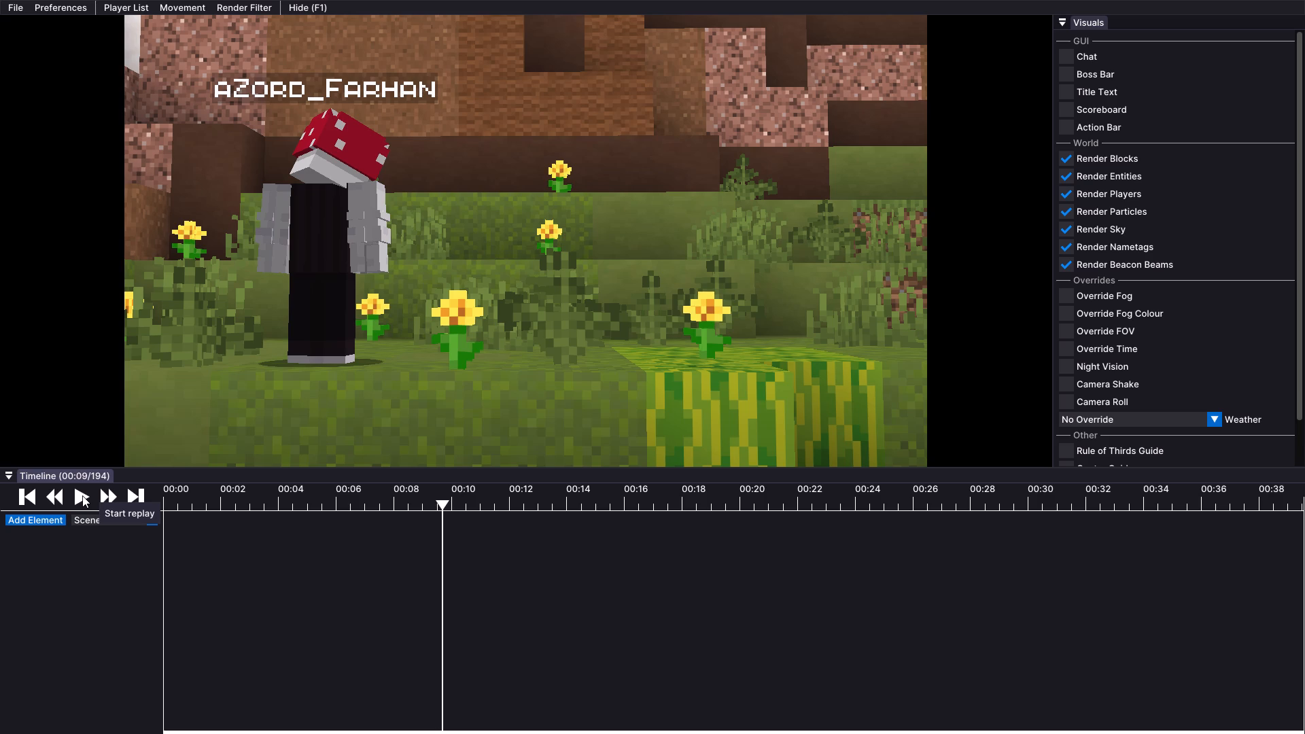
left_click(82, 495)
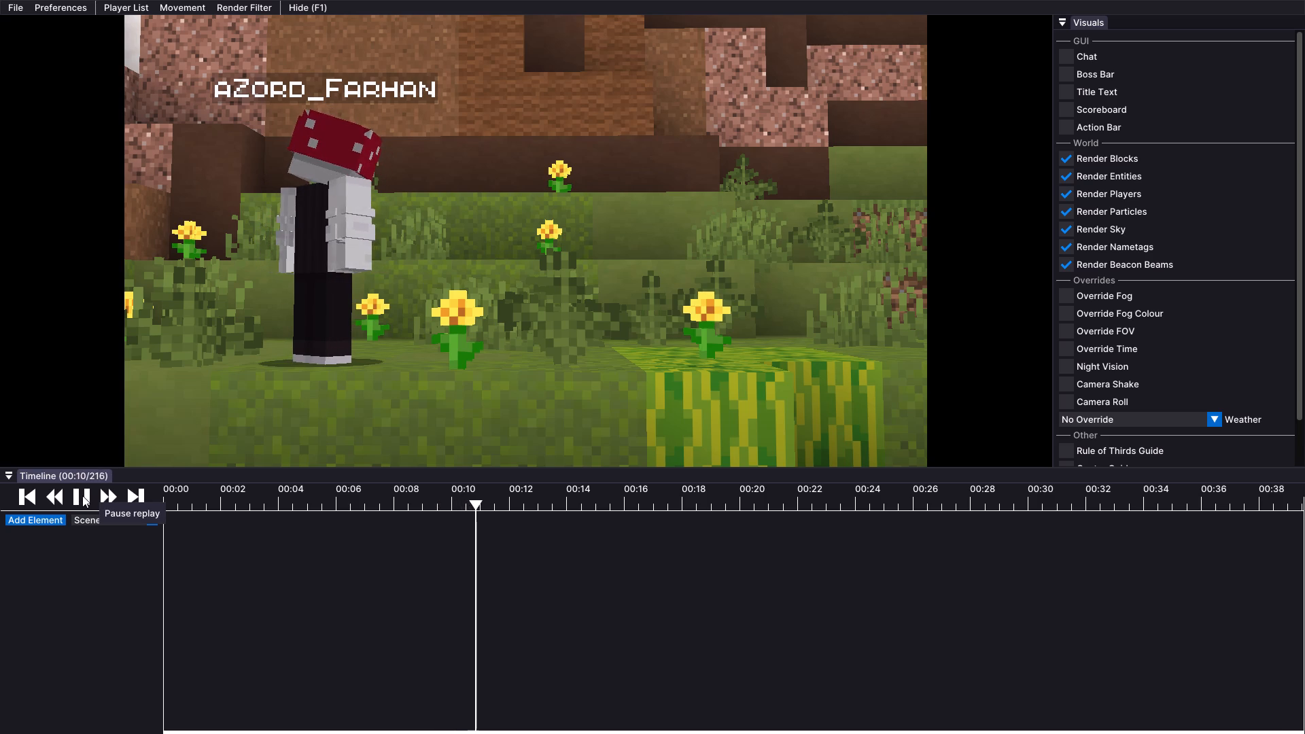
left_click(82, 495)
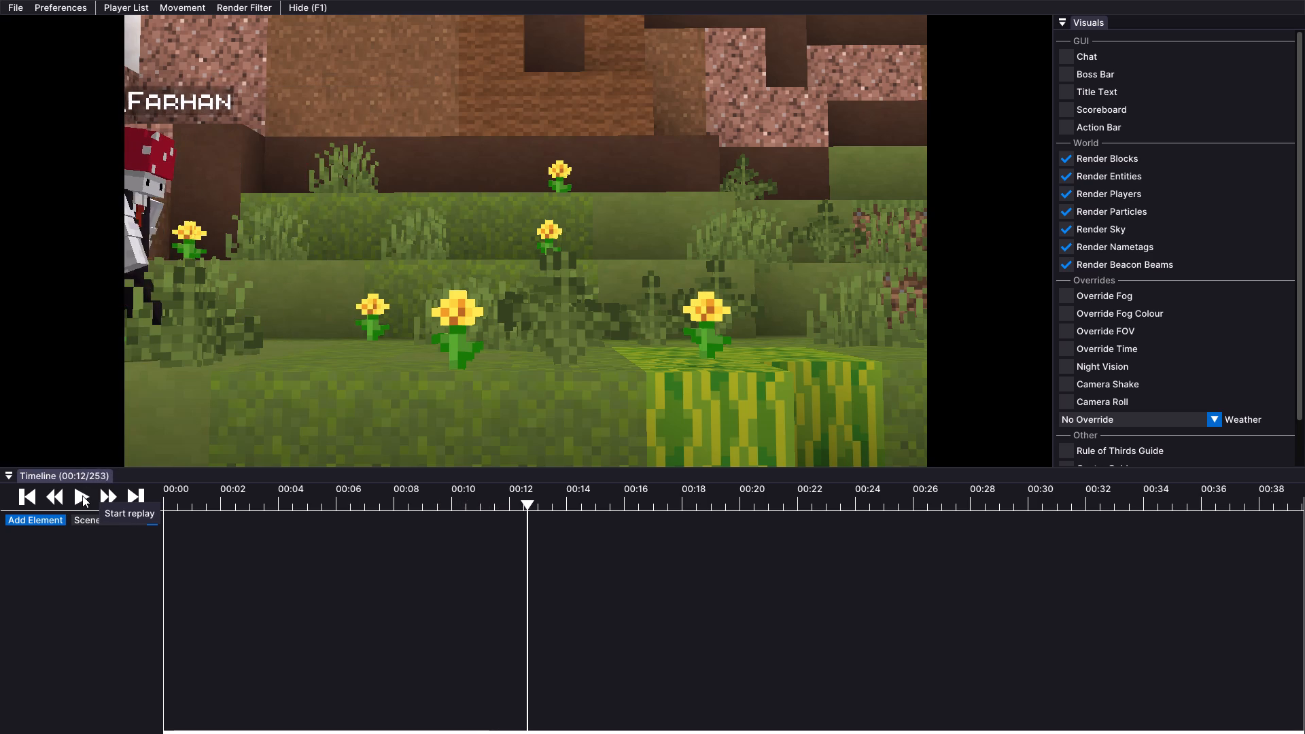
left_click(82, 495)
left_click(82, 495)
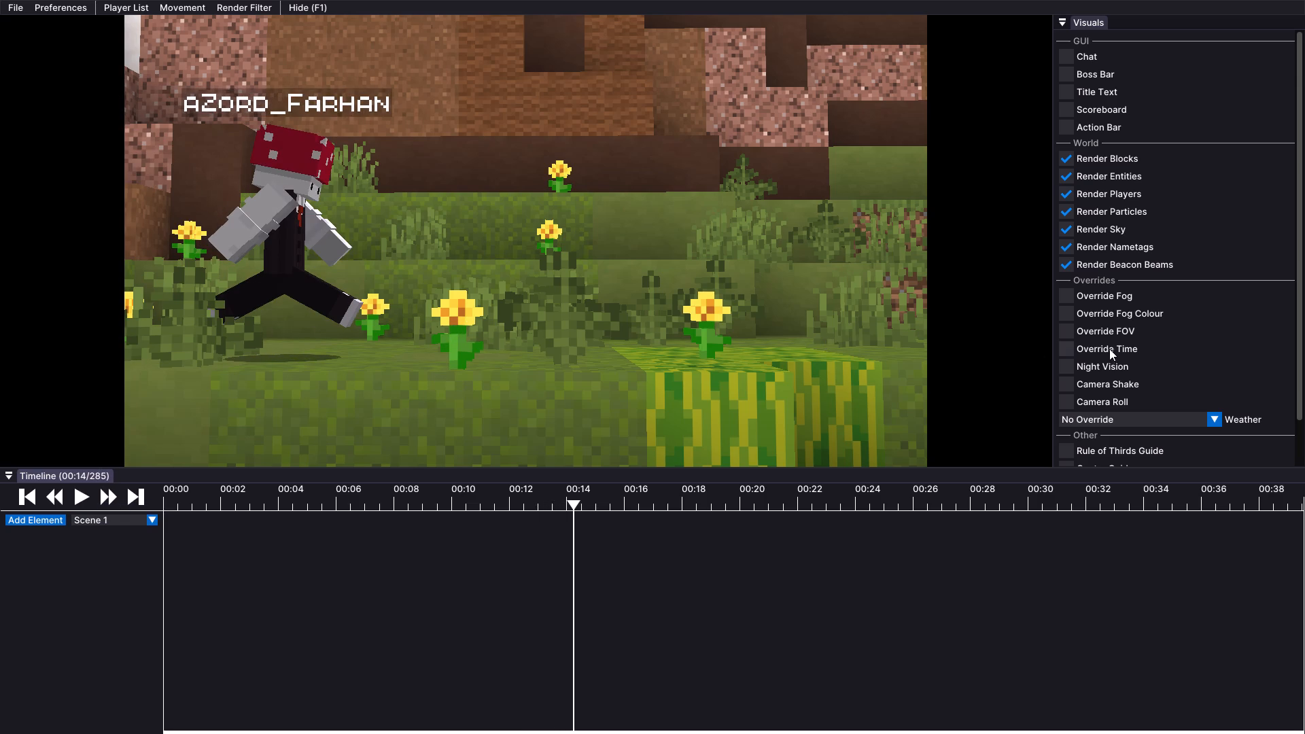
Add a Camera element to the Scene 1 timeline after slightly readjusting the camera angle.
scroll(1113, 349, "down", 5)
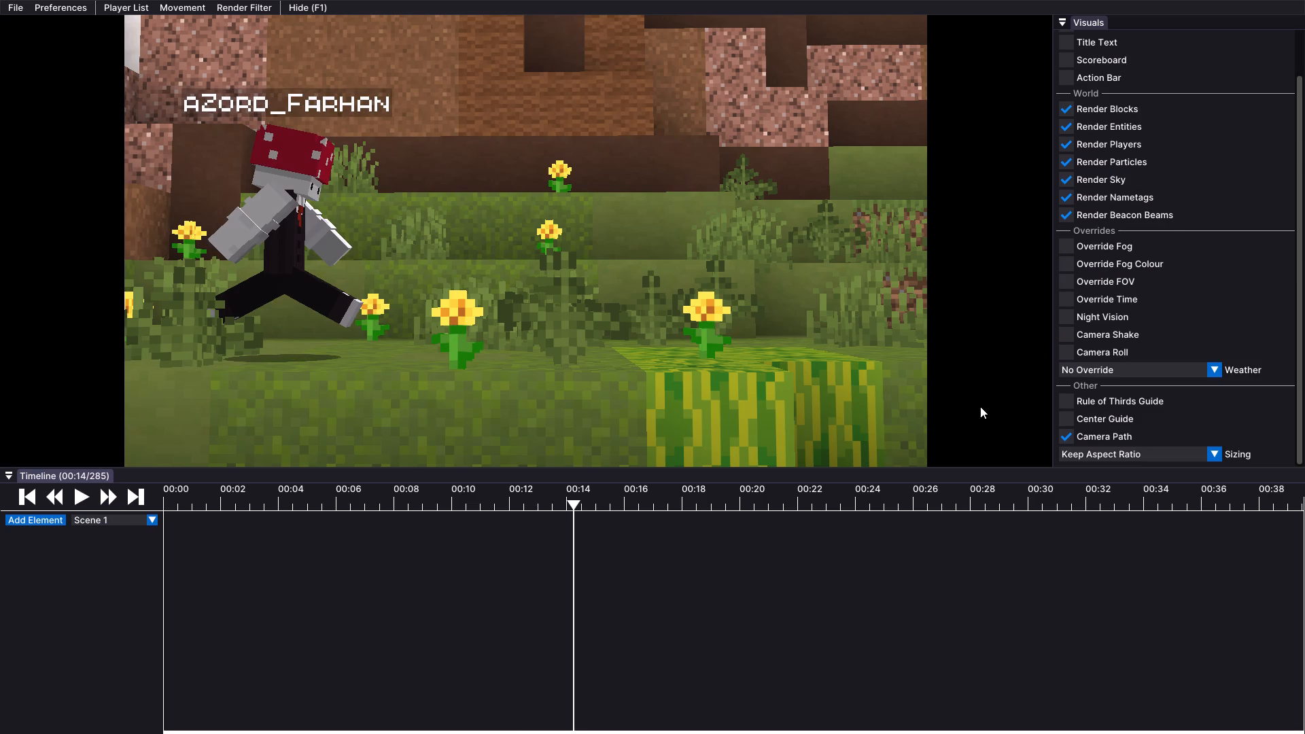
left_click_drag(610, 347, 652, 366)
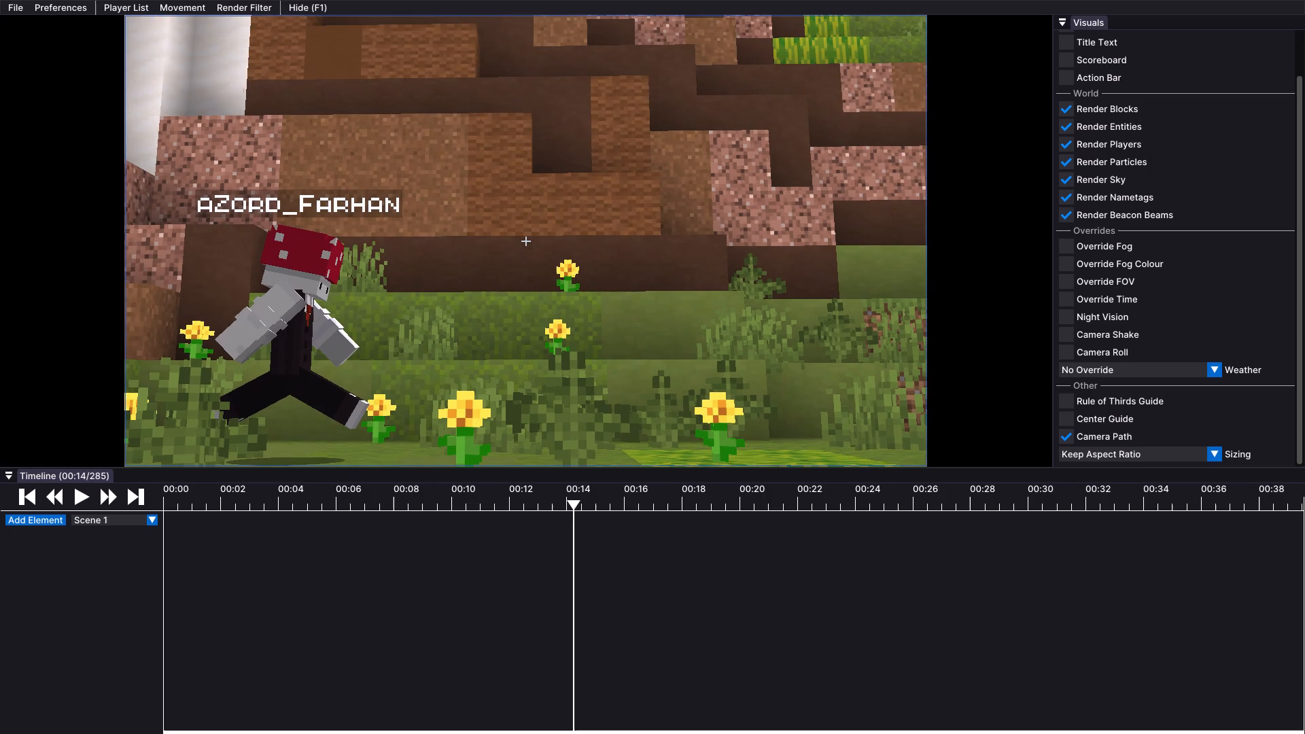
left_click_drag(652, 366, 653, 368)
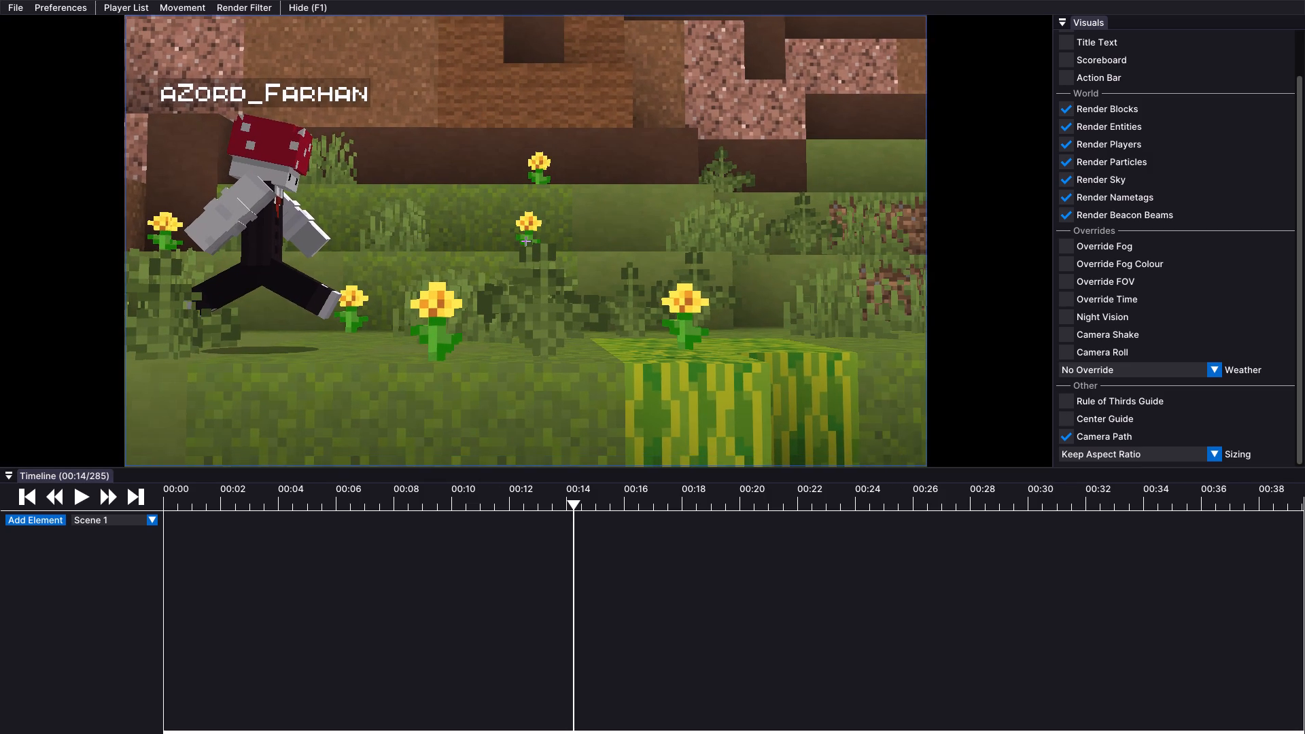
left_click_drag(653, 368, 652, 367)
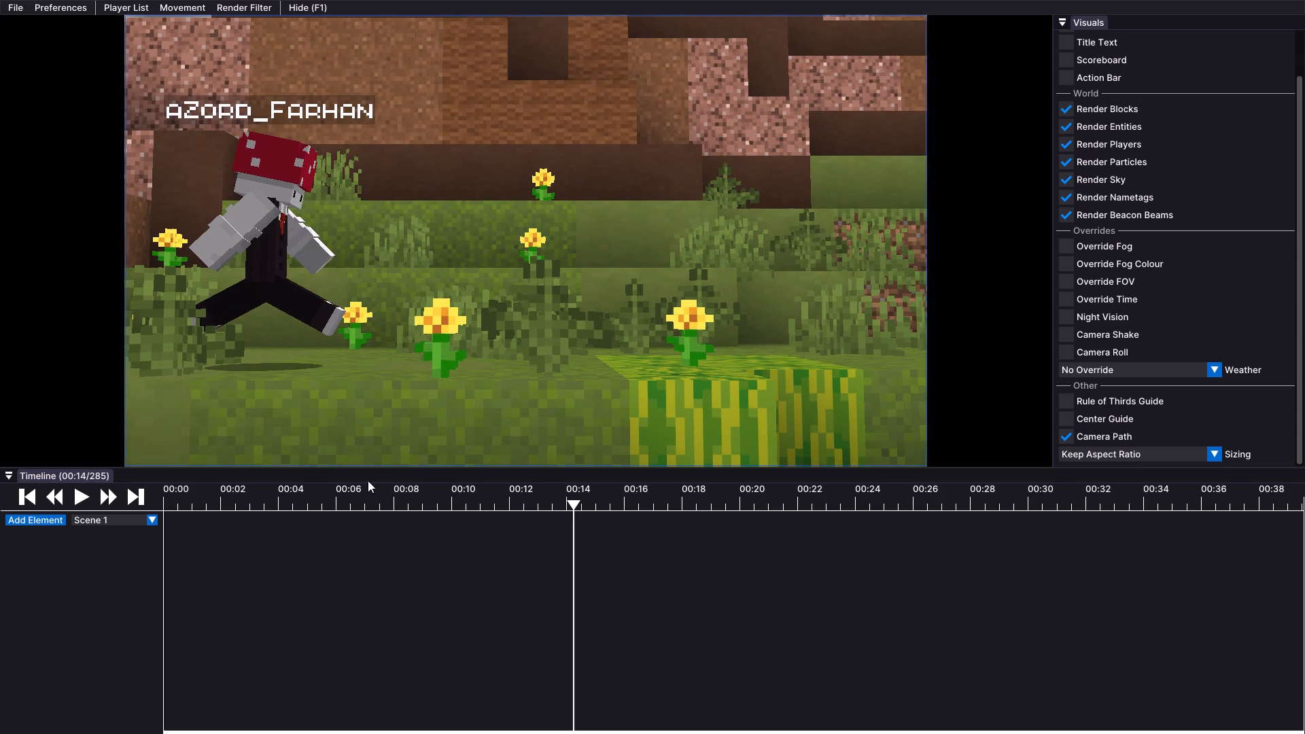
left_click(53, 523)
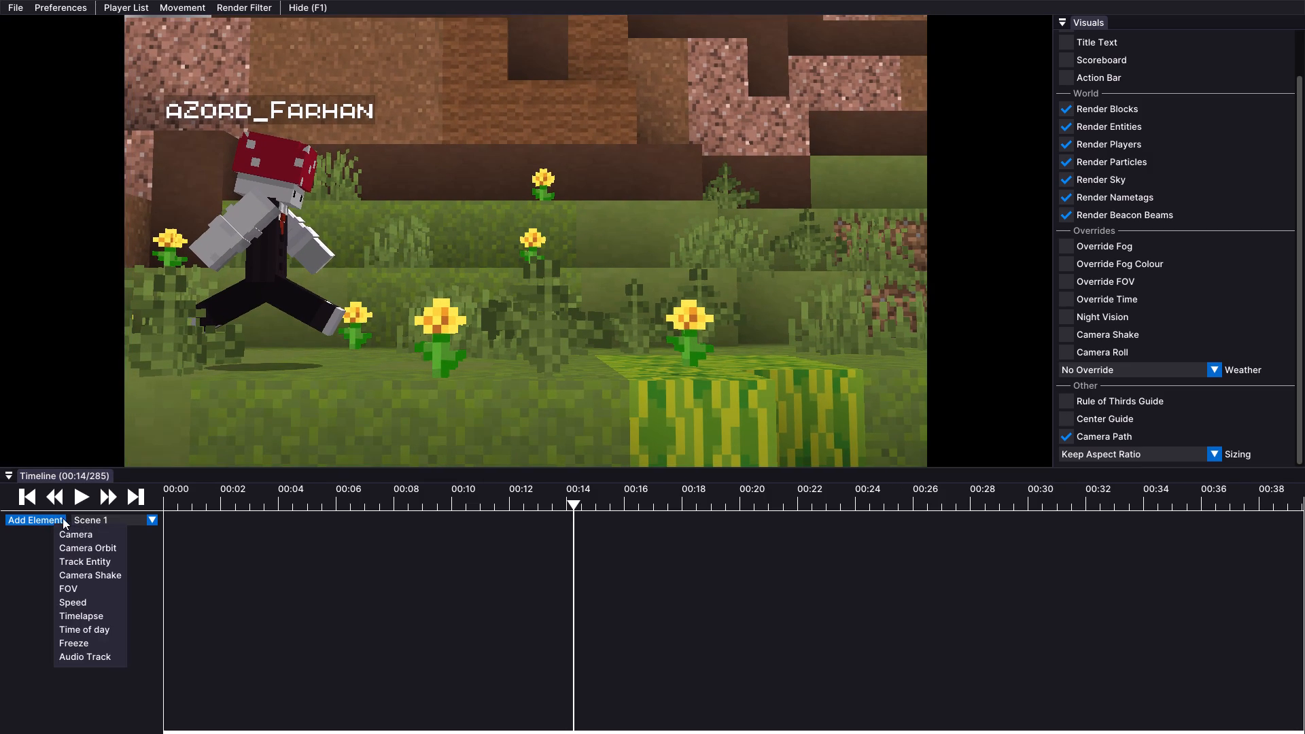
left_click(76, 532)
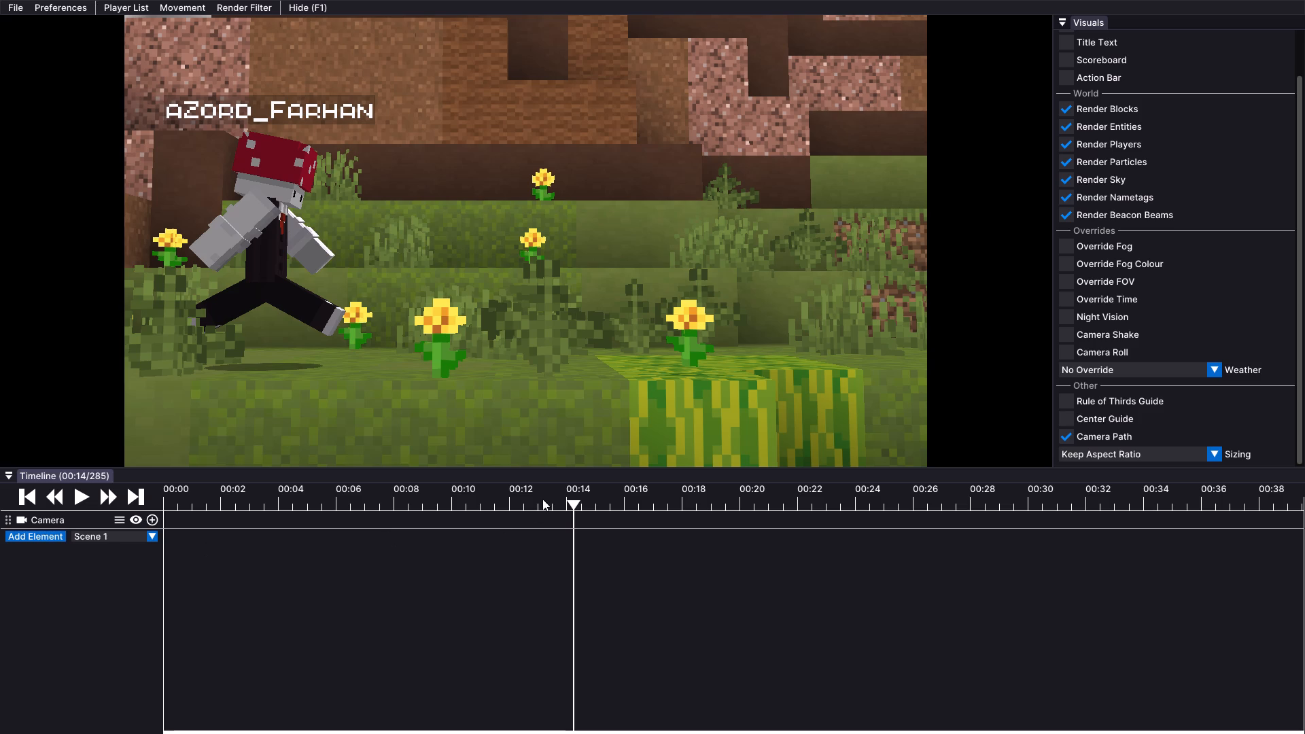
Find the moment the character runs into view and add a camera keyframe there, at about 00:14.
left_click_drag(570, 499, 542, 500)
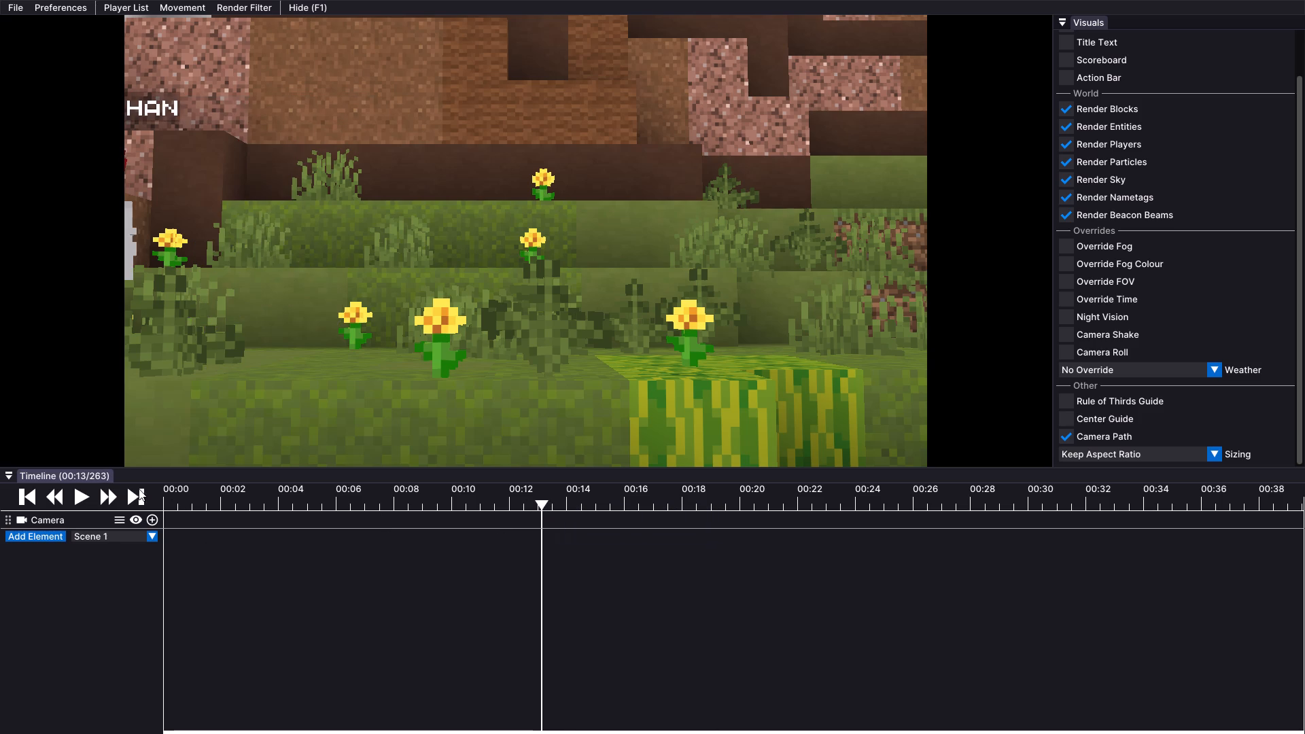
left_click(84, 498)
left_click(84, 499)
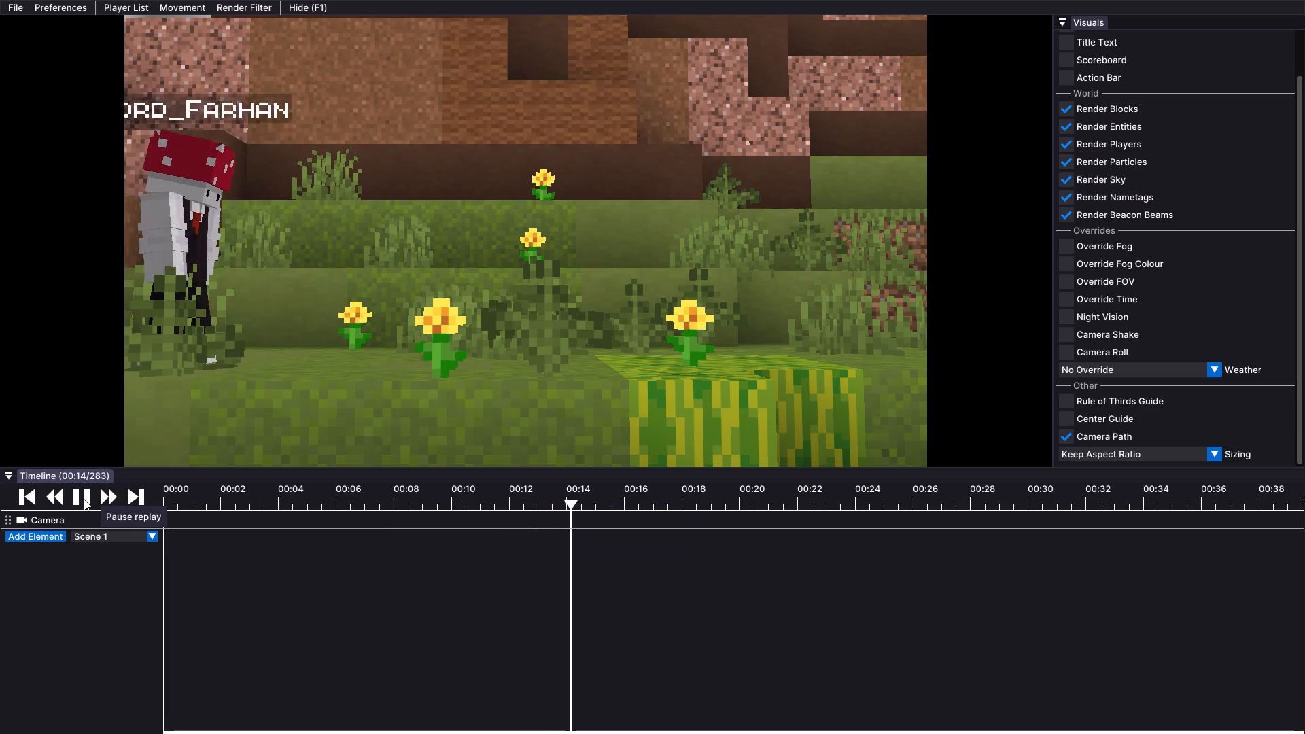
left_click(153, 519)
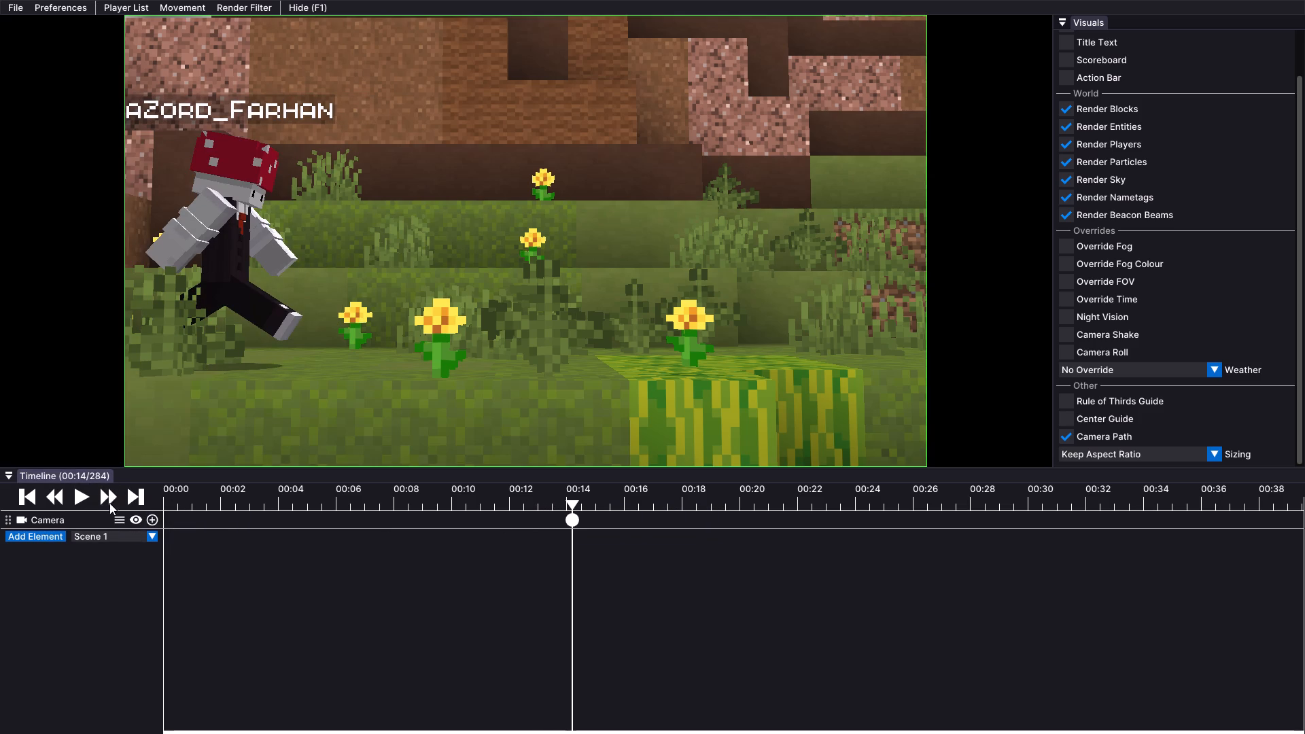
Shift the camera sideways to centre the character where it stops at about 00:15, and check the framing up to 00:16.
left_click(81, 494)
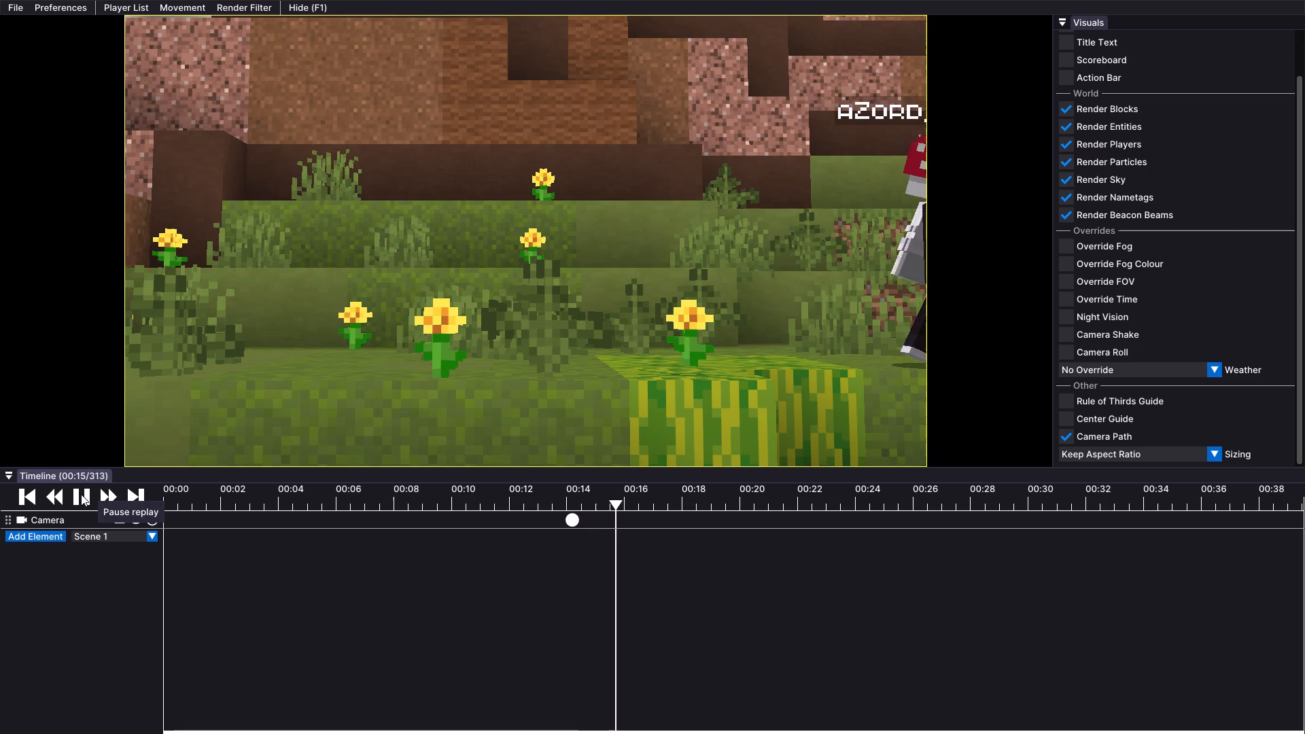
left_click(81, 494)
type("dd")
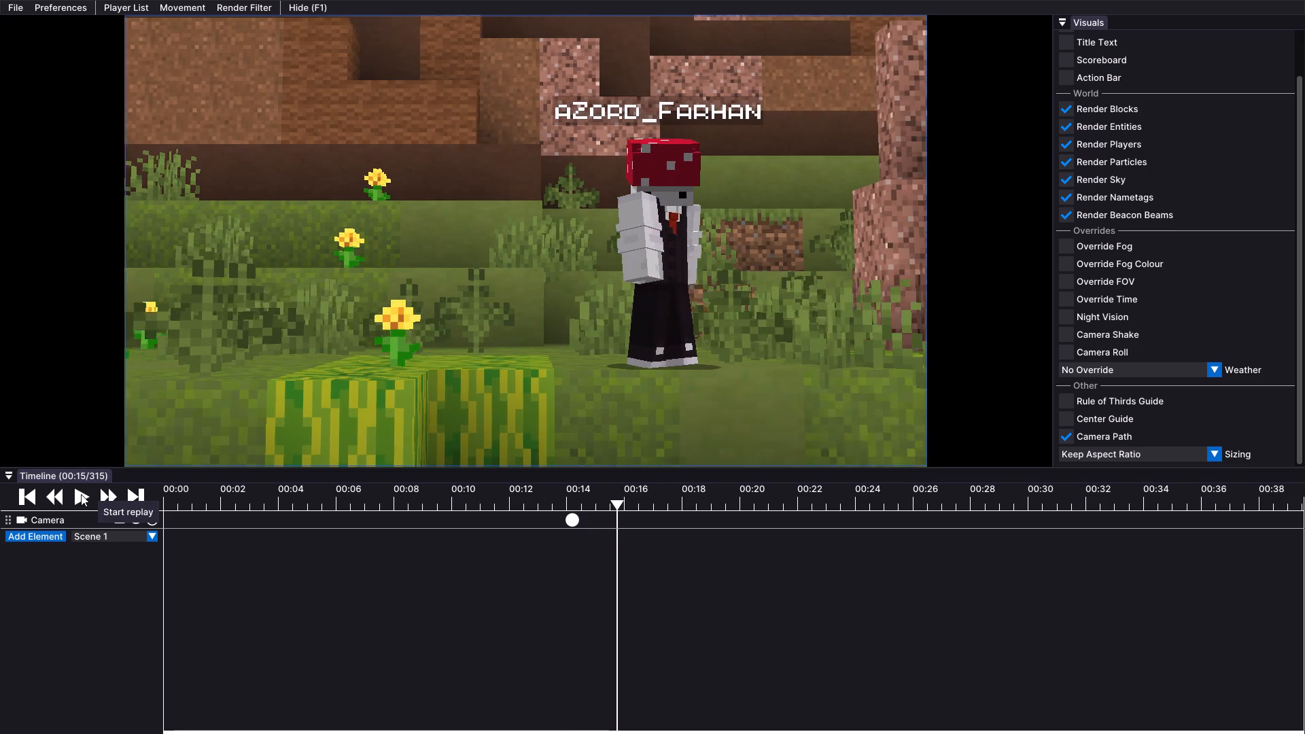
key("d")
key("a")
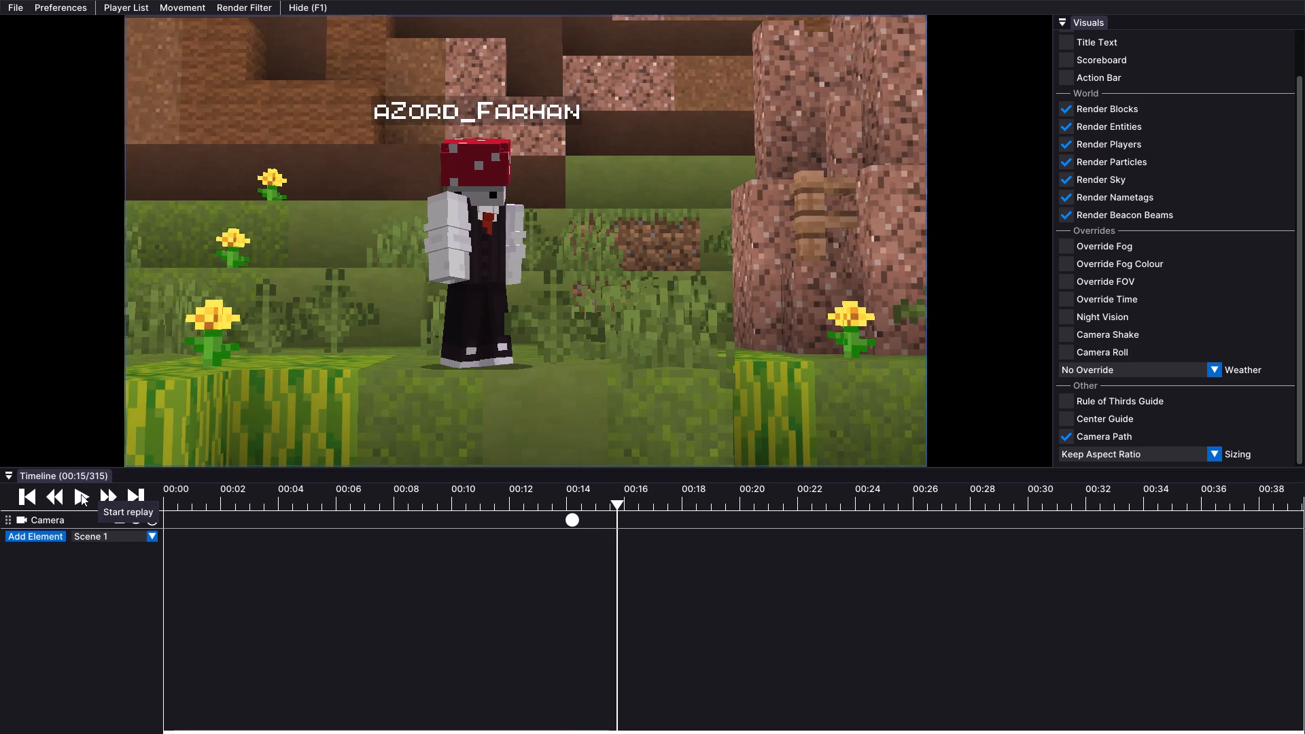
left_click(81, 494)
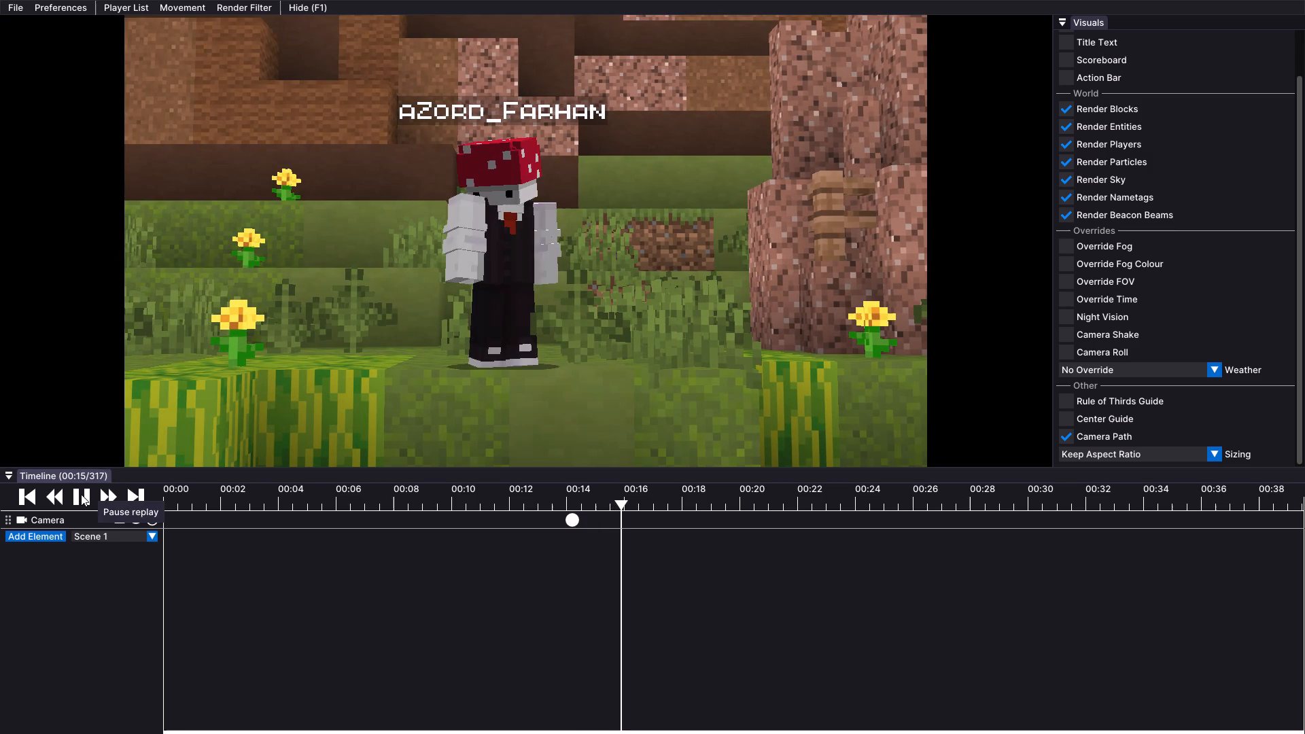
left_click(81, 494)
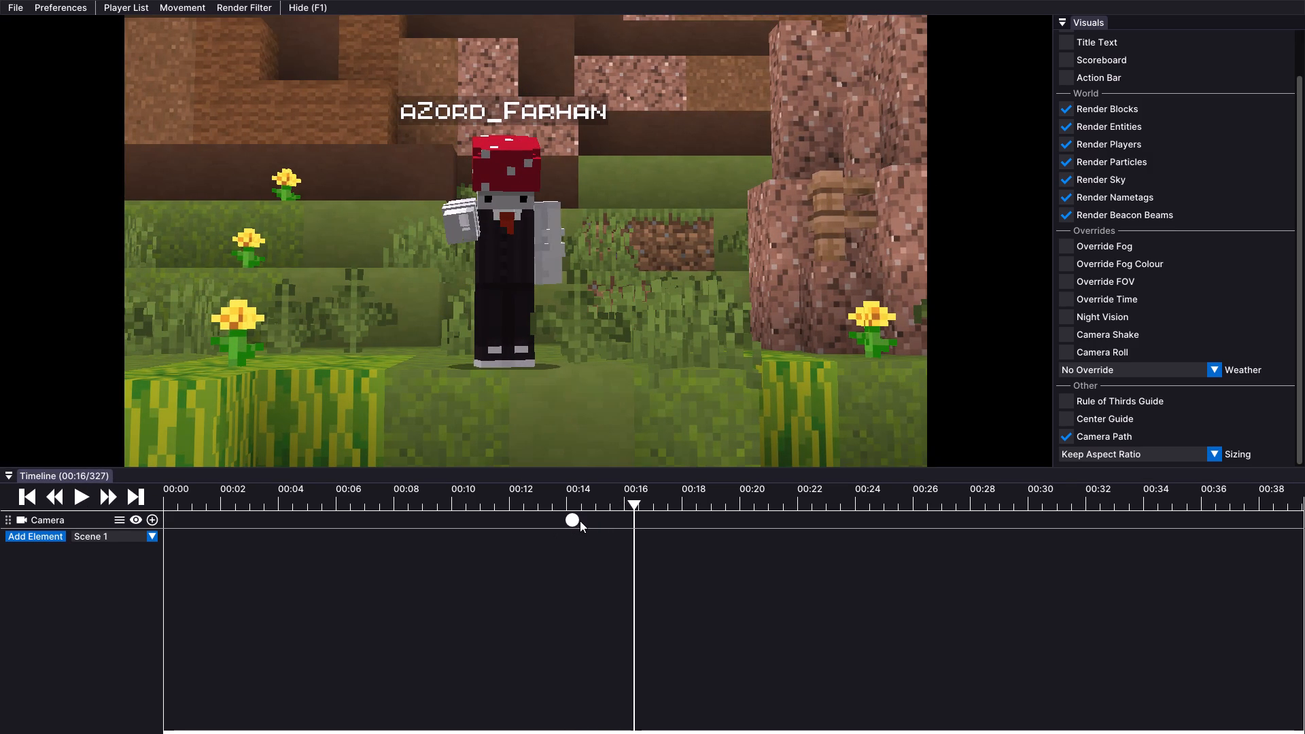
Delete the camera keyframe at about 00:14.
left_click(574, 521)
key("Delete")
Add a camera keyframe at about 00:12 with the recentred view, before the character enters the shot.
left_click_drag(578, 500, 511, 503)
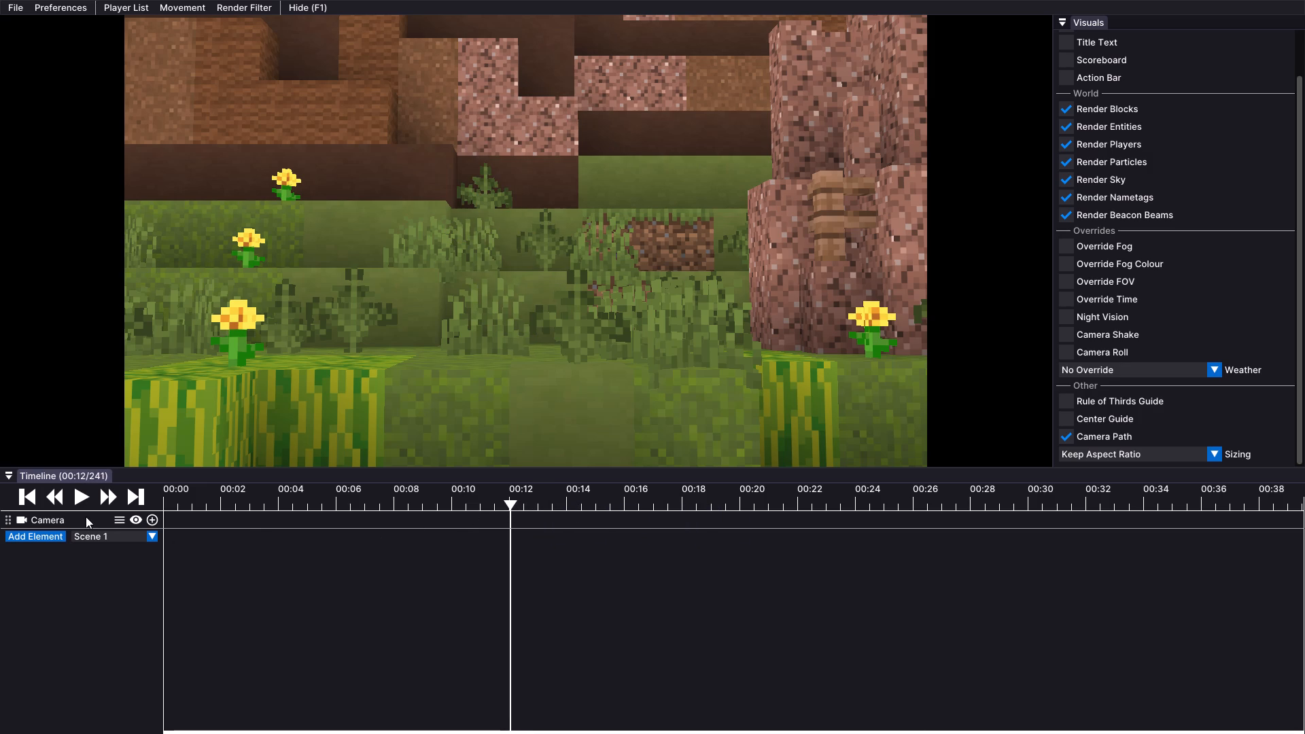
left_click(152, 520)
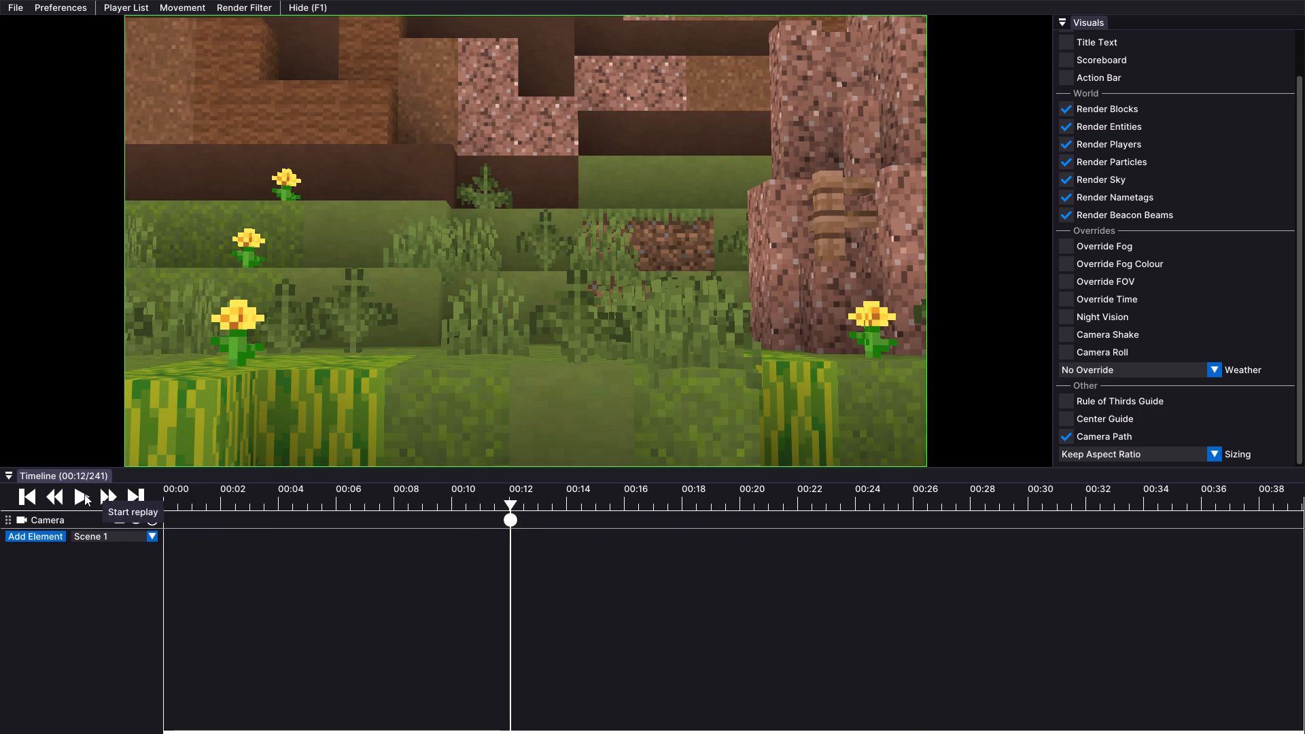
Play the replay from the 00:12 keyframe to about 00:18 to check the character's entrance and arm swings in the fixed shot.
left_click(81, 493)
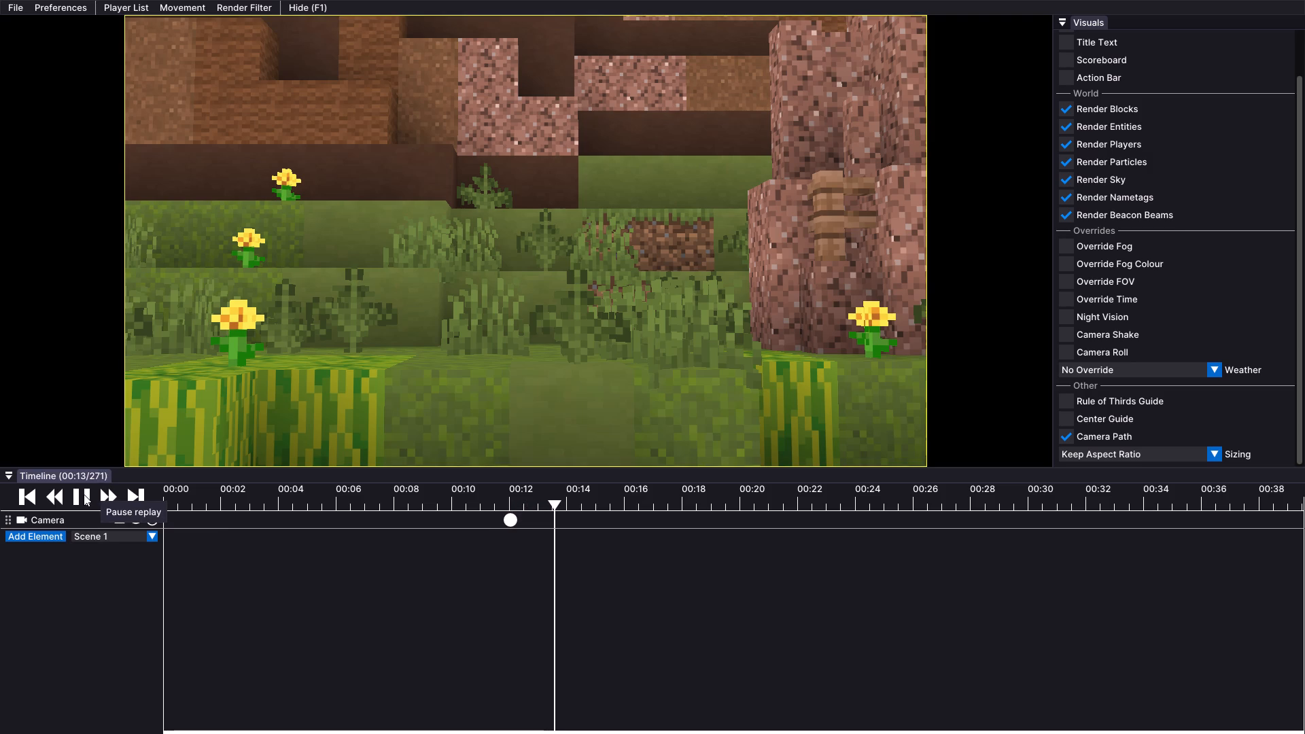
left_click(84, 494)
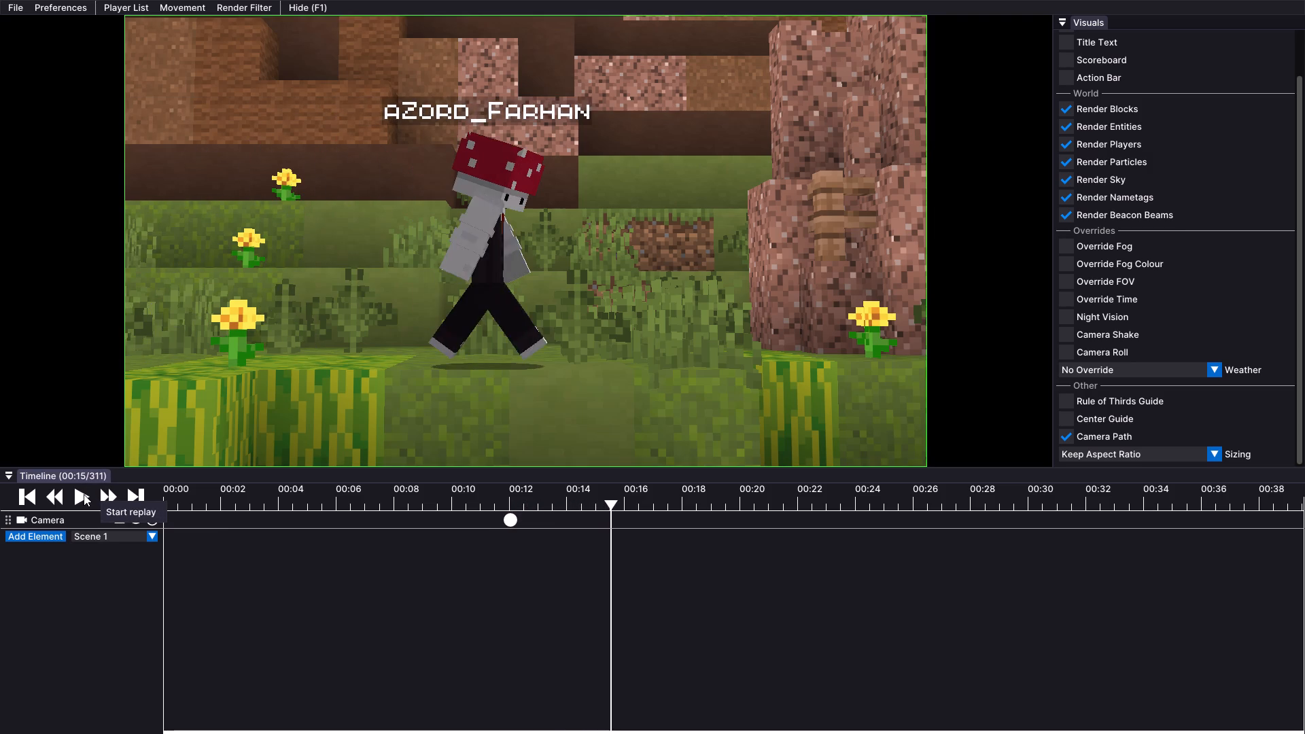
left_click(84, 494)
left_click(84, 494)
left_click(84, 494)
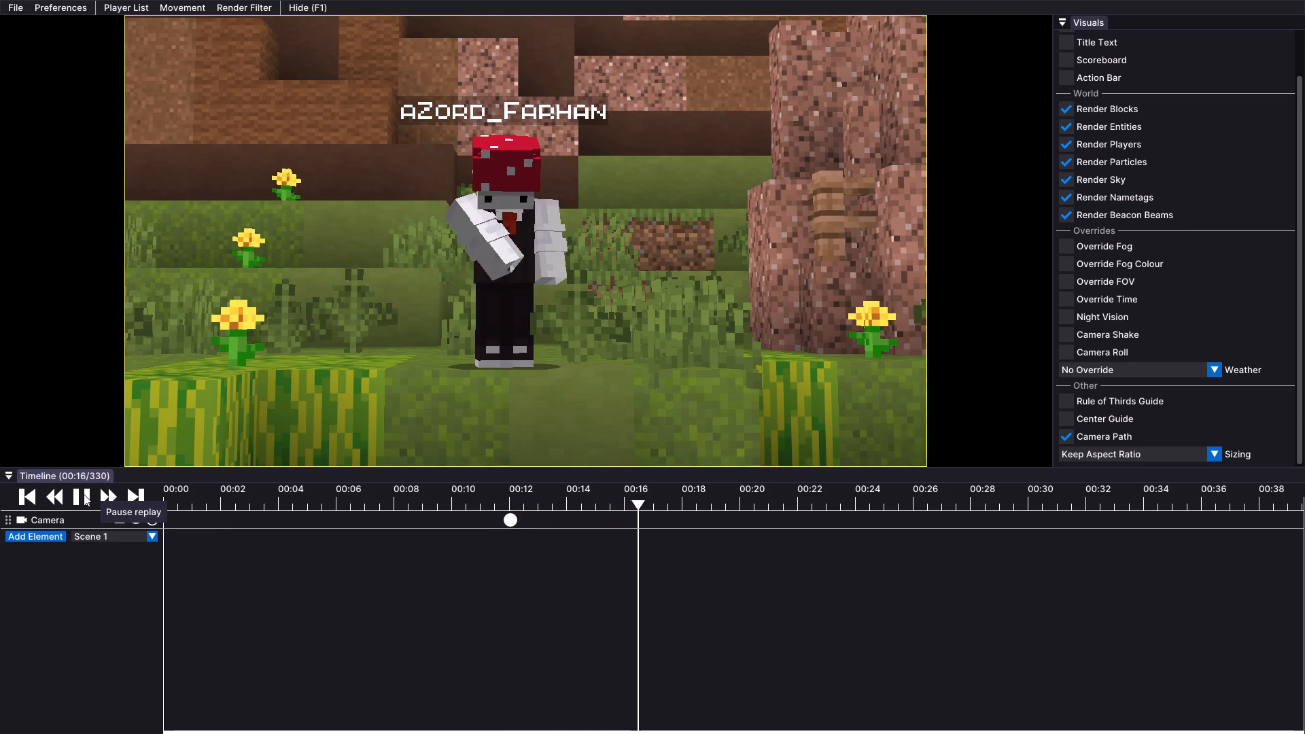
left_click(84, 494)
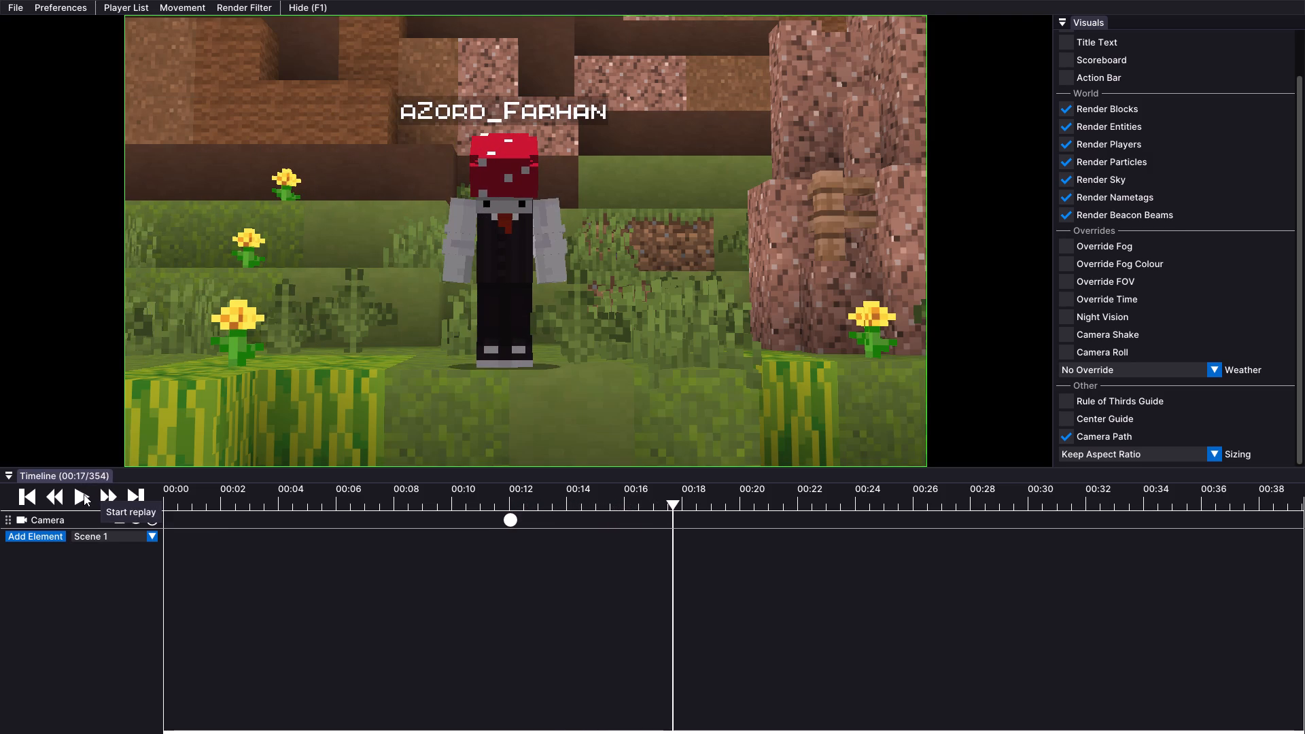
left_click(84, 494)
left_click(84, 494)
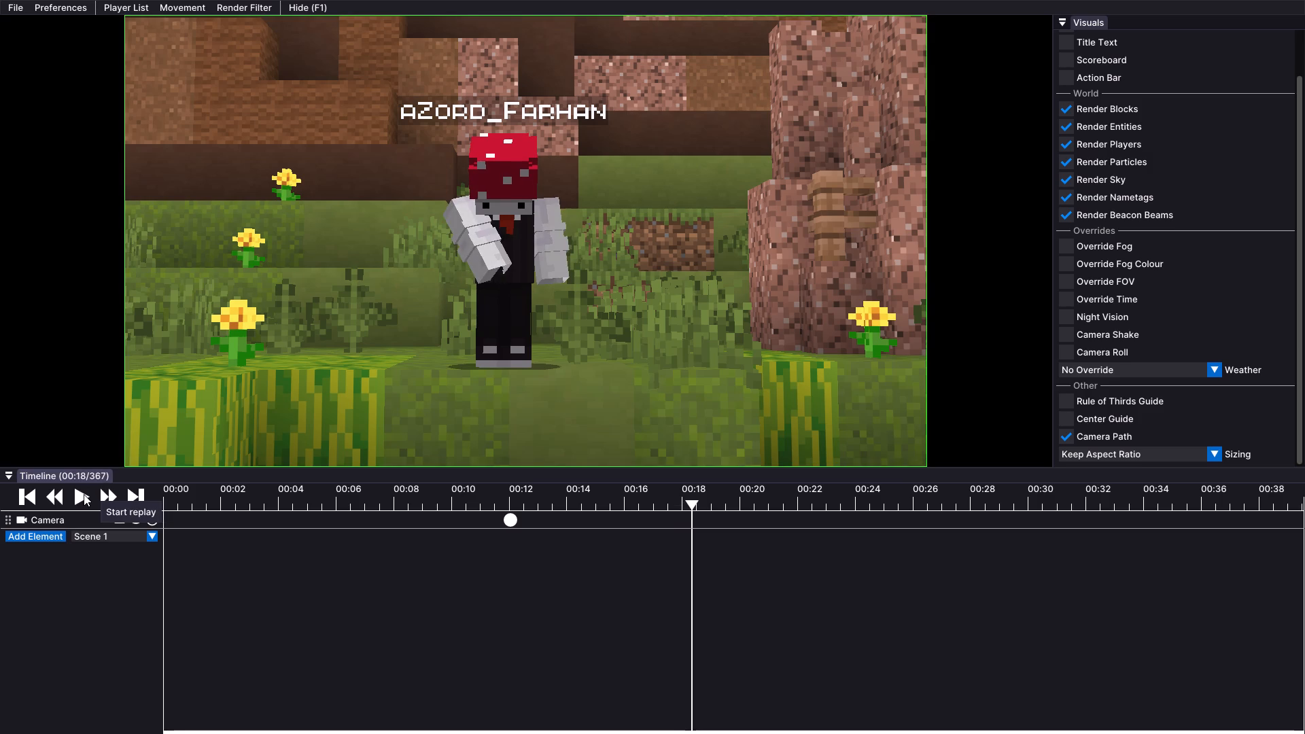
Play the replay on to about 00:24, past the character's exit from the shot, and add a camera keyframe there.
left_click(84, 494)
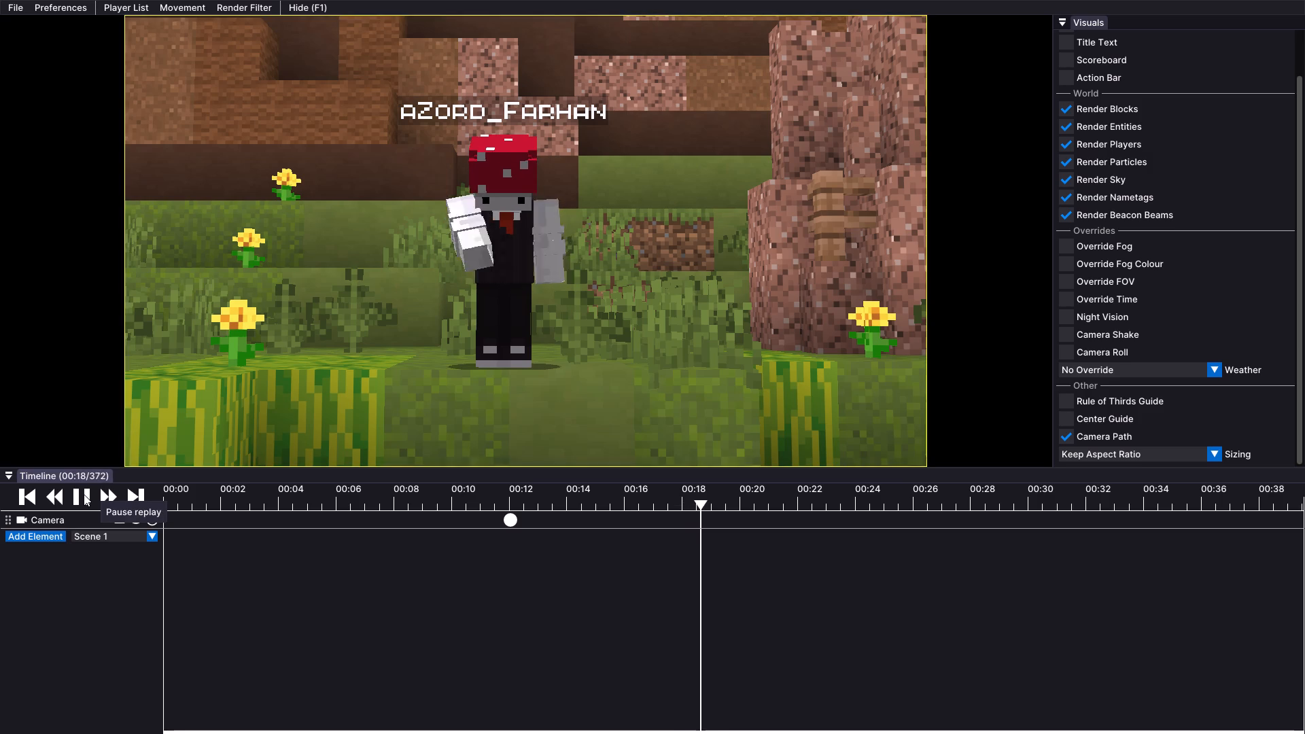
left_click(84, 494)
left_click(84, 494)
left_click(84, 494)
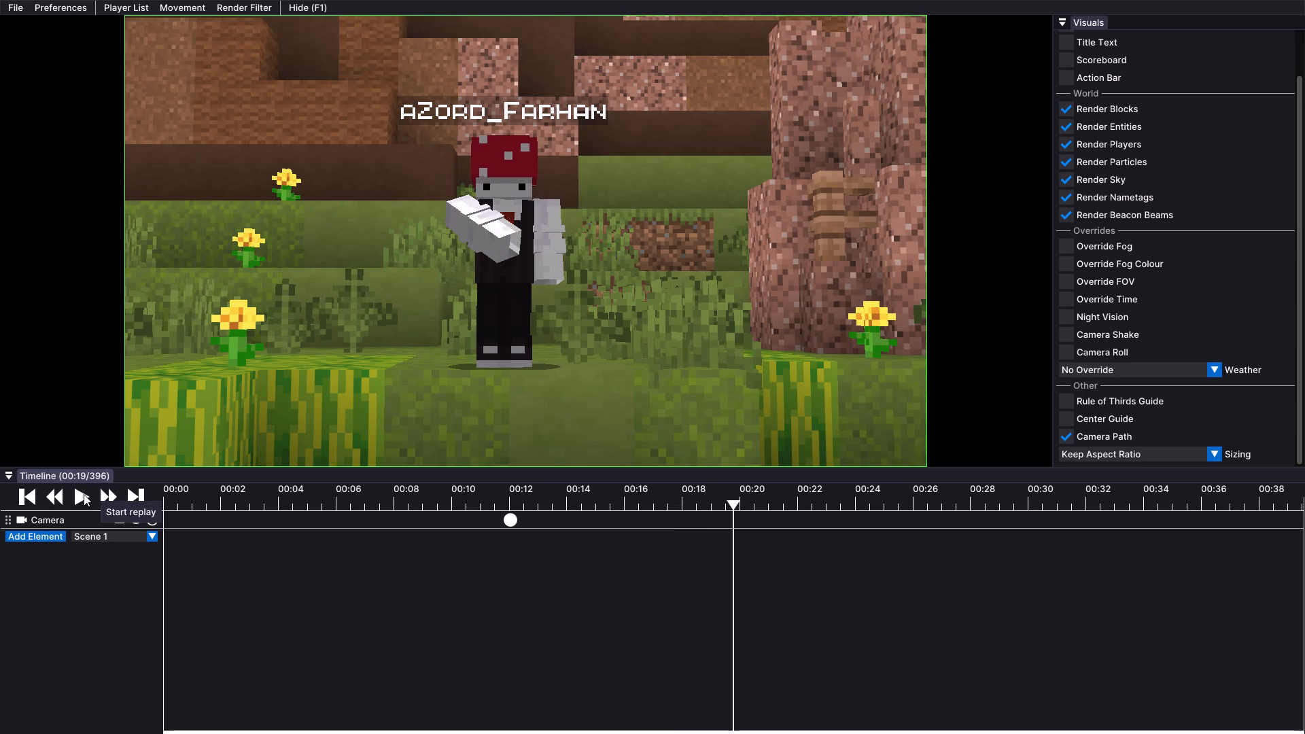
left_click(84, 494)
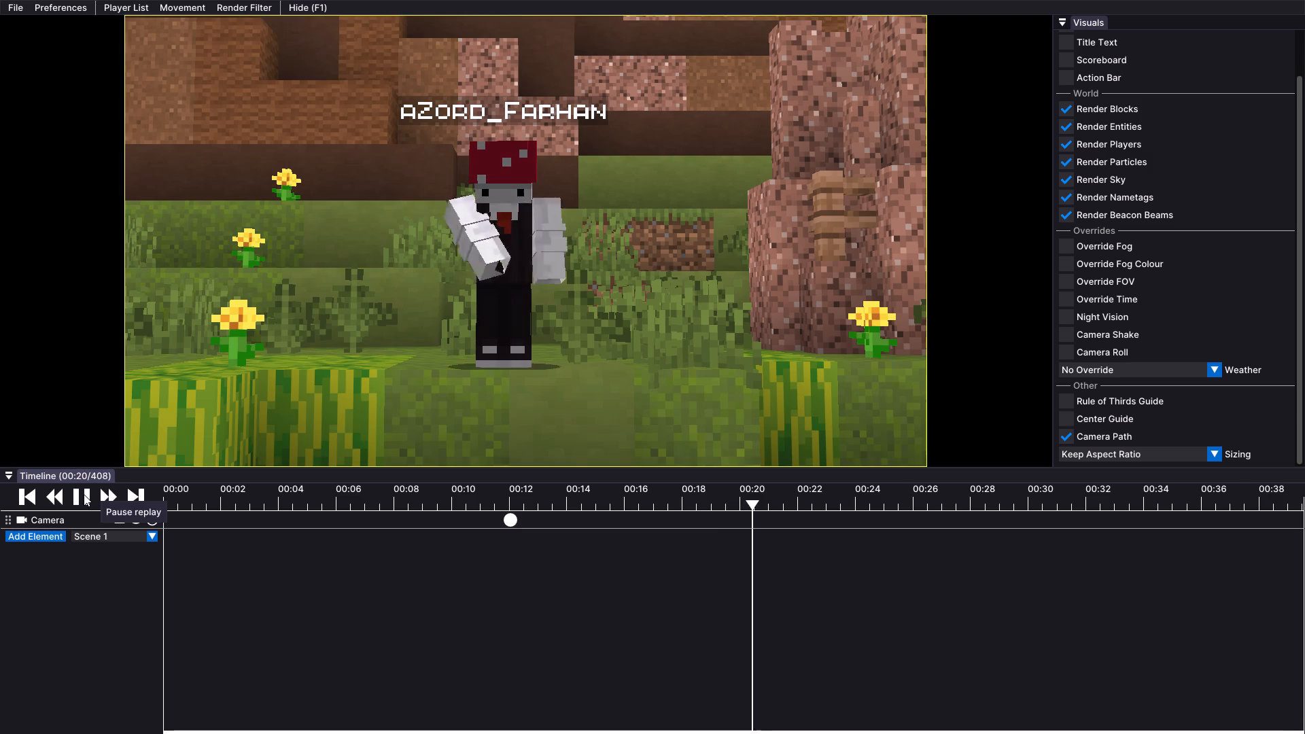
left_click(84, 494)
left_click(84, 494)
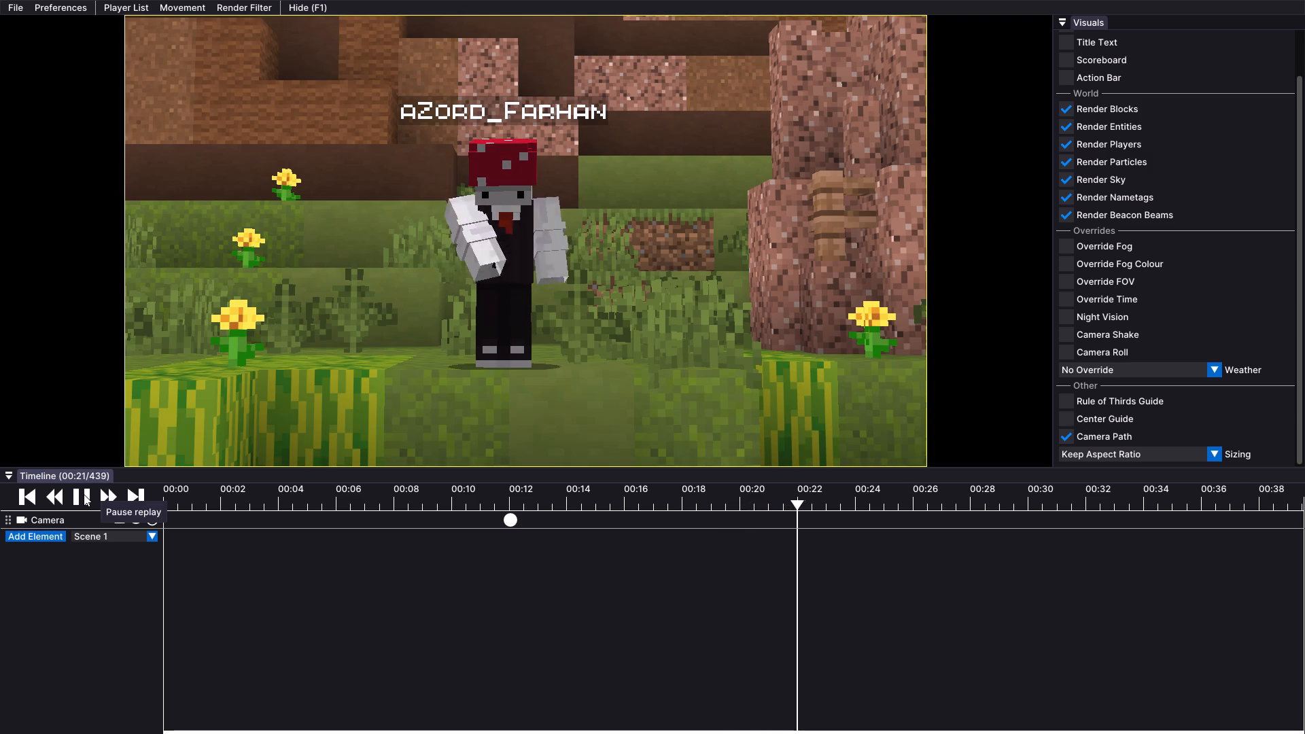
left_click(84, 494)
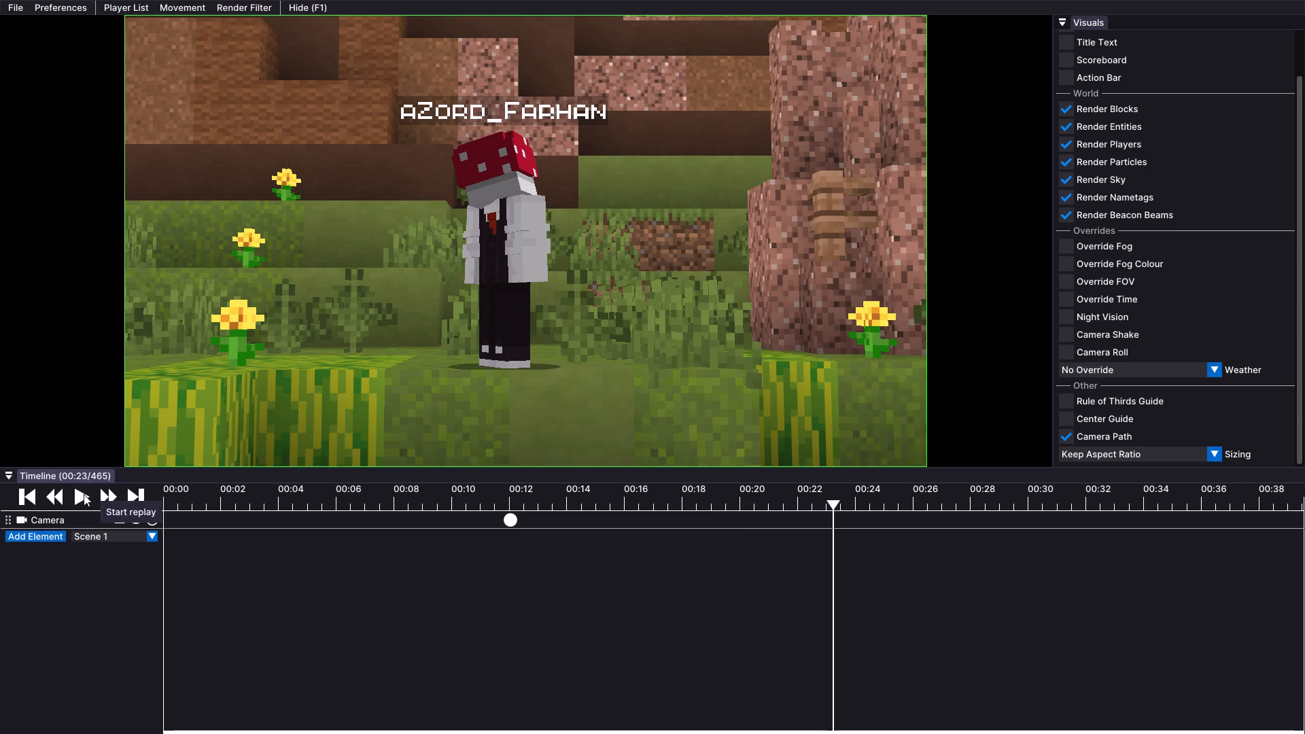
left_click(84, 494)
left_click(84, 494)
left_click(84, 494)
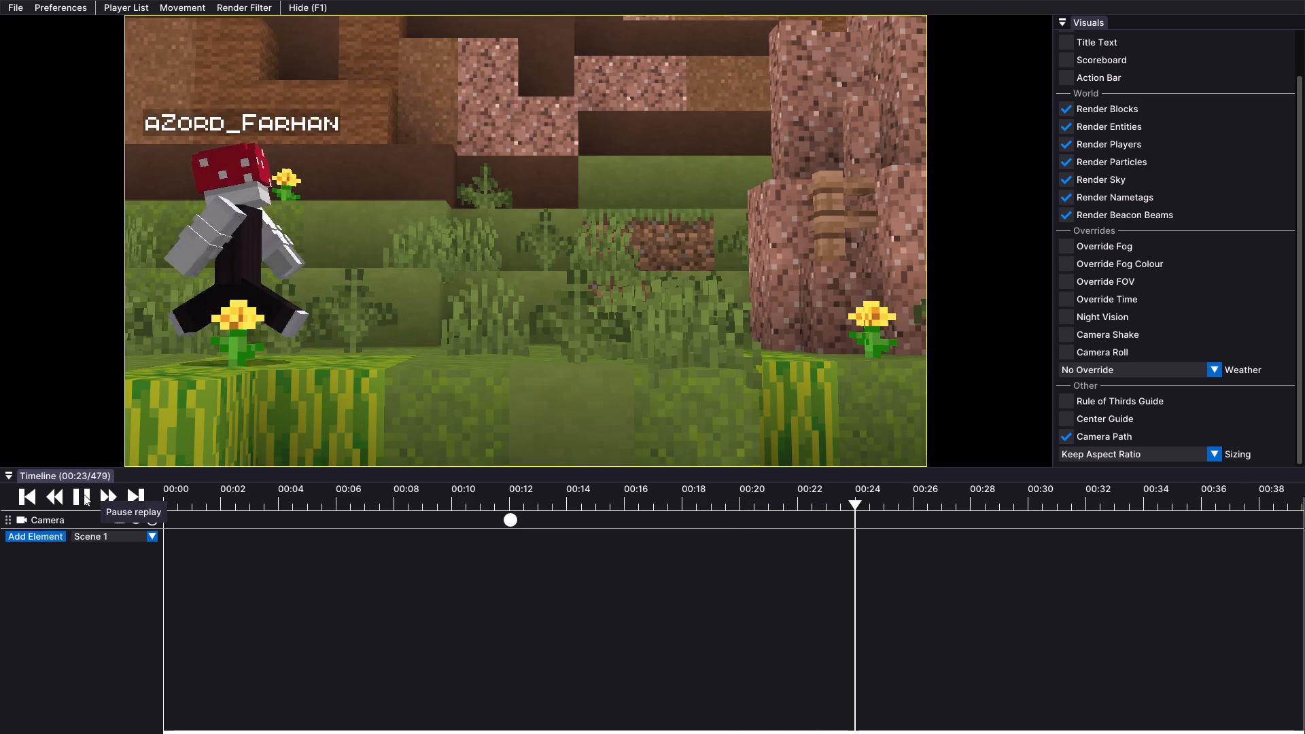
left_click(84, 494)
left_click(84, 494)
left_click(84, 494)
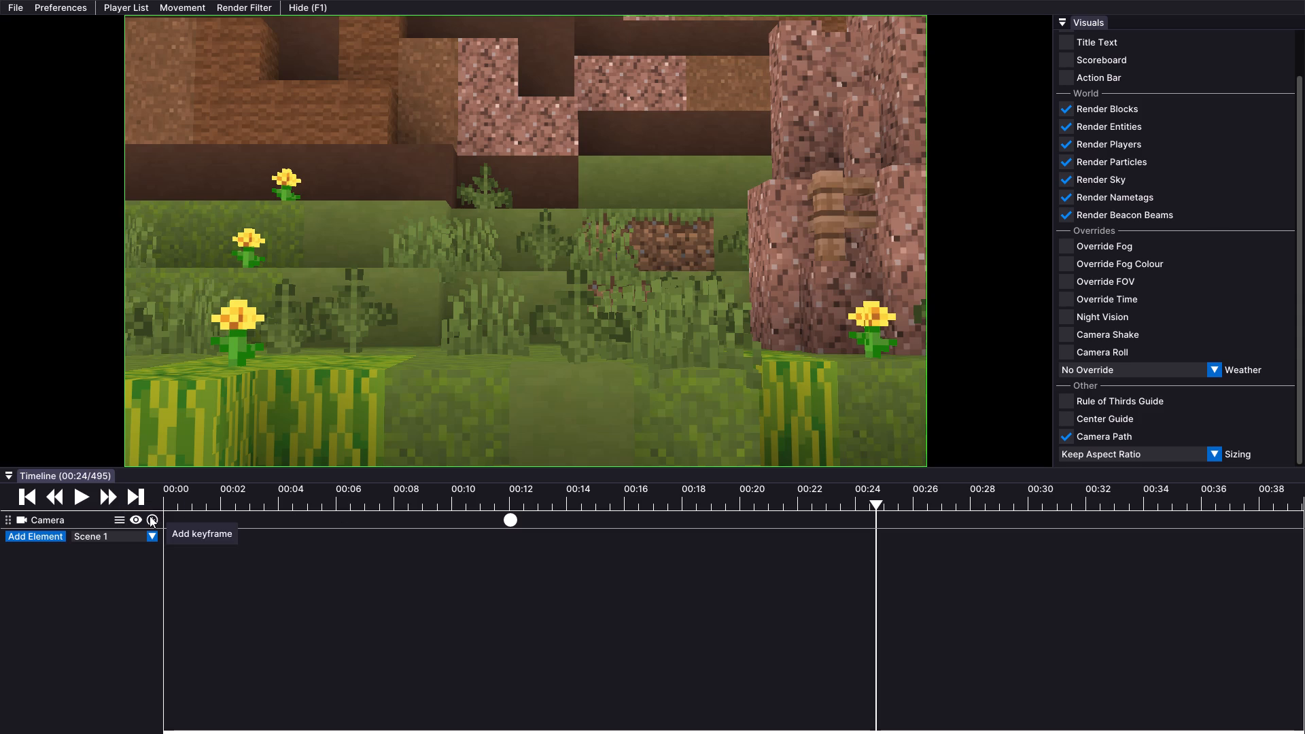
left_click(150, 516)
Mark the timeline's export range from the 00:12 camera keyframe to the 00:24 camera keyframe.
key("o")
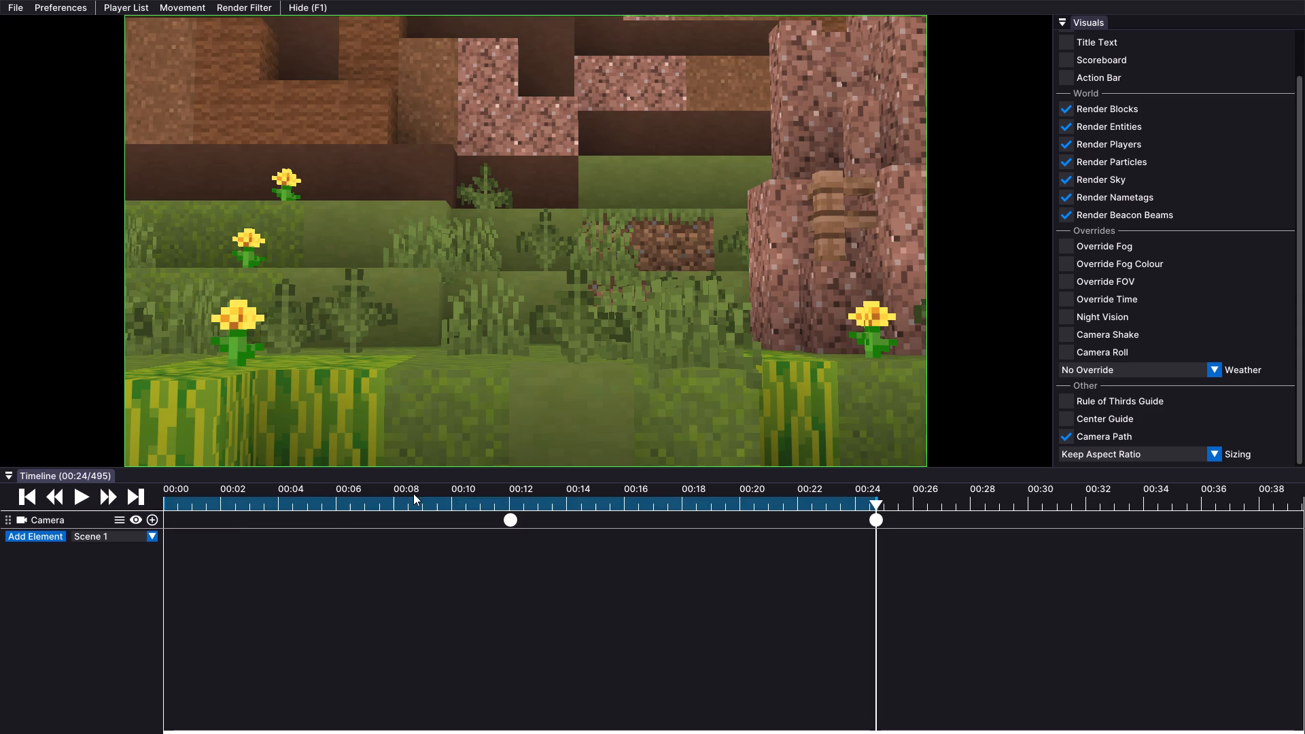
left_click(510, 502)
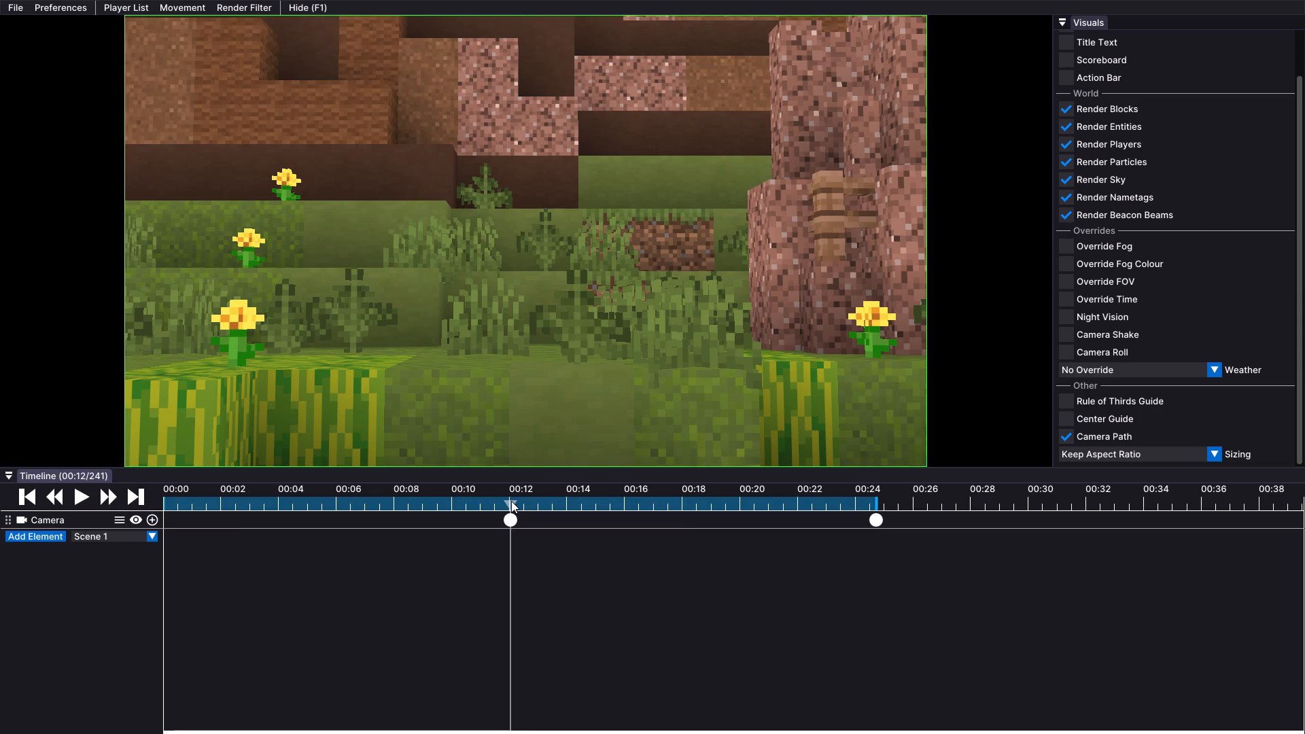
key("i")
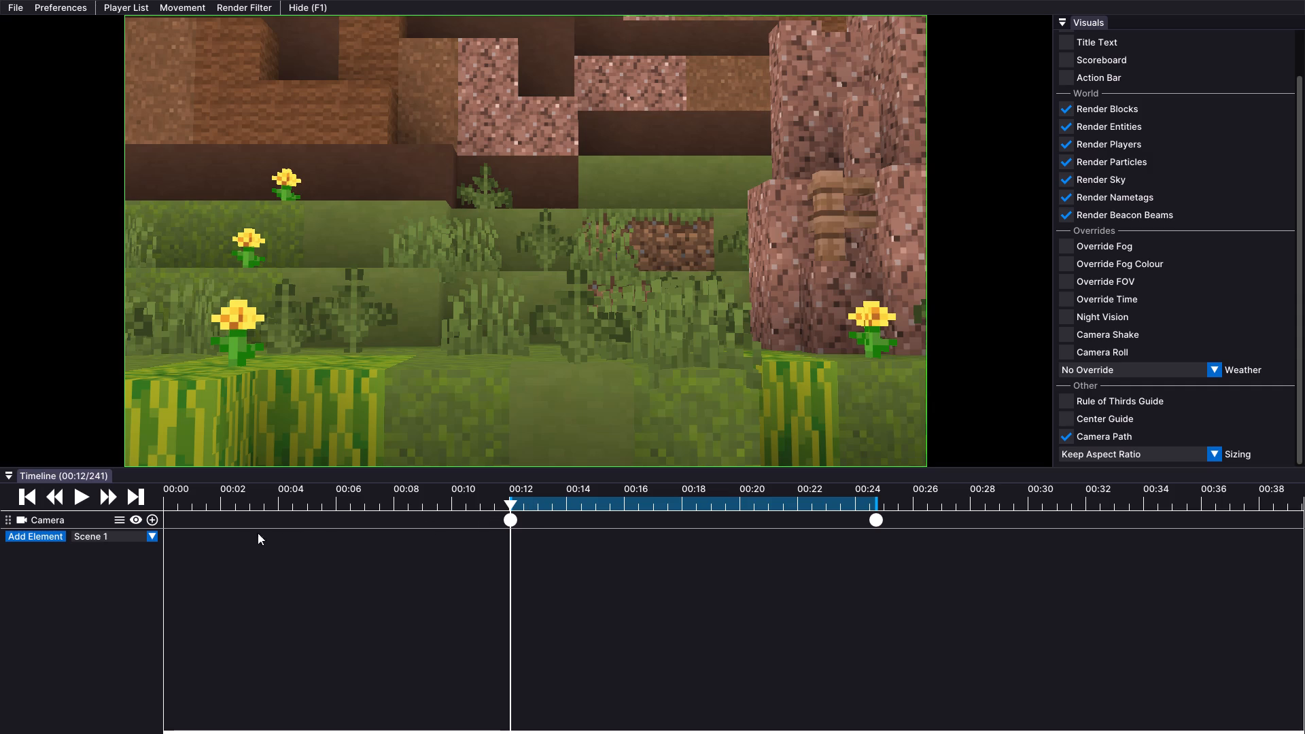
Move the first camera keyframe and the export range's start to about 00:14, just before the character enters the shot.
left_click(78, 495)
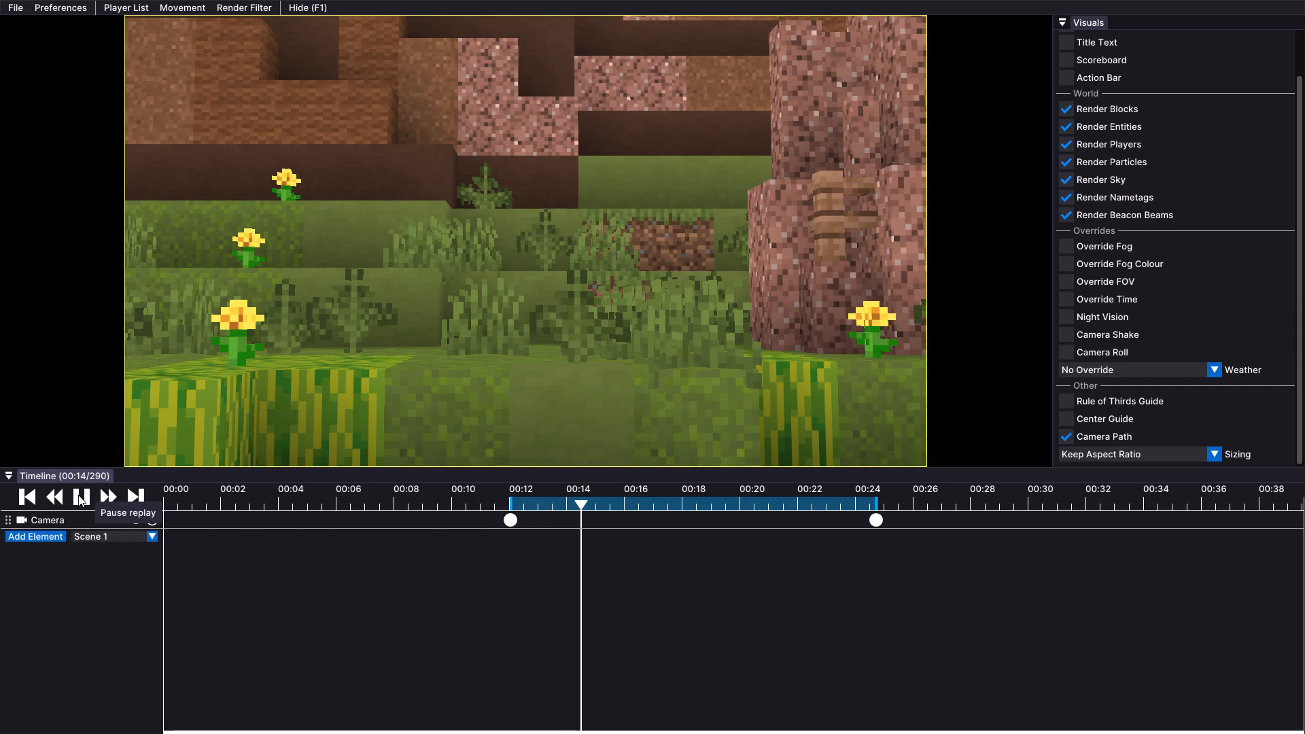
left_click(78, 495)
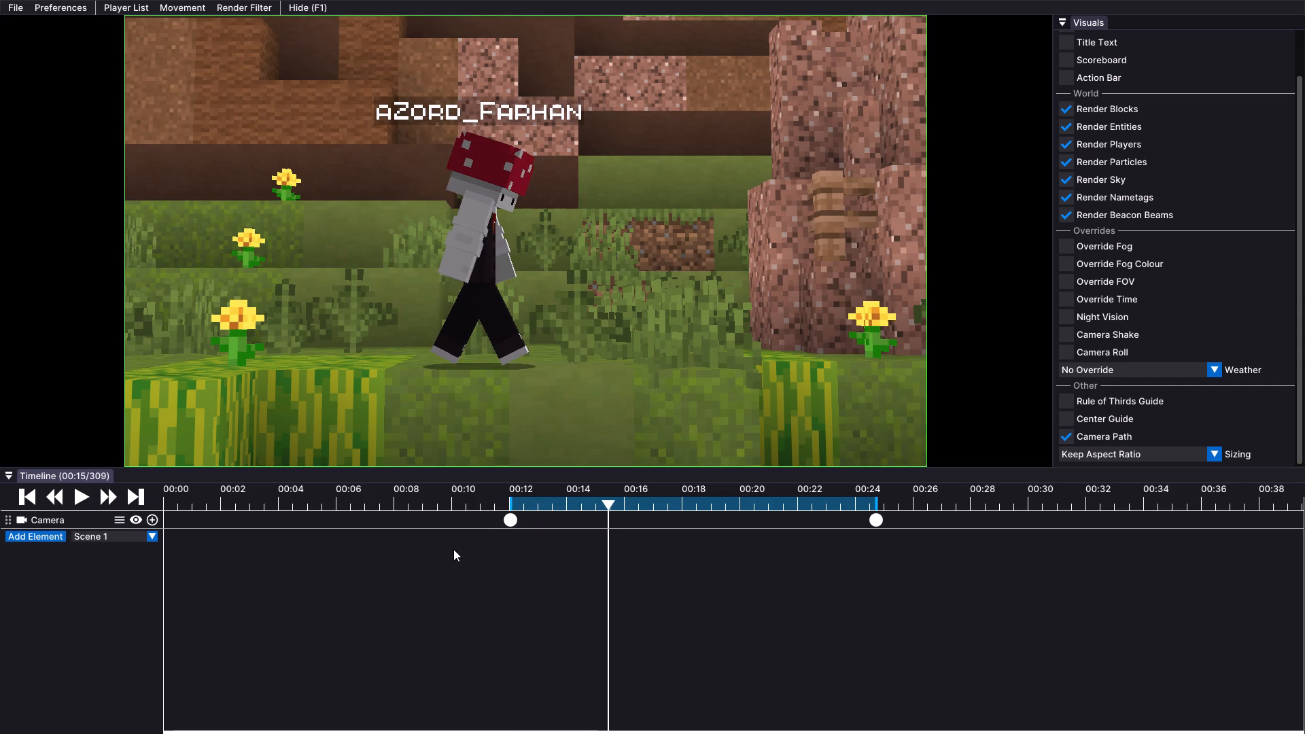
left_click_drag(511, 523, 576, 521)
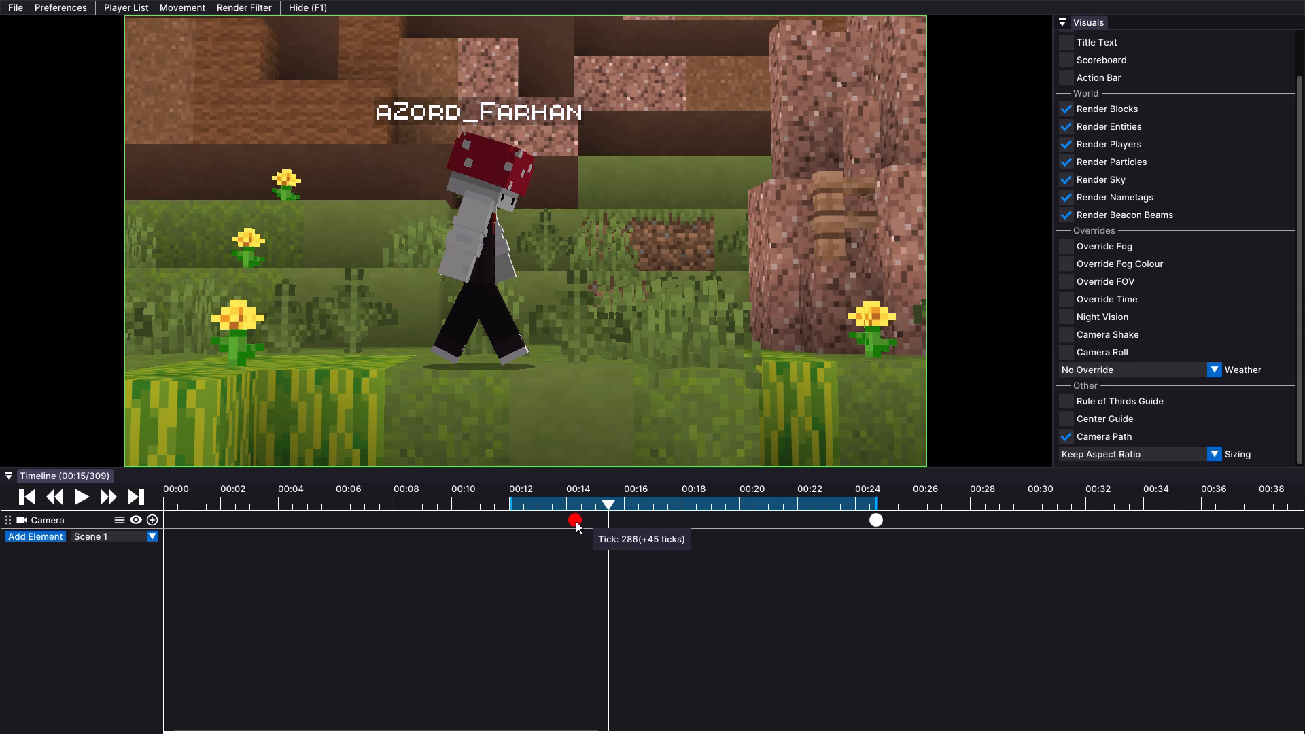
left_click_drag(576, 521, 585, 521)
left_click_drag(510, 502, 550, 502)
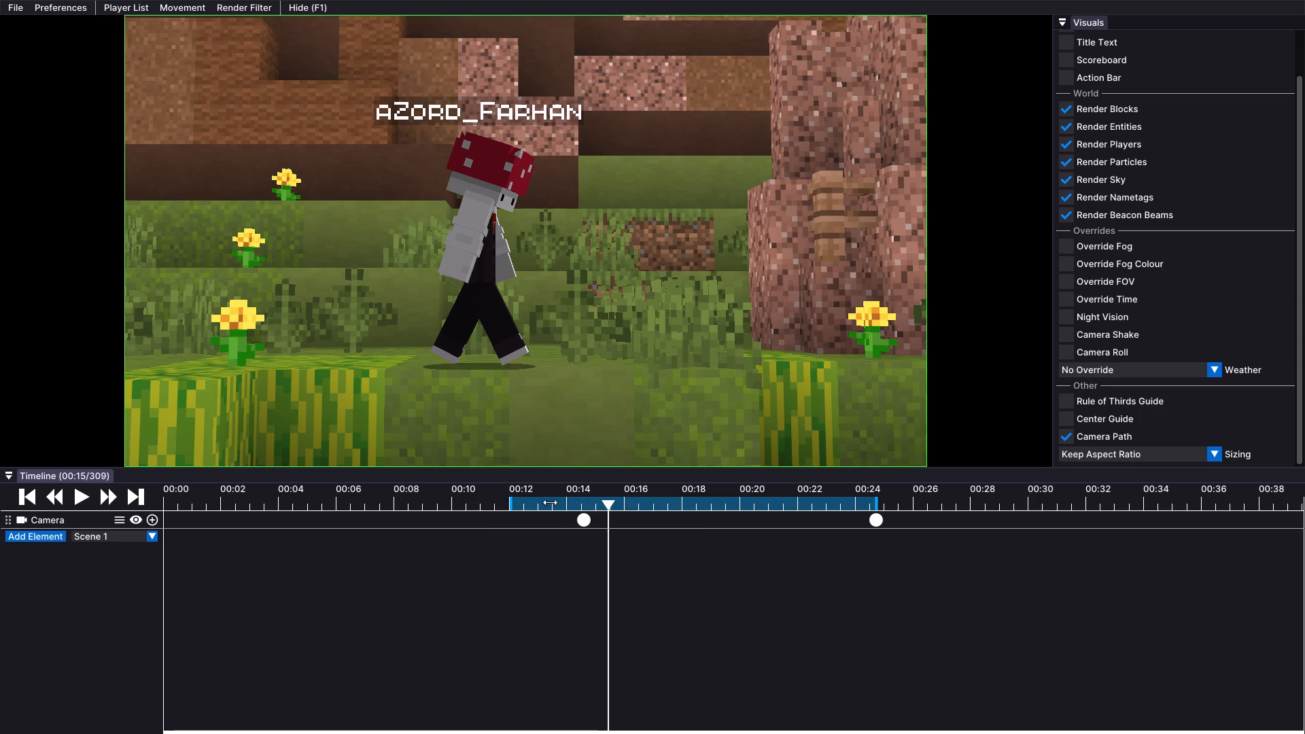
left_click_drag(550, 502, 582, 503)
Play the replay from about 00:14 to 00:23 to check the shortened shot from the character's entrance to its walk-off.
left_click(569, 498)
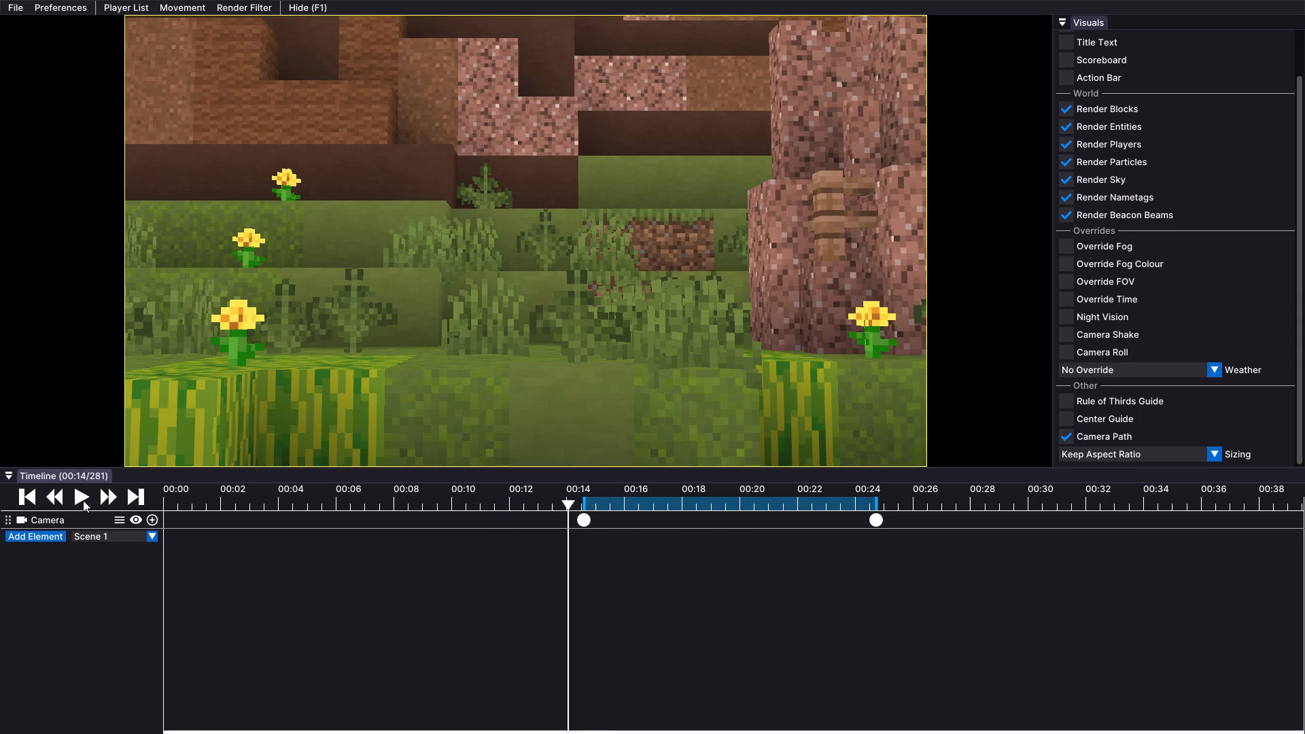
left_click(80, 499)
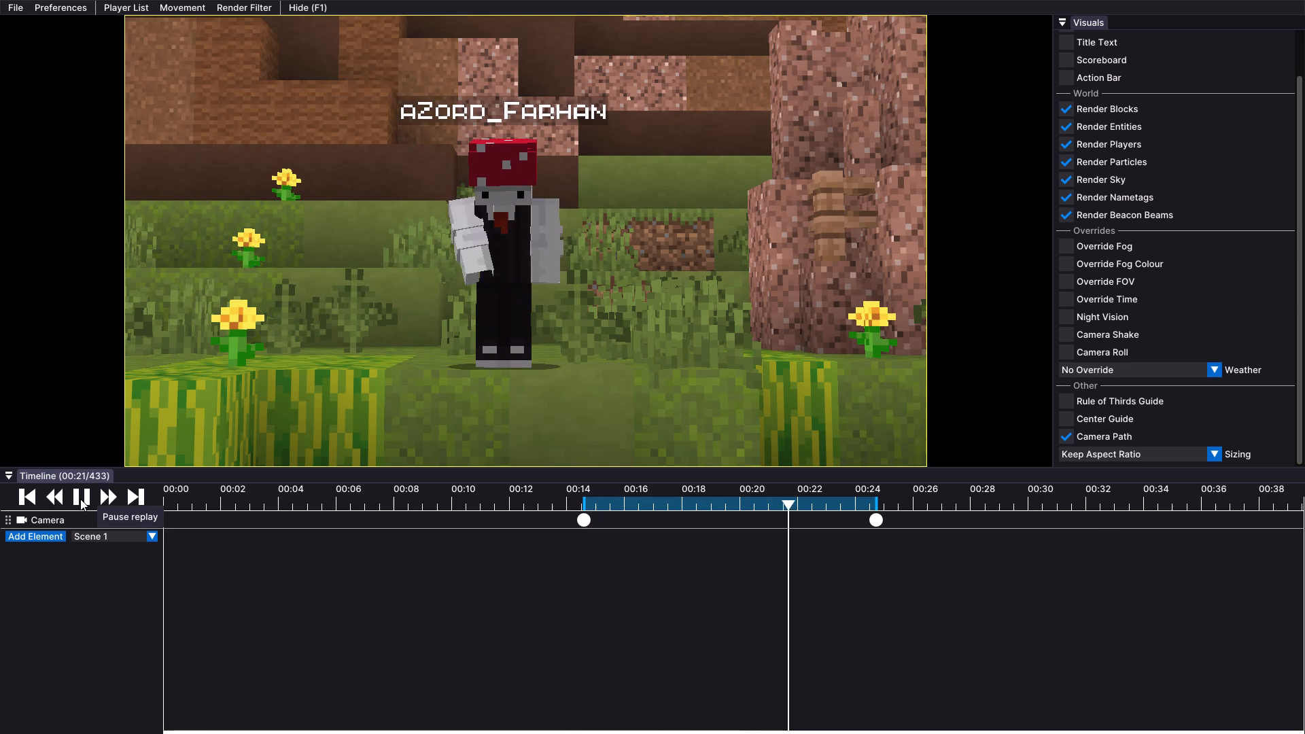
left_click(80, 499)
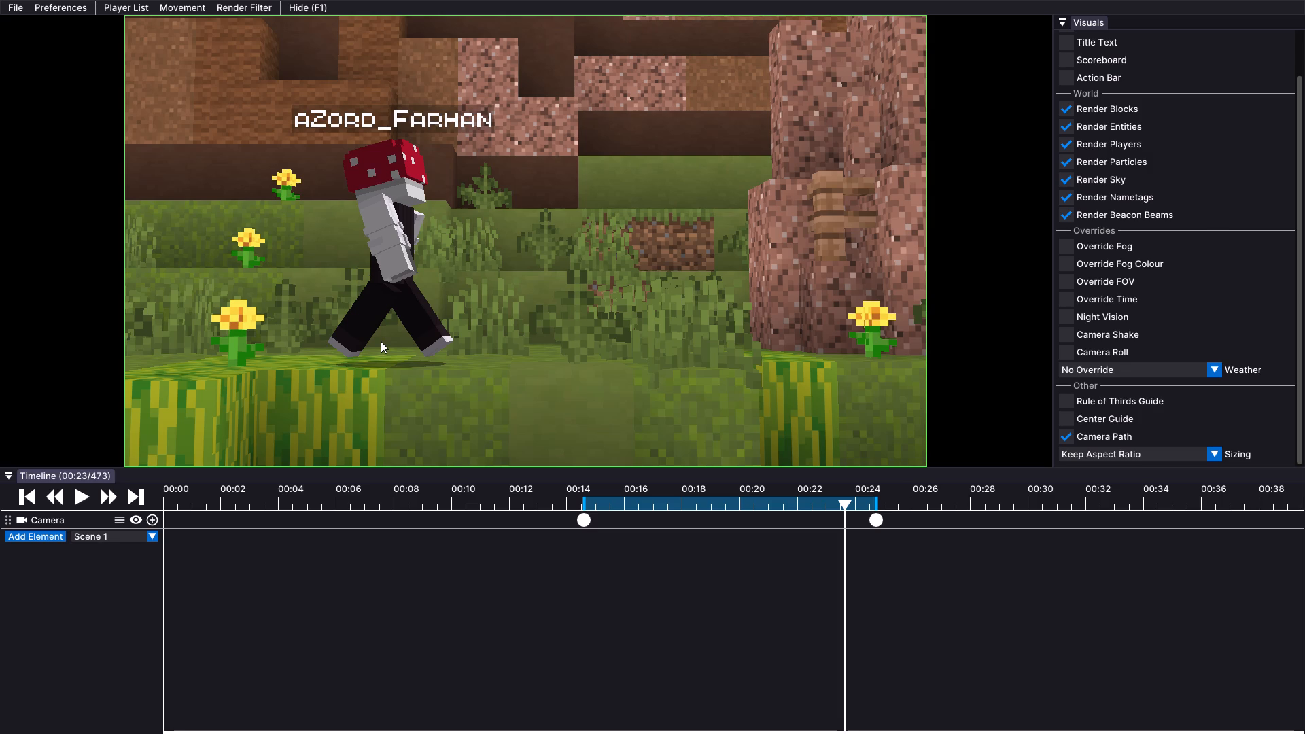
With the replay at about 00:14 and the character in view, turn off nametag rendering.
left_click_drag(619, 506, 595, 513)
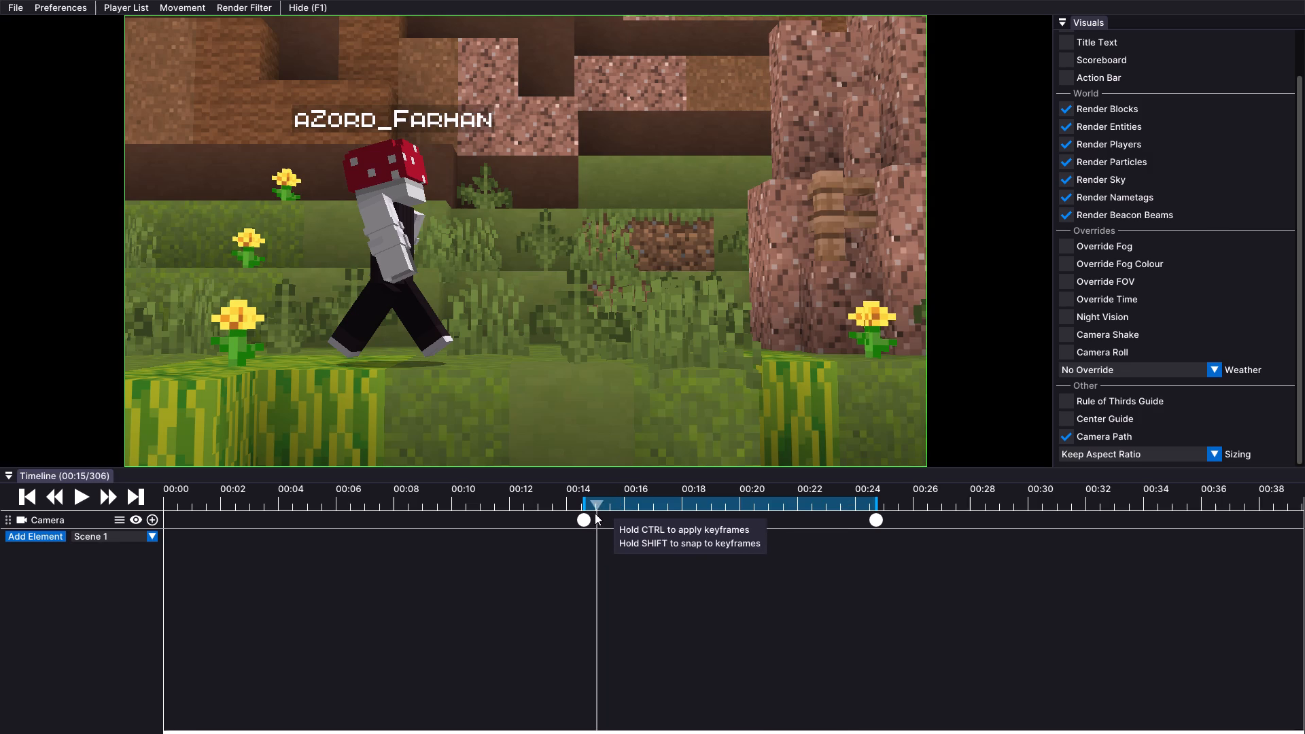
left_click_drag(595, 513, 591, 514)
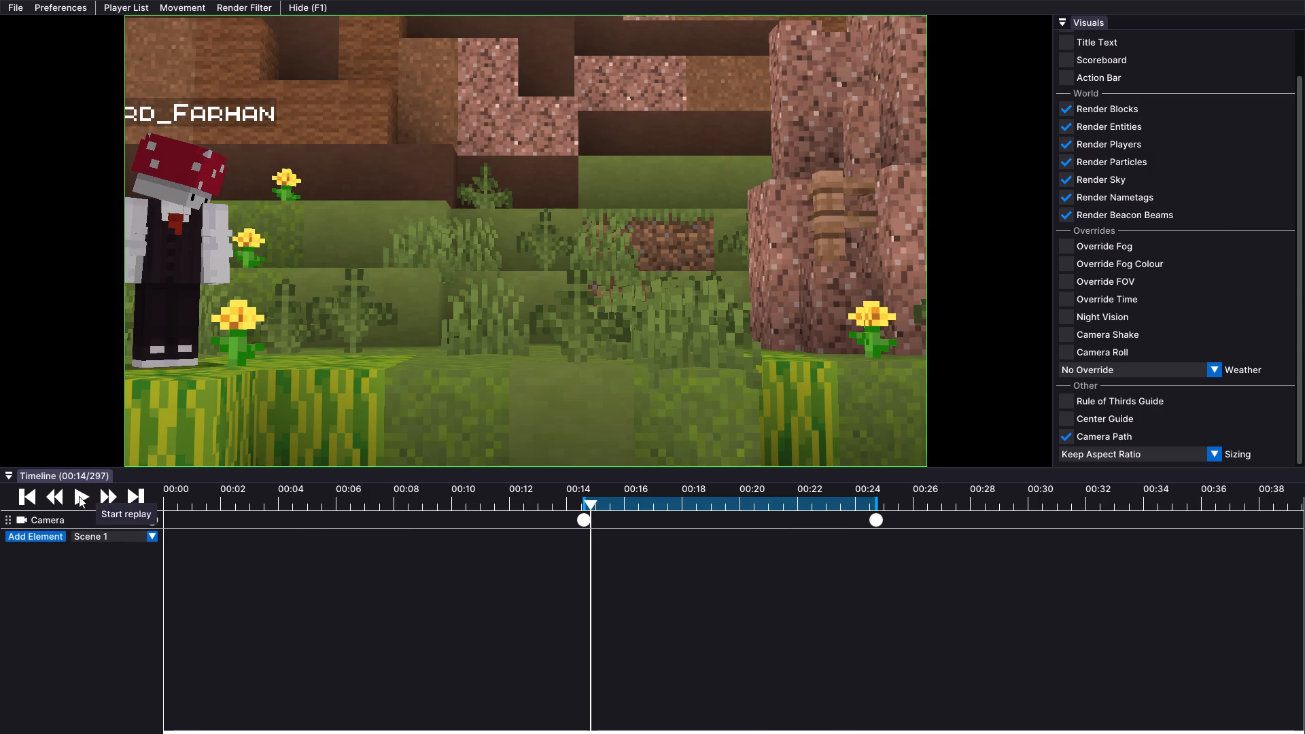
left_click(1069, 164)
left_click(1069, 164)
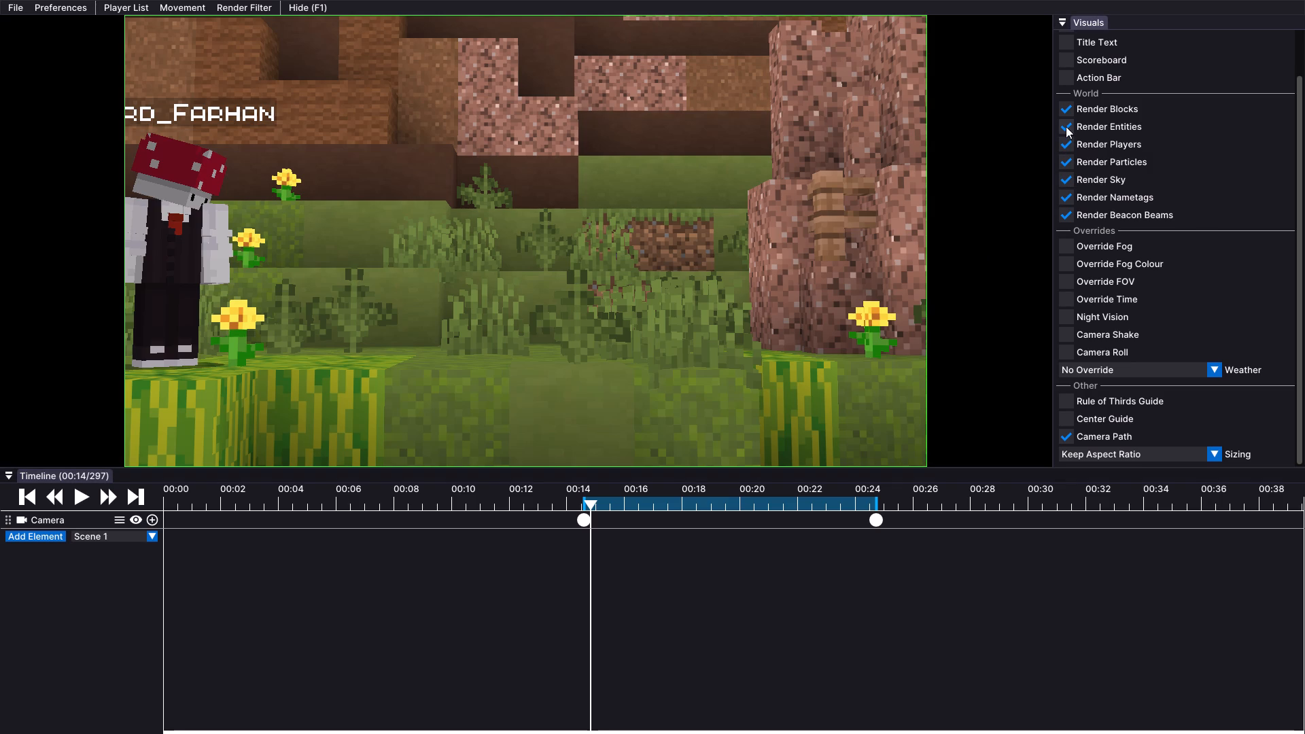
left_click(1070, 195)
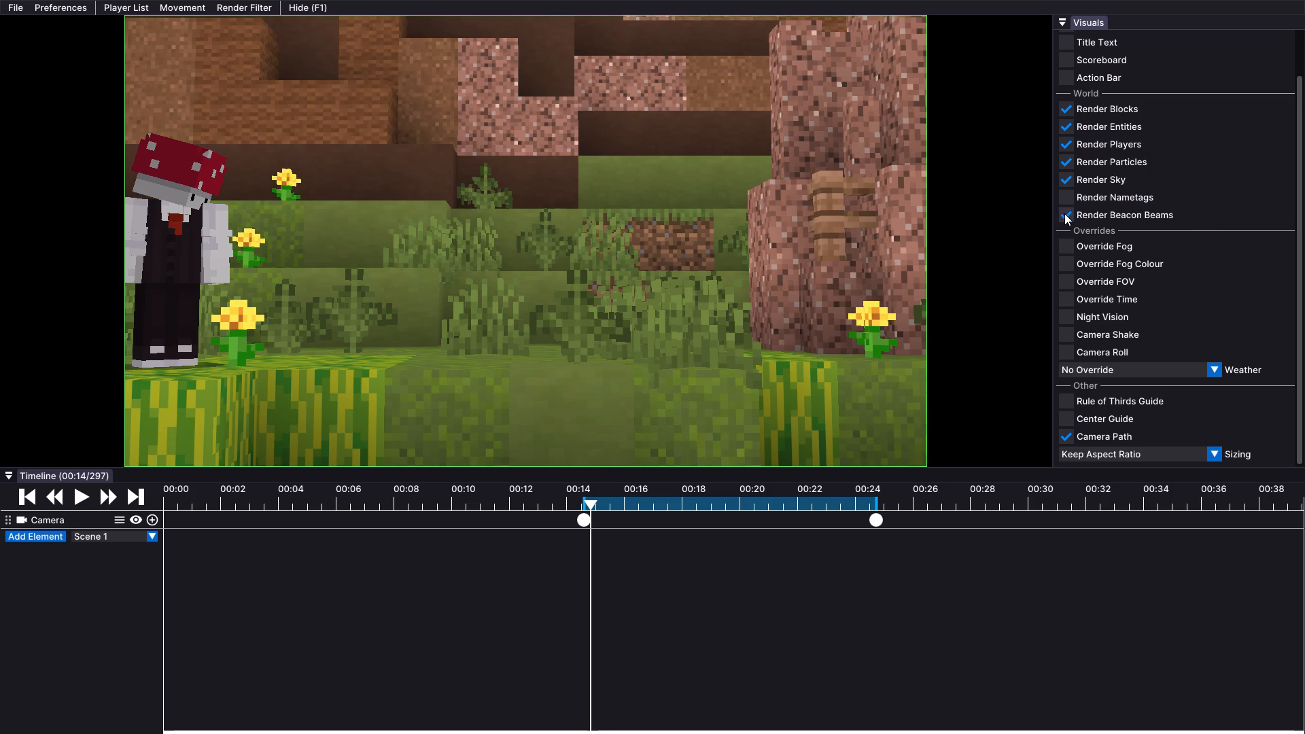
left_click(1064, 213)
left_click(1064, 213)
Turn off rendering of the sky, beacon beams, particles and blocks, leaving the character on the green sky colour.
left_click(1071, 183)
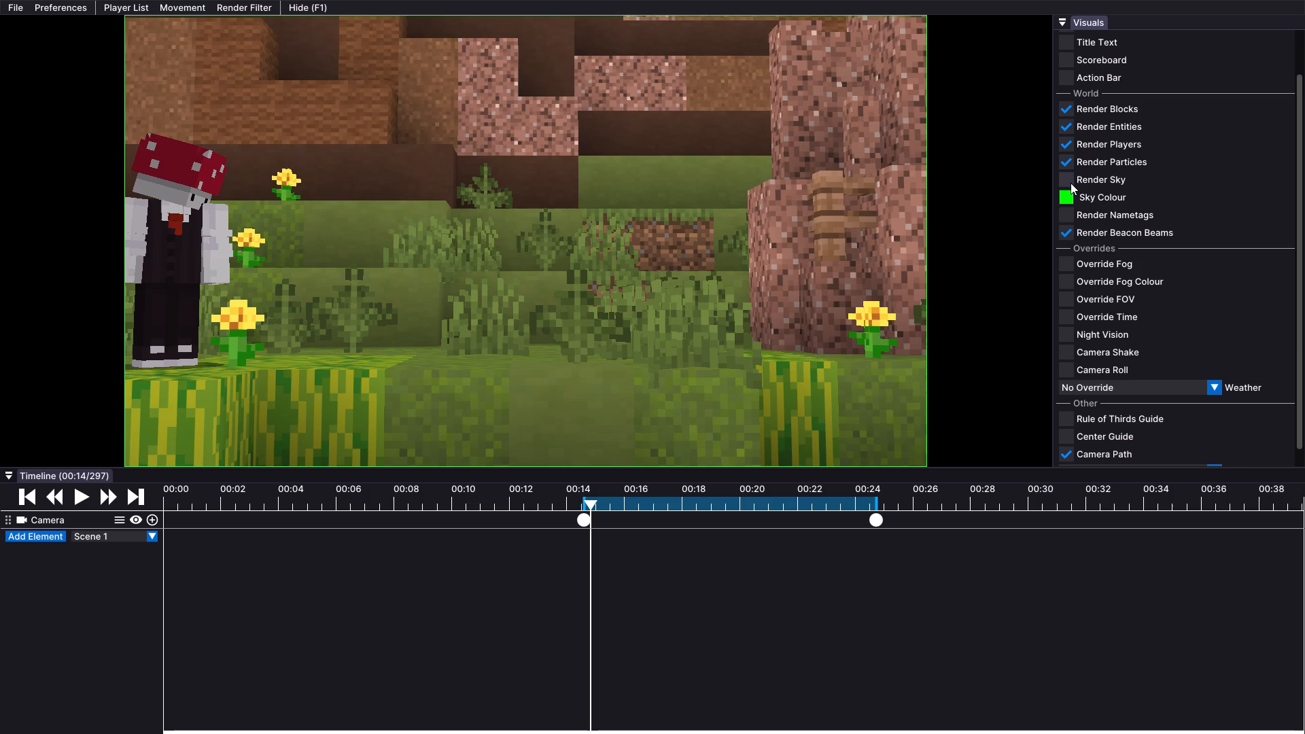
left_click(1066, 234)
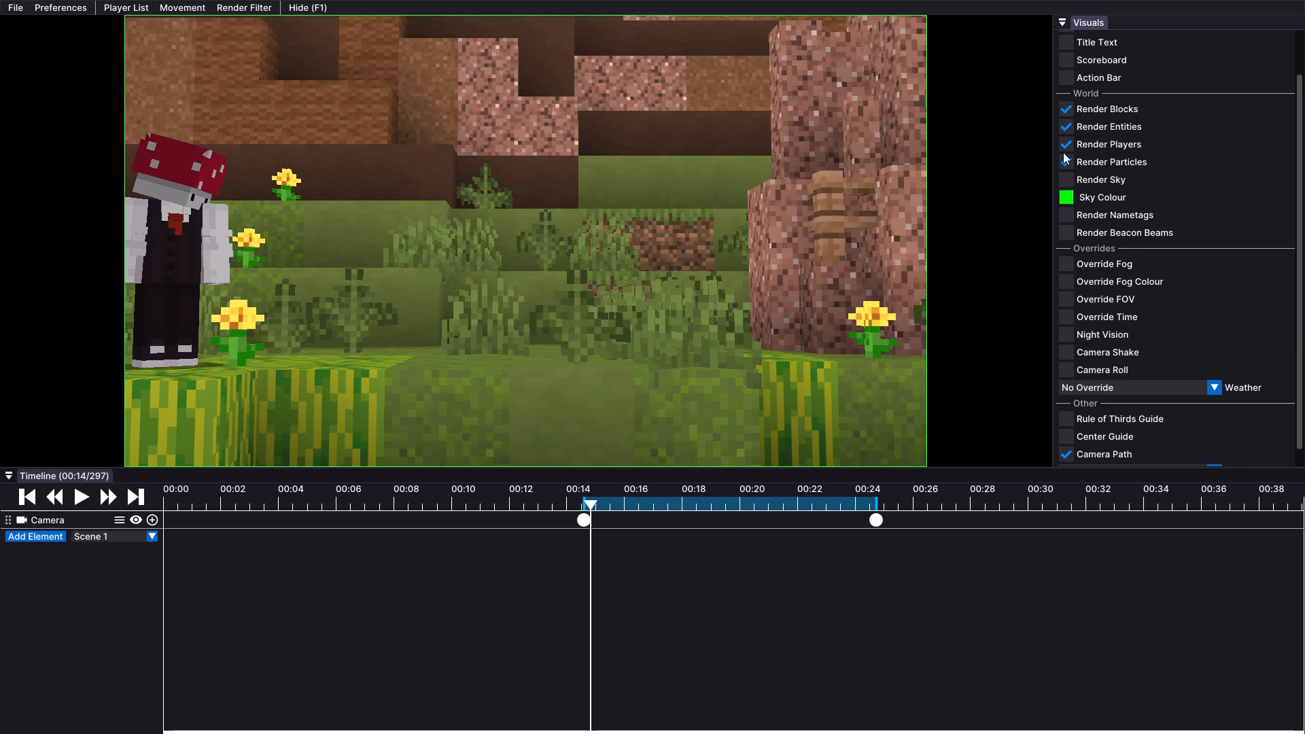
left_click(1065, 160)
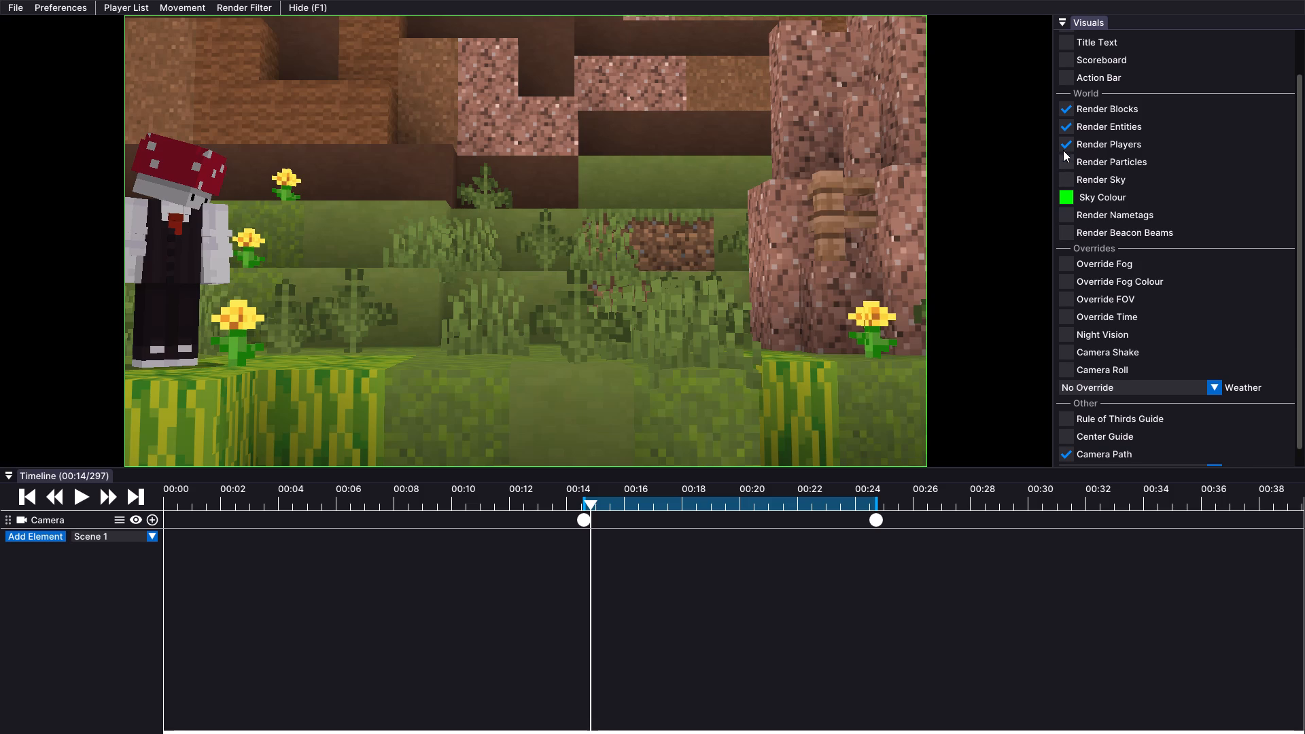
left_click(1062, 141)
left_click(1067, 150)
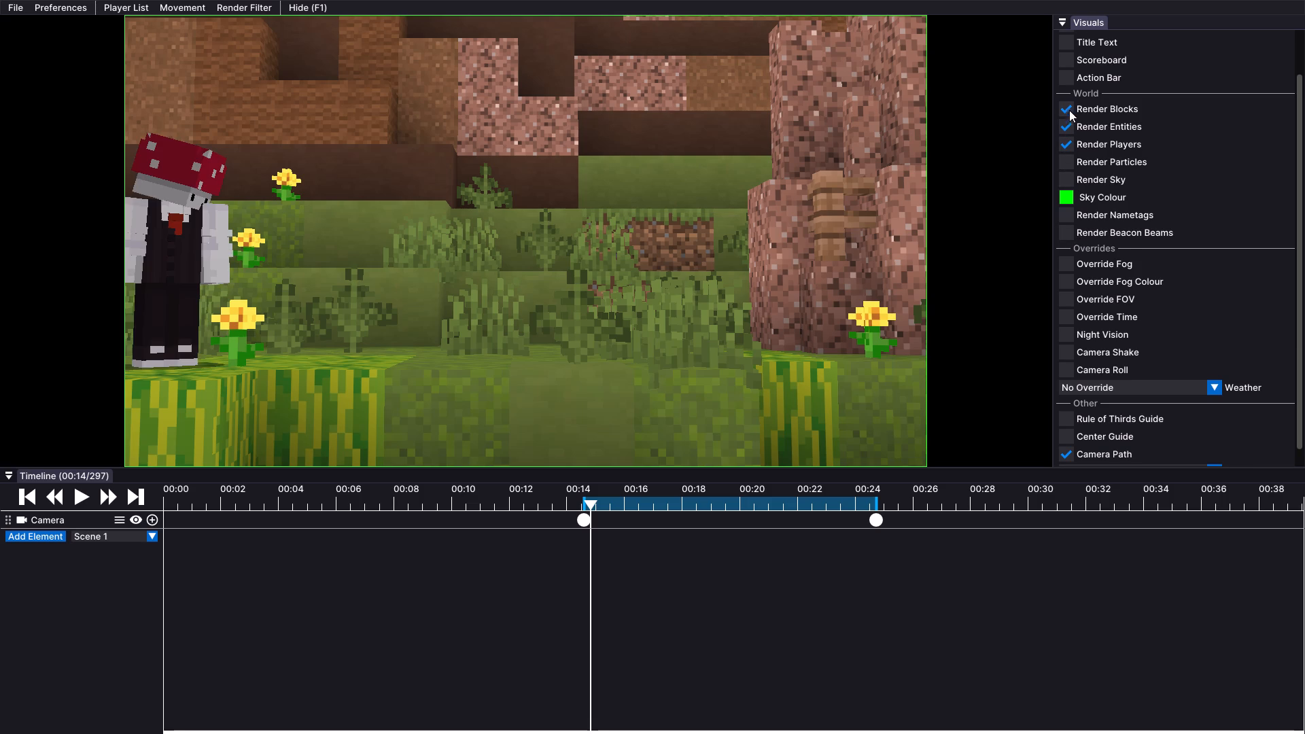
left_click(1068, 106)
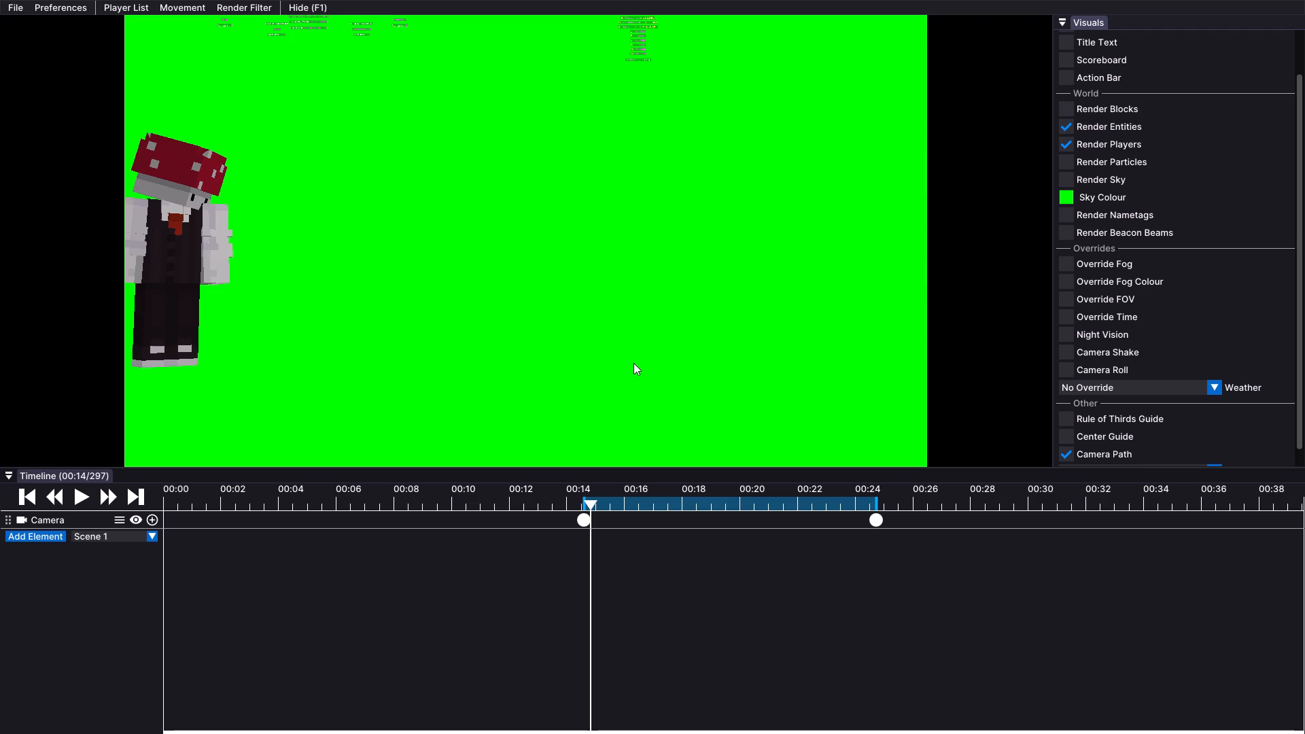
Play the green-screen shot to about 00:16 and turn off entity rendering to clear the stray objects along the upper edge.
left_click(78, 497)
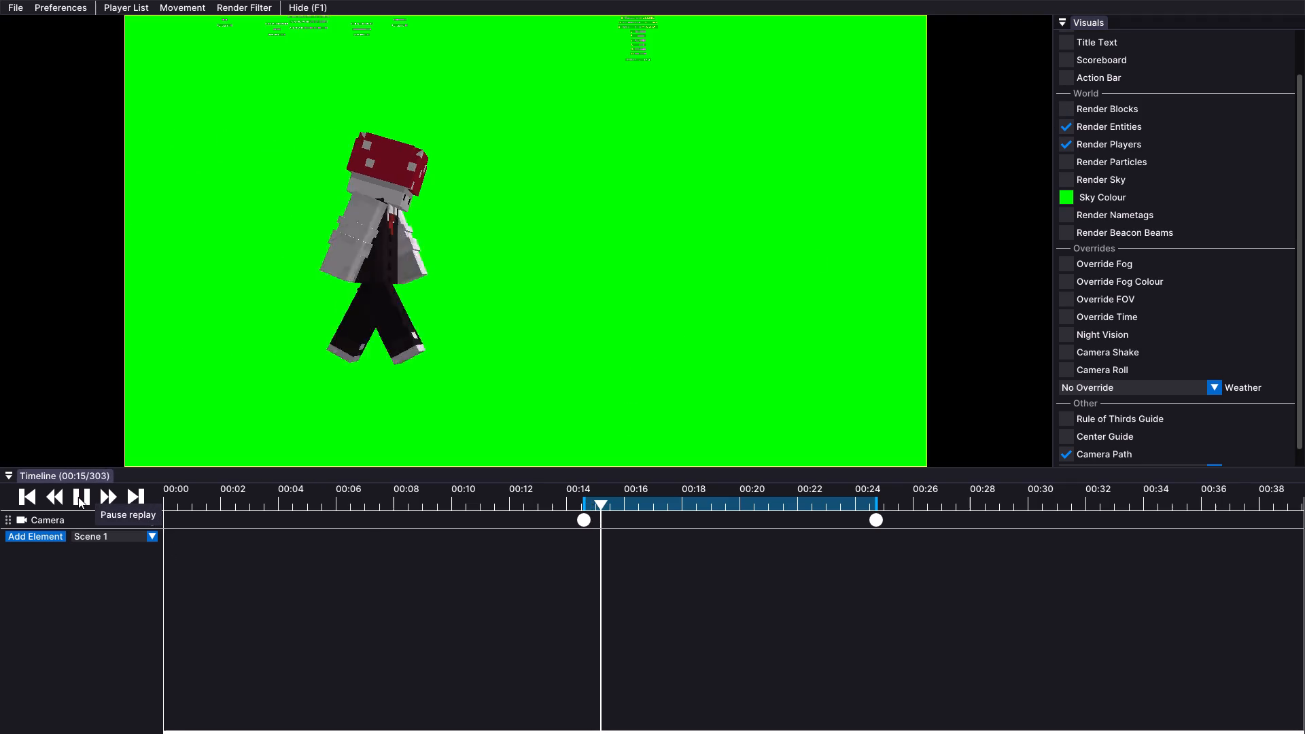
left_click(78, 497)
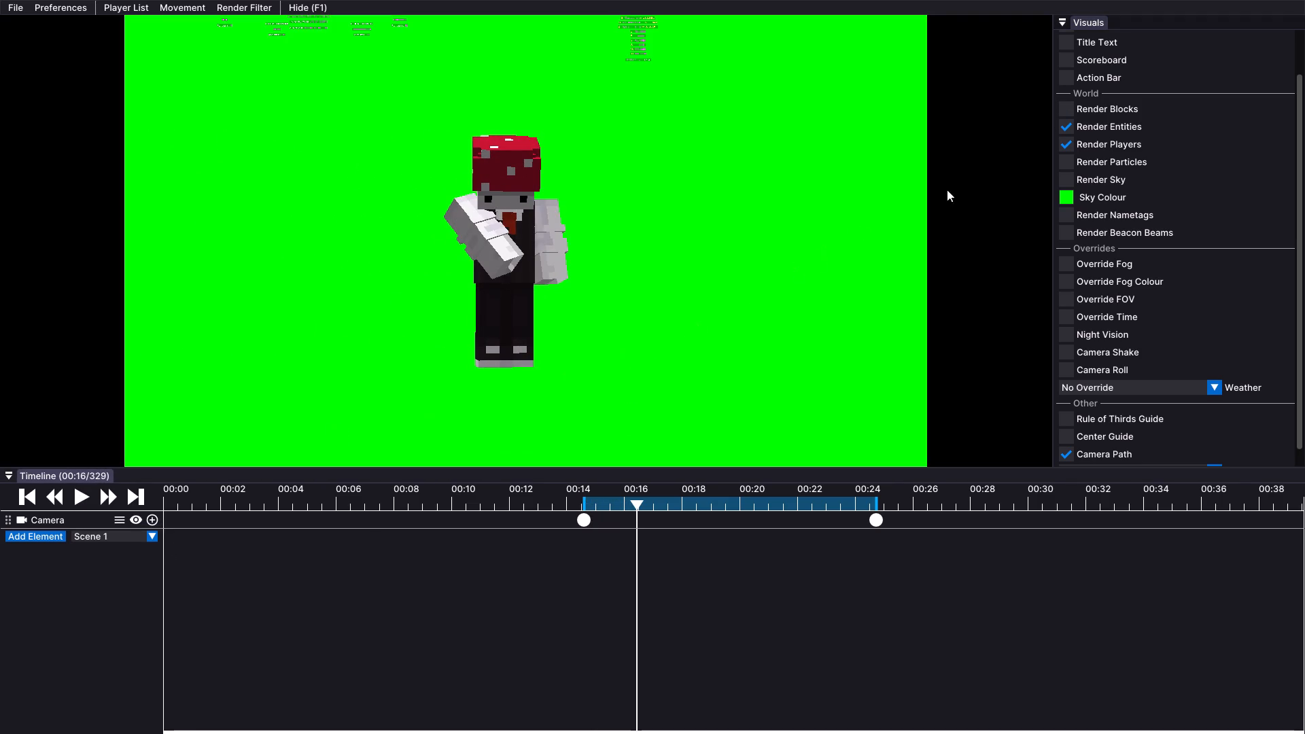
left_click(1066, 126)
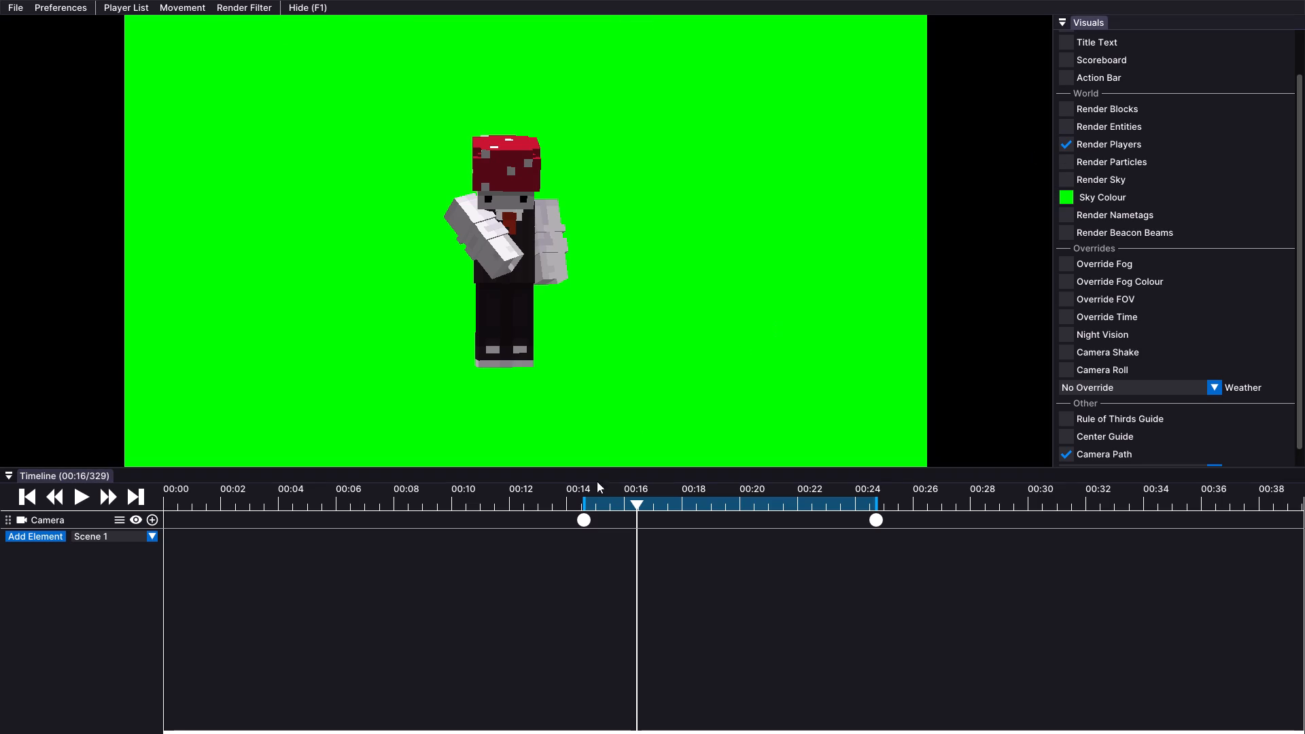
Play the green-screen shot from about 00:14 to 00:22, pausing along the way to check the character's movement.
left_click_drag(637, 496, 572, 506)
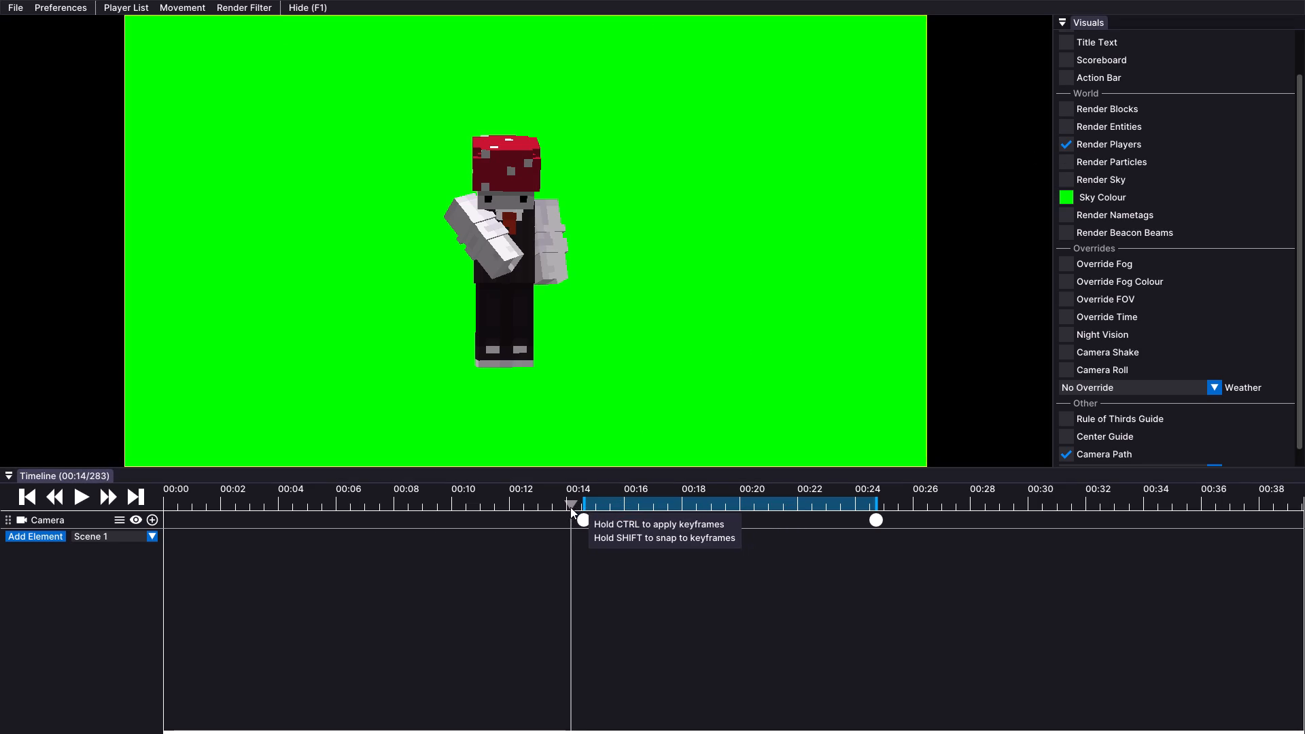
left_click(79, 491)
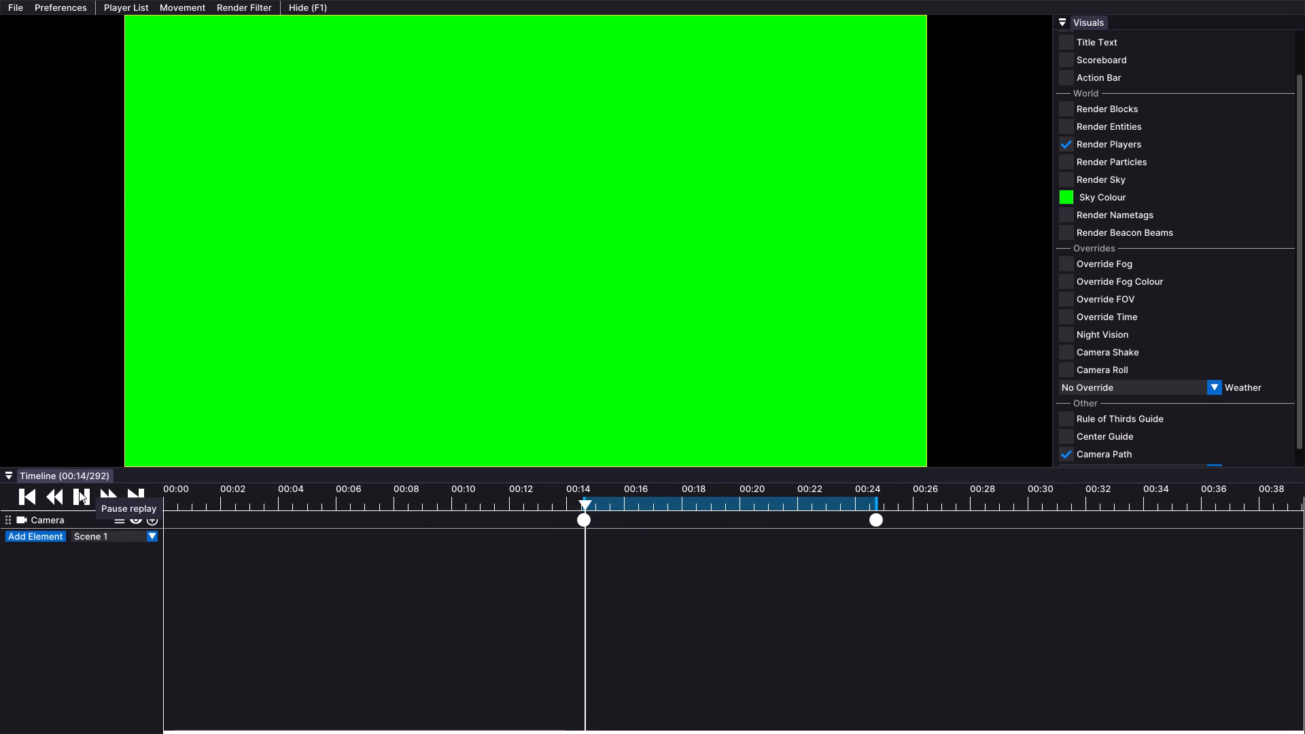
left_click(79, 496)
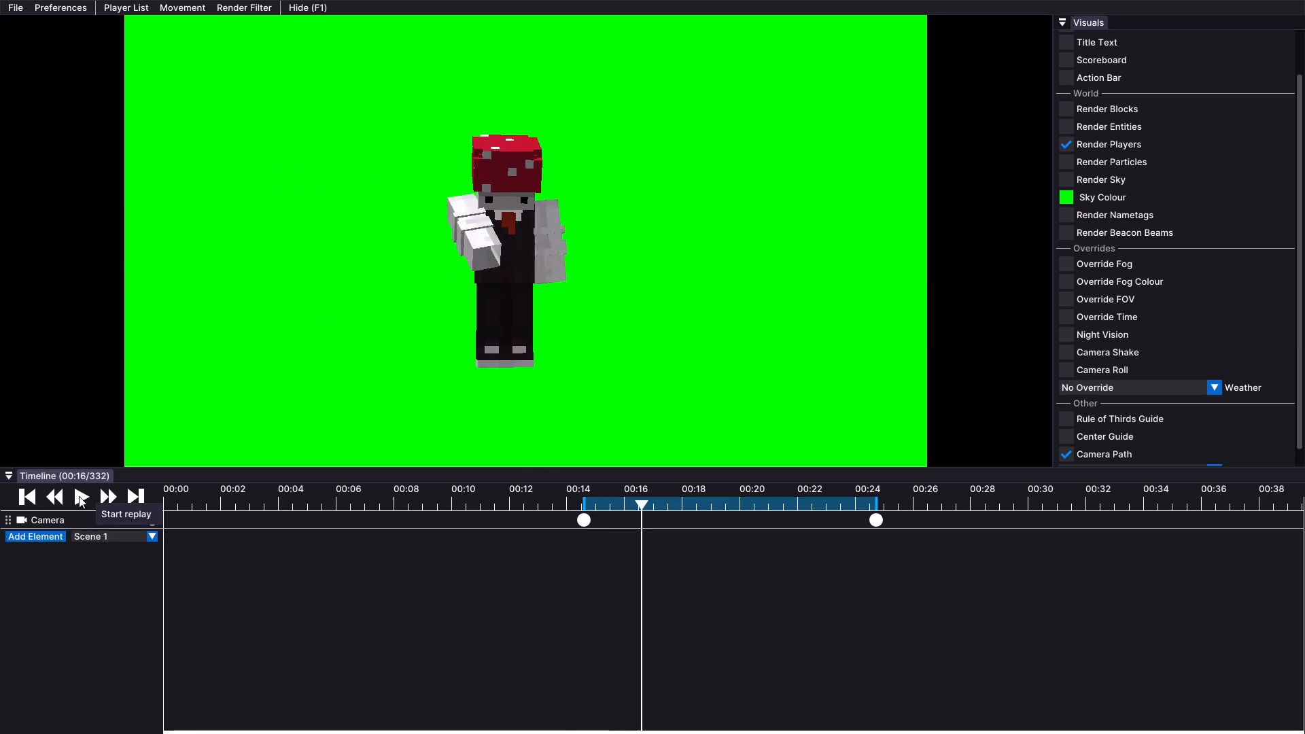
left_click(79, 496)
left_click(79, 496)
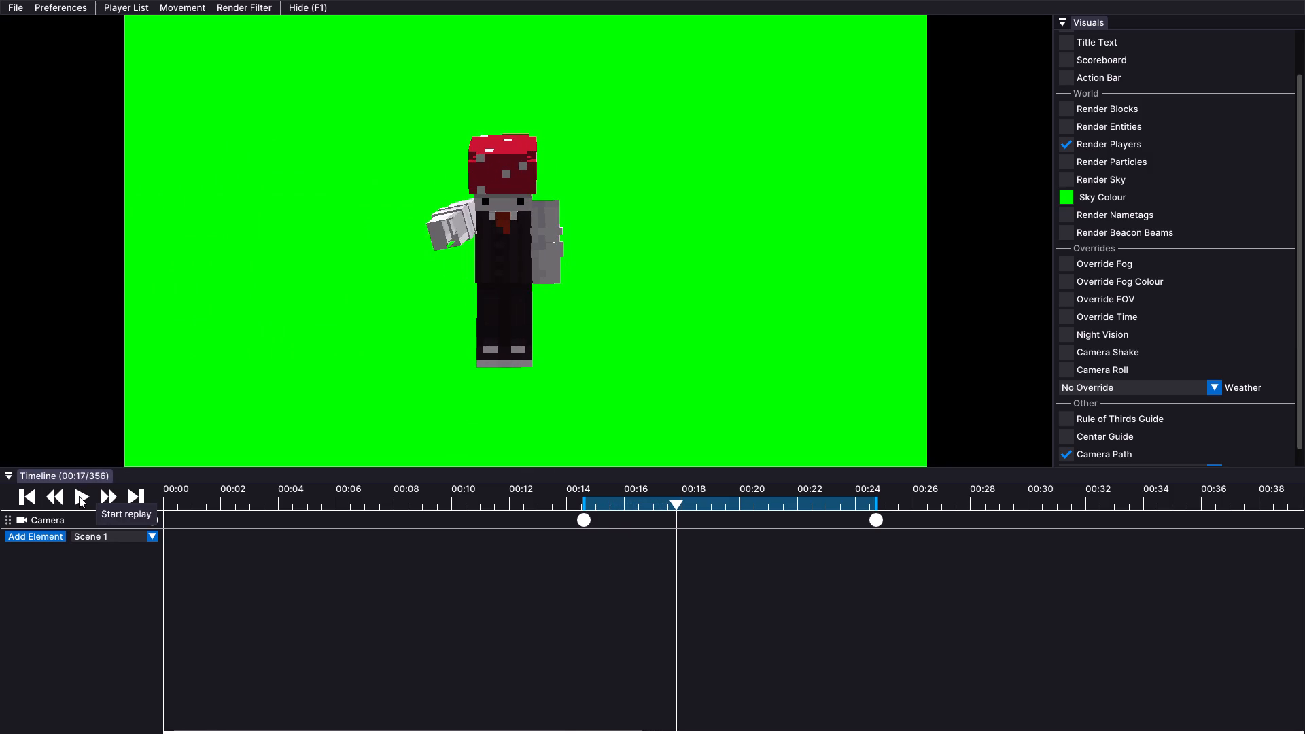
left_click(79, 496)
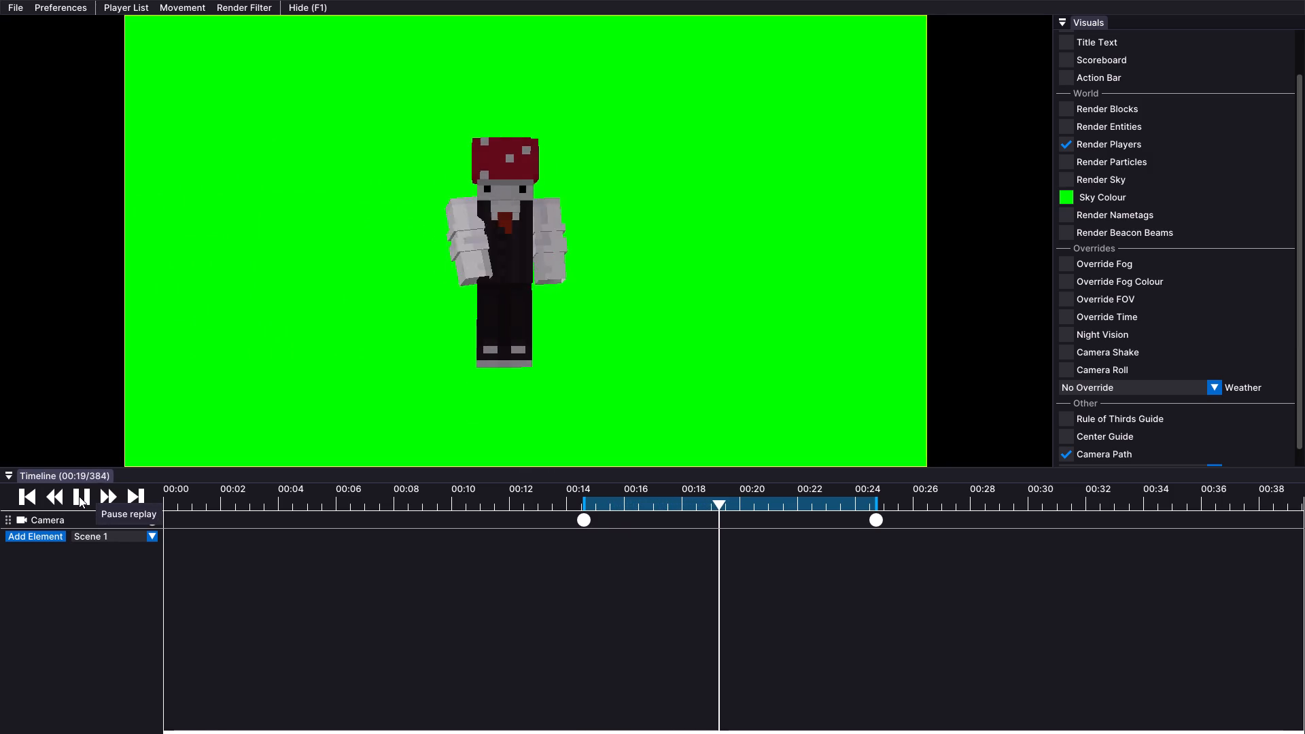
left_click(79, 496)
left_click(79, 496)
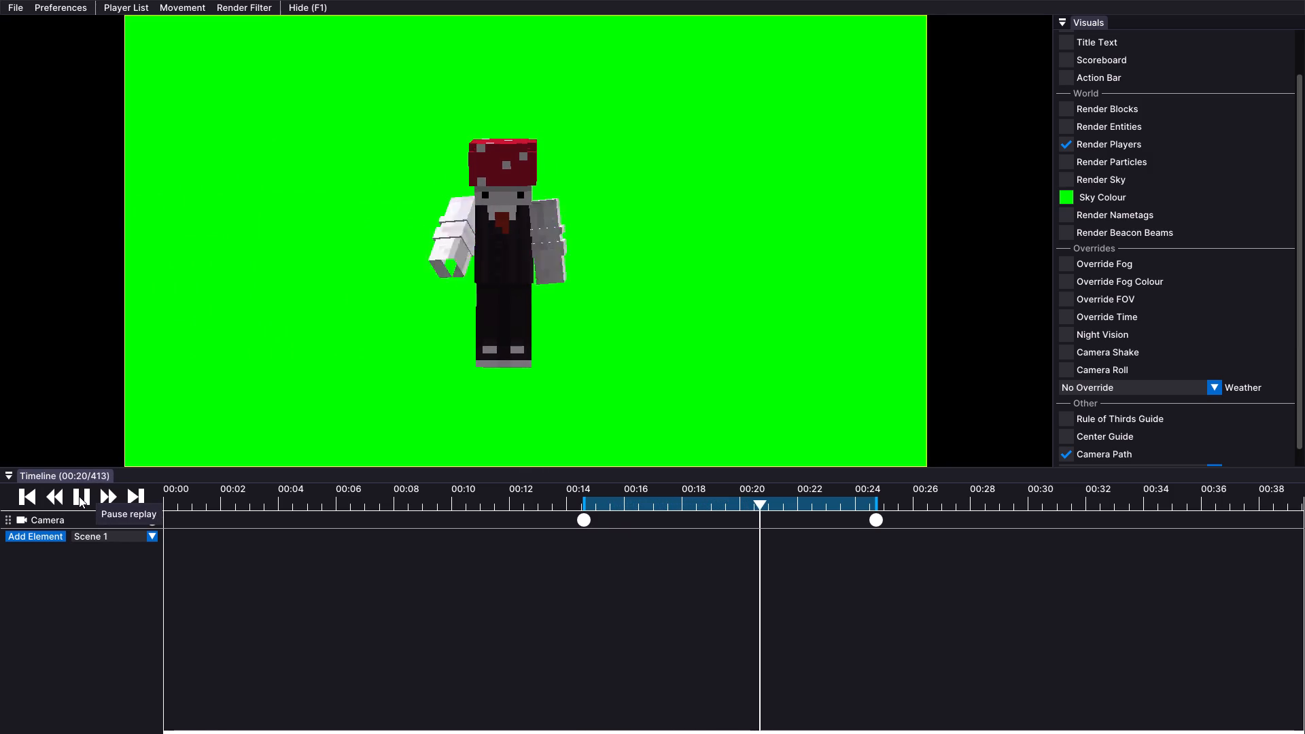
left_click(79, 496)
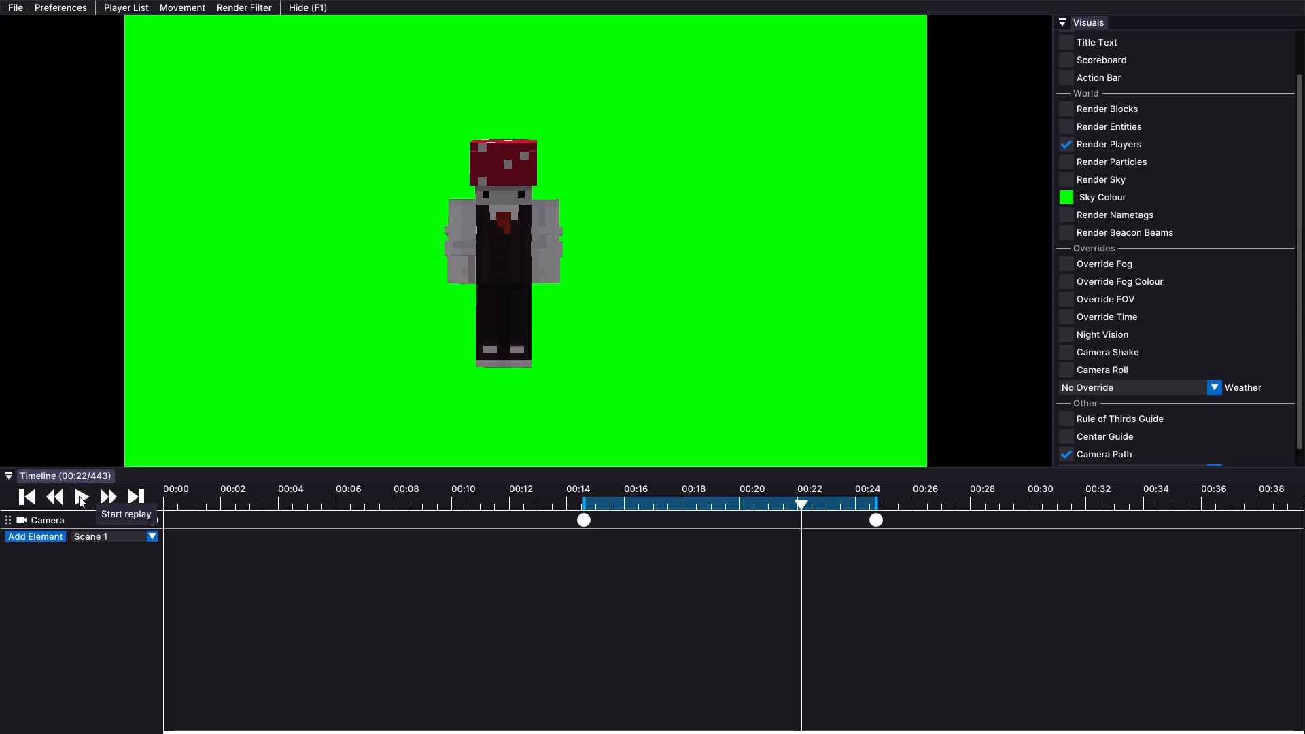
Examine the equipment and model part options available for the character, leaving them at their defaults.
right_click(498, 251)
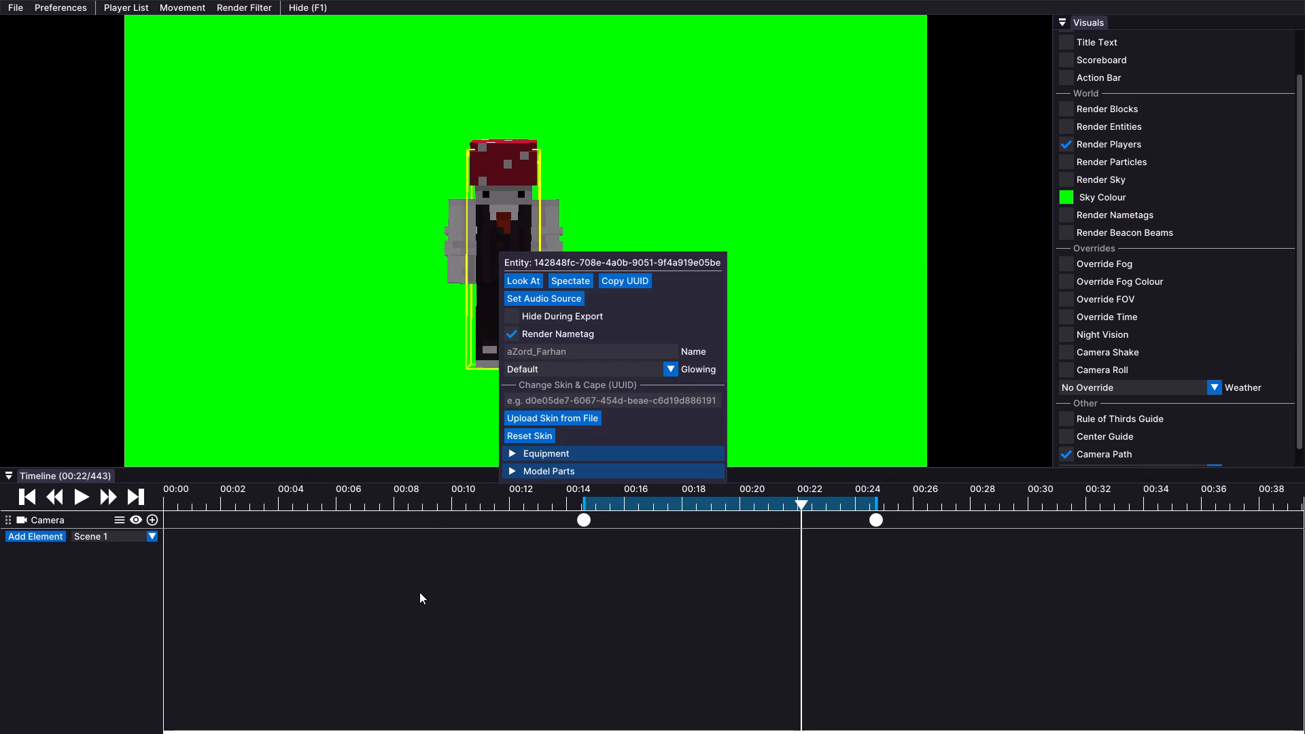
left_click(508, 452)
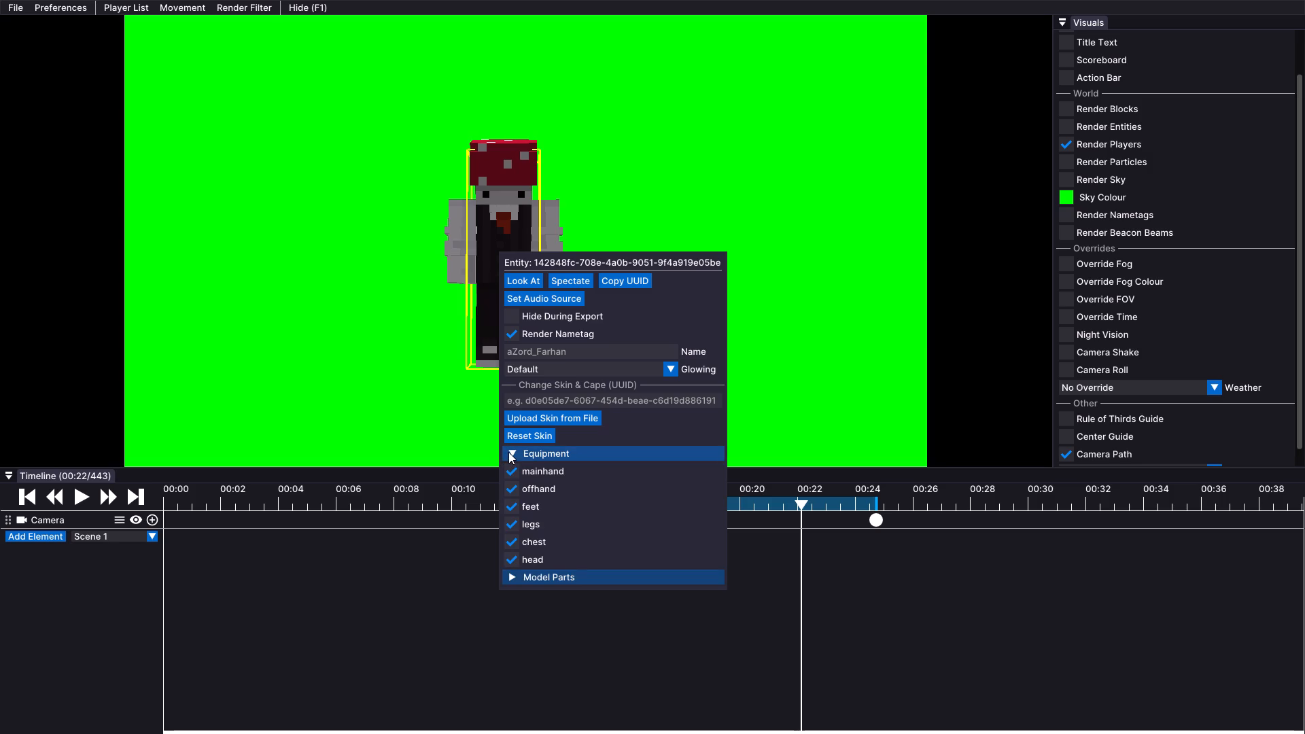
left_click(510, 454)
left_click(512, 480)
left_click(508, 472)
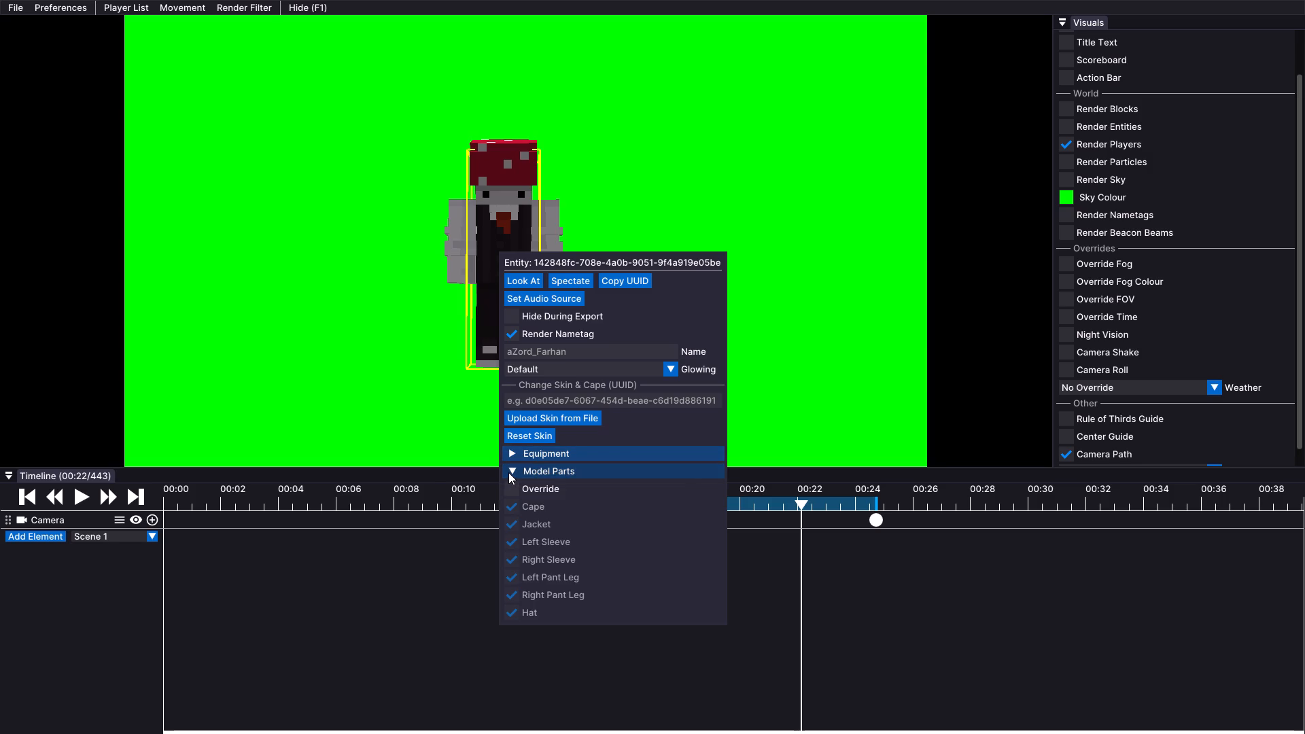
left_click(507, 486)
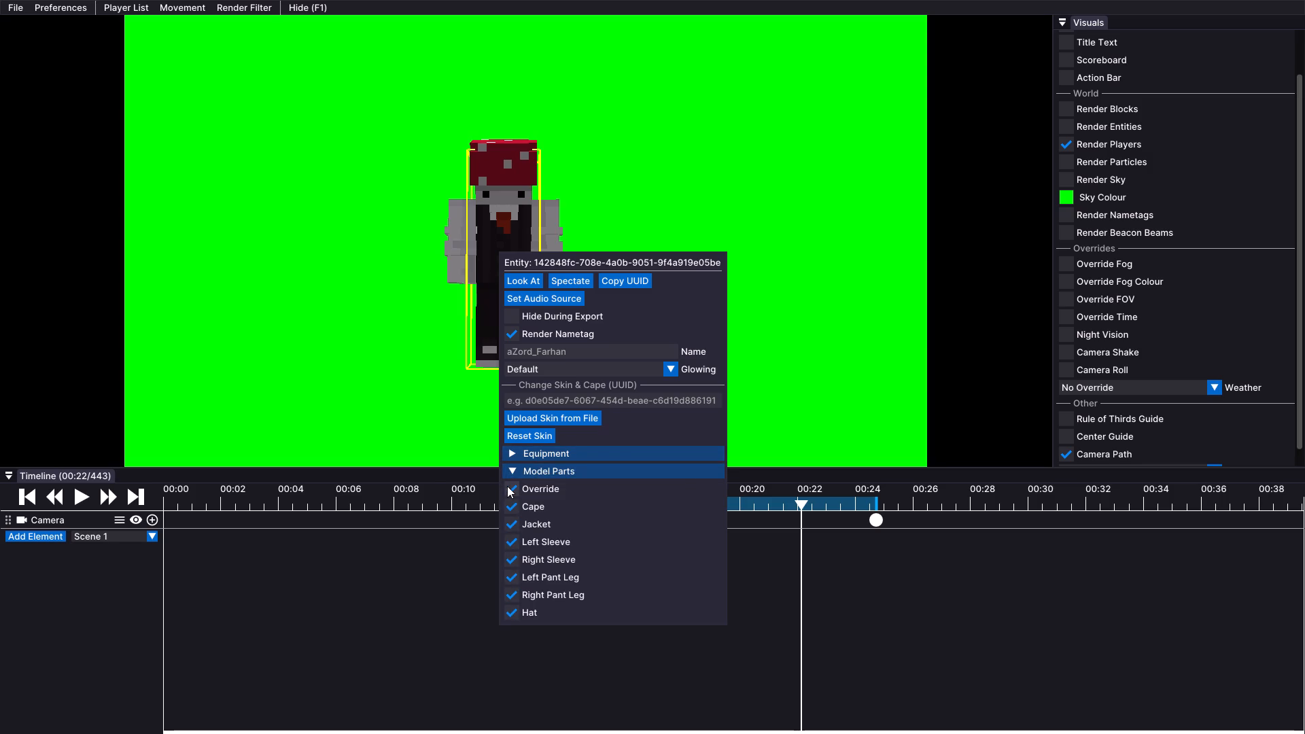
left_click(507, 486)
left_click(512, 467)
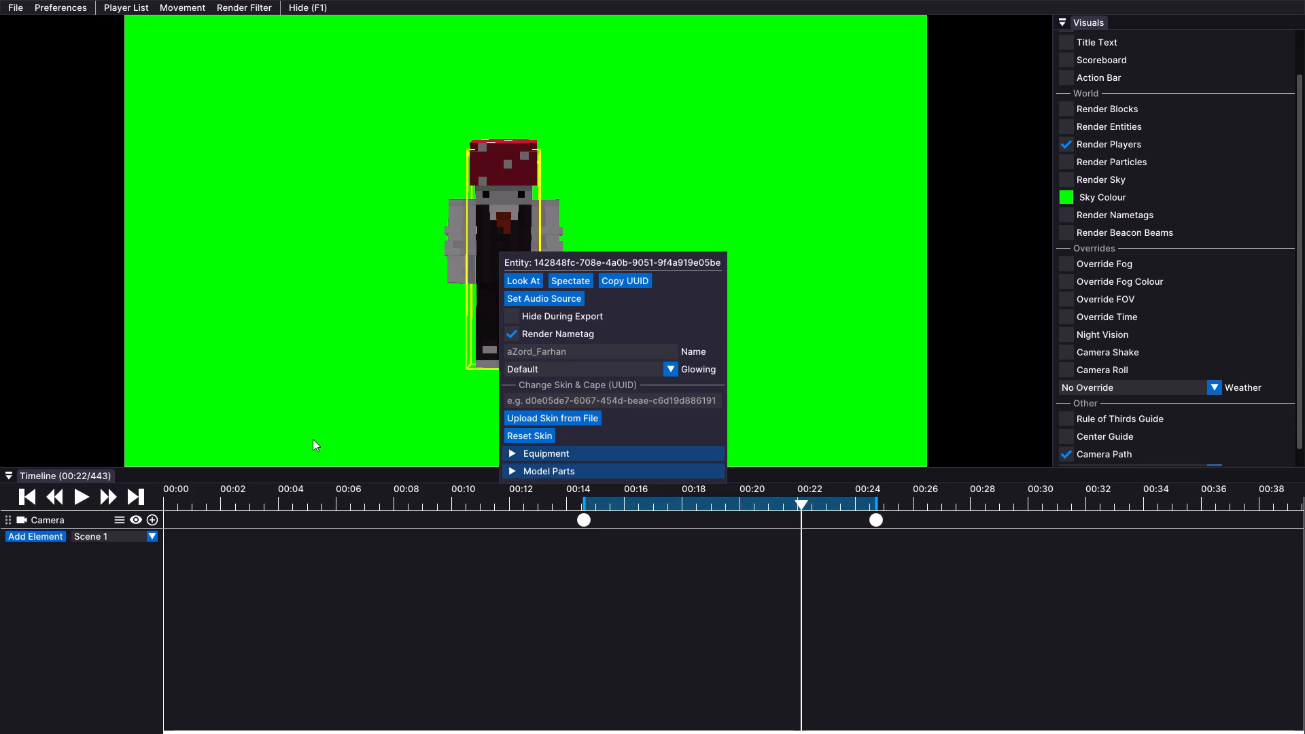
left_click(529, 604)
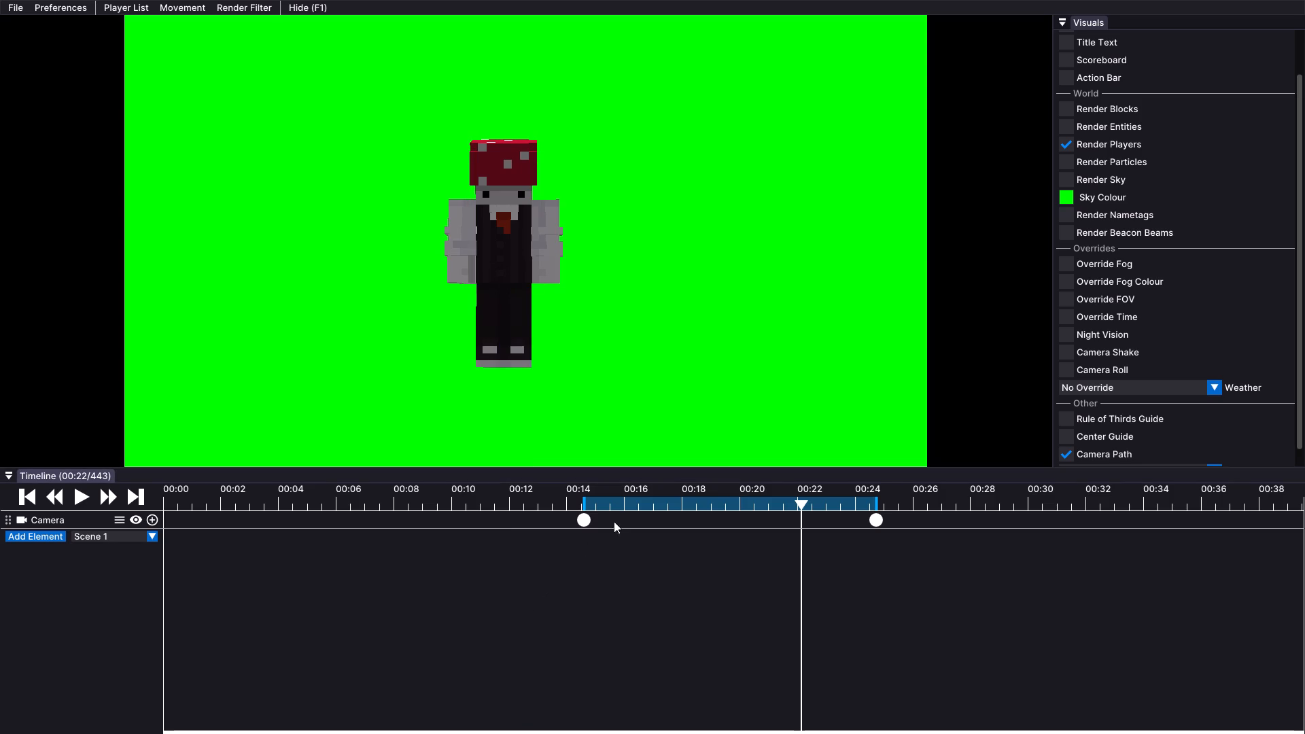
With the replay at about 00:15 and the character in view, turn on night vision.
left_click_drag(803, 501, 640, 521)
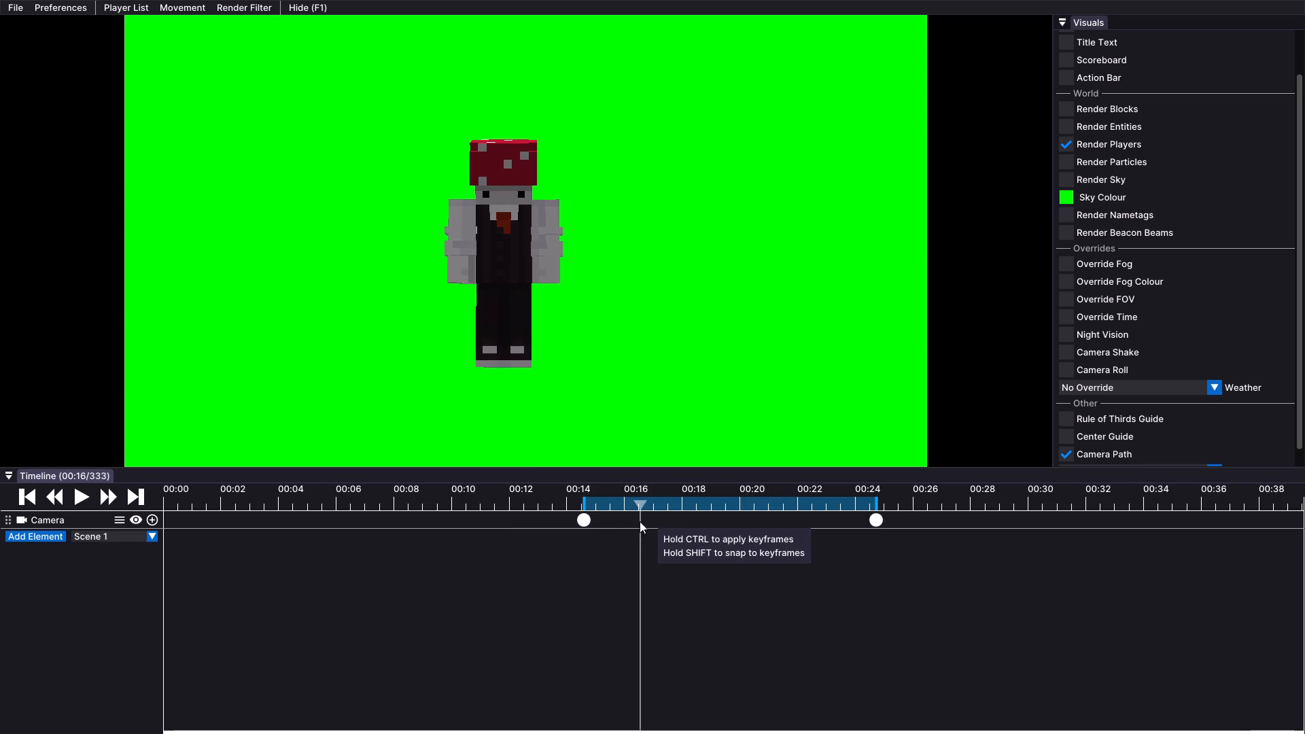
left_click_drag(640, 521, 577, 525)
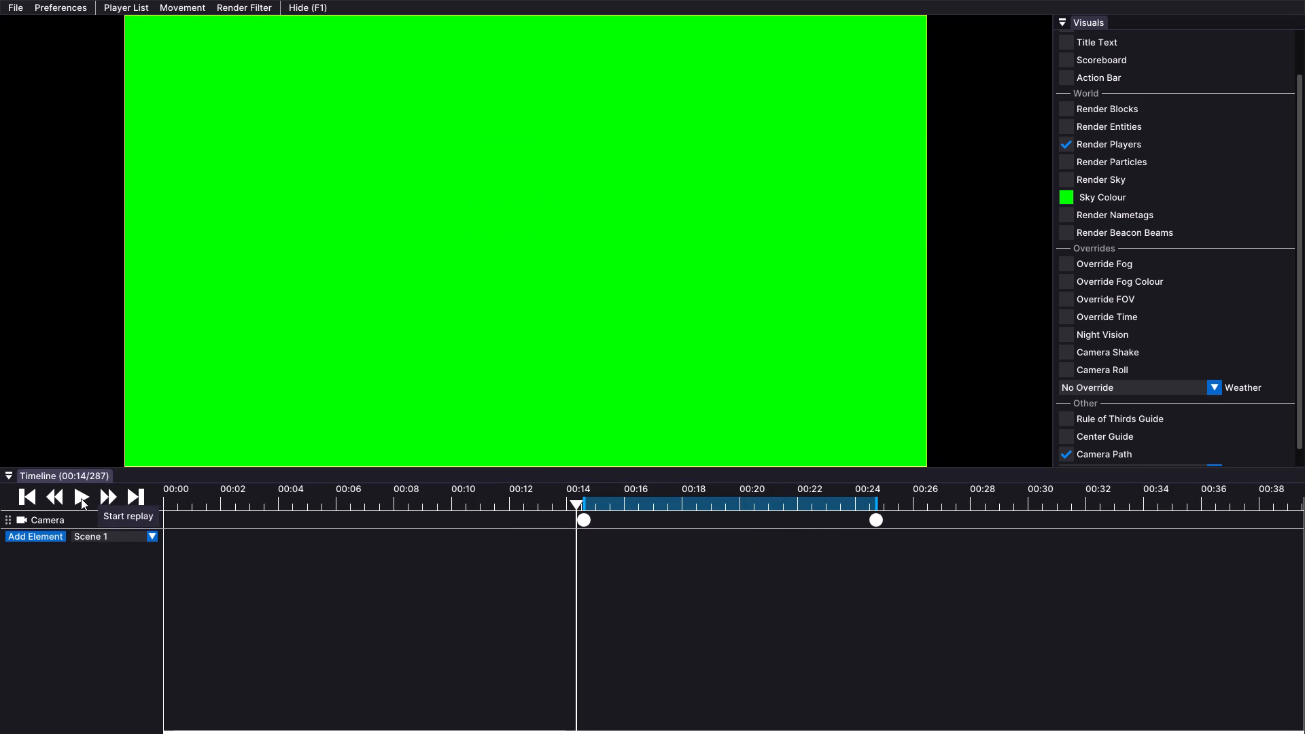
left_click(81, 498)
left_click(81, 498)
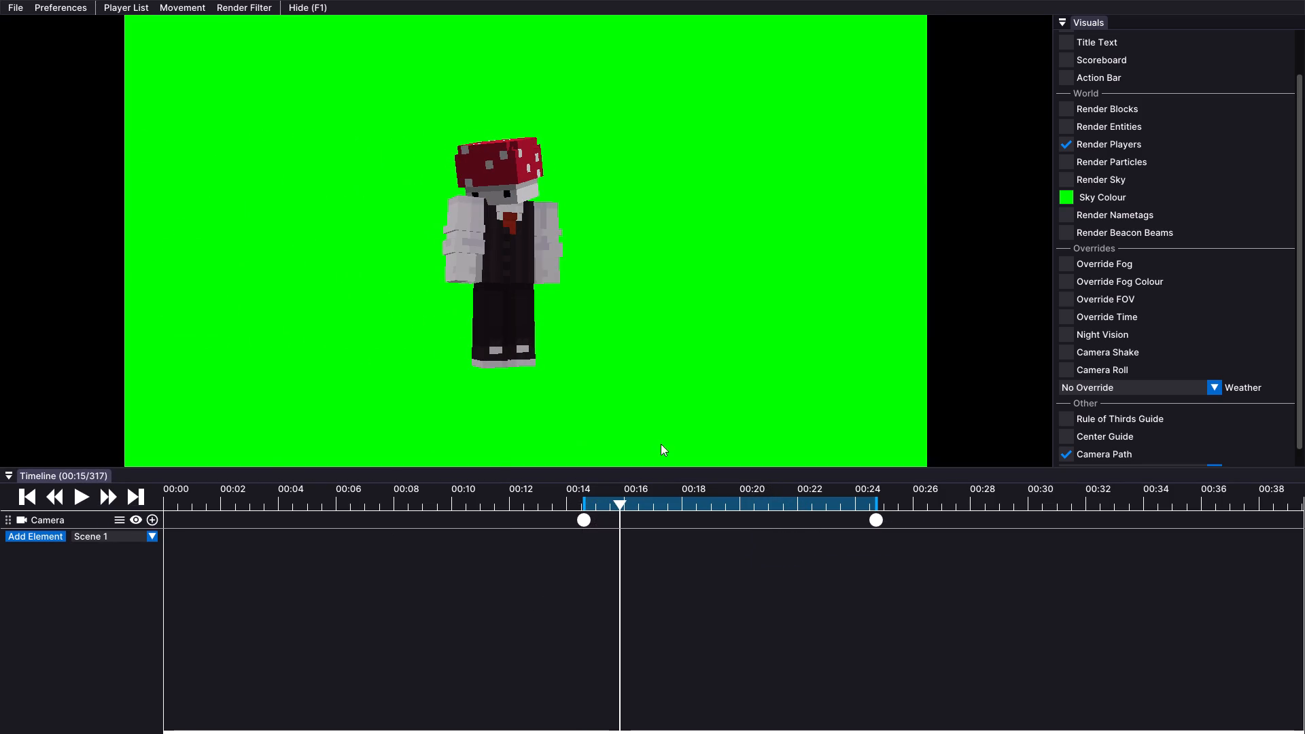
scroll(1150, 329, "down", 4)
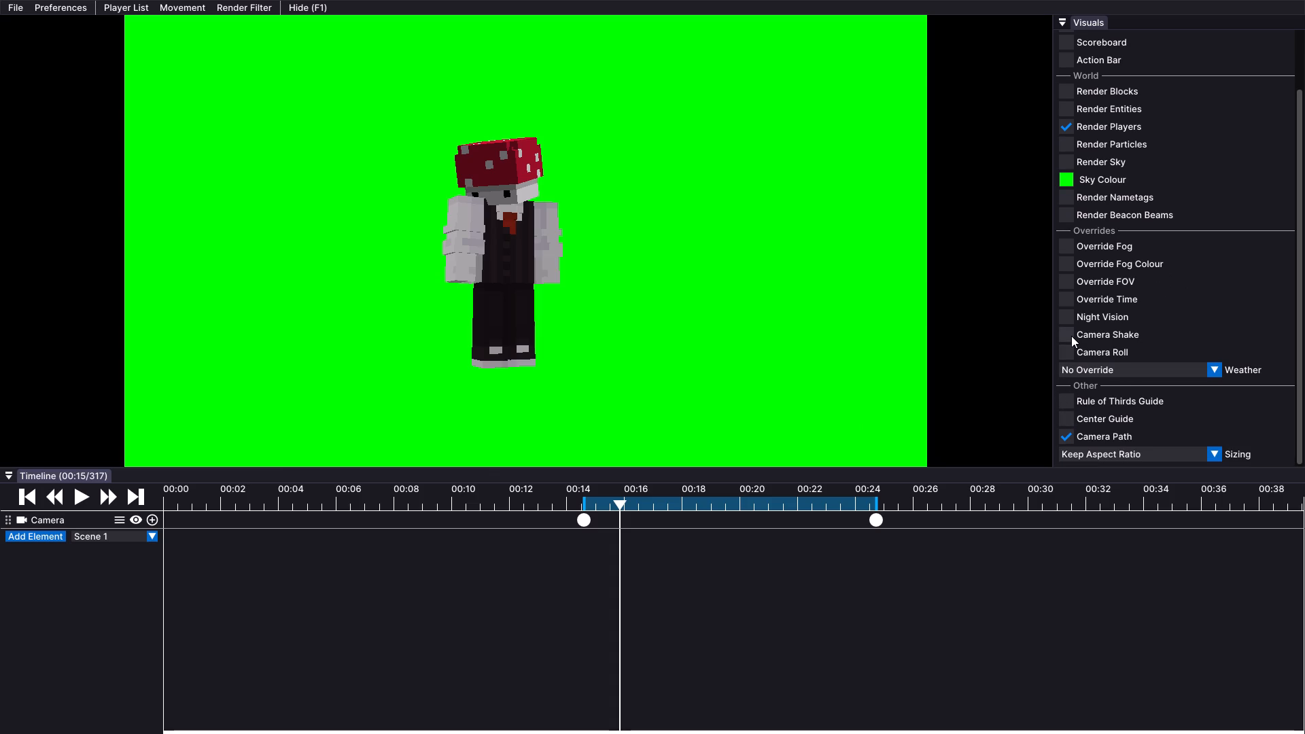
left_click(1066, 315)
Replay the shot from about 00:14 to 00:22 to check the character with night vision on.
left_click_drag(616, 500, 608, 504)
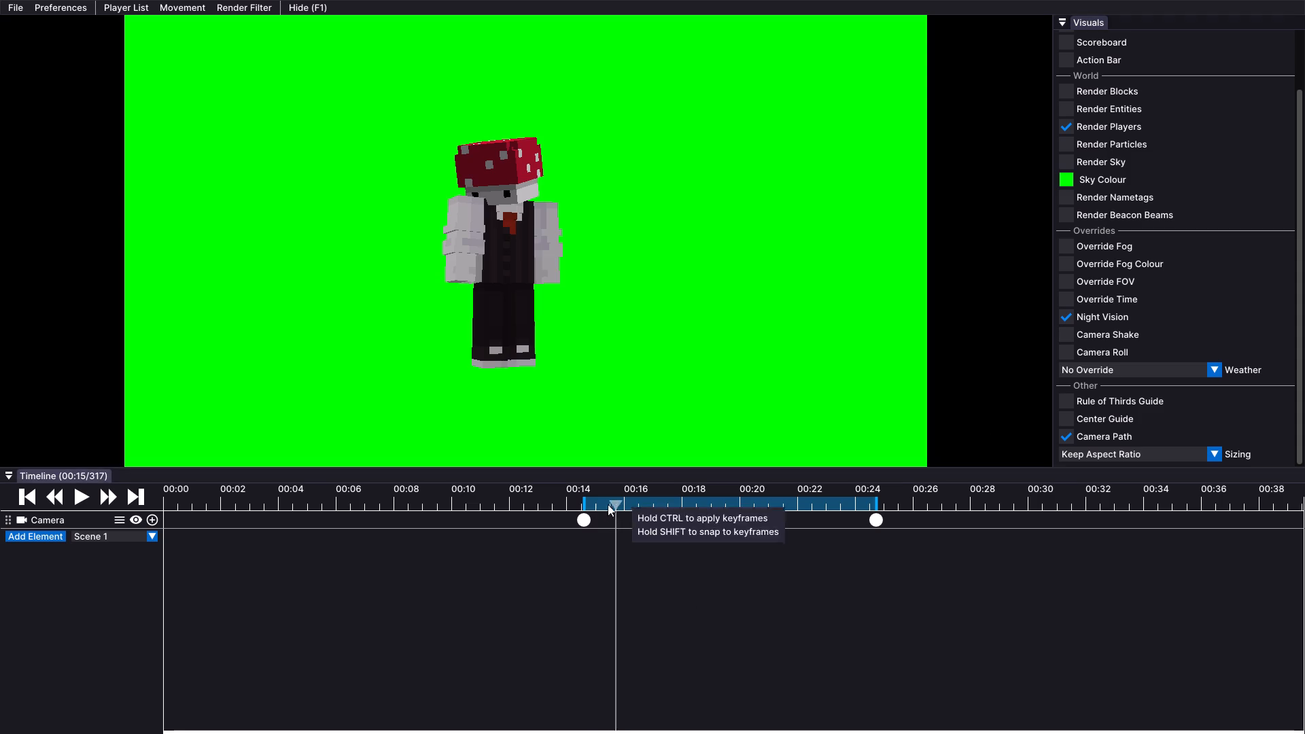
left_click_drag(608, 504, 573, 509)
left_click(80, 499)
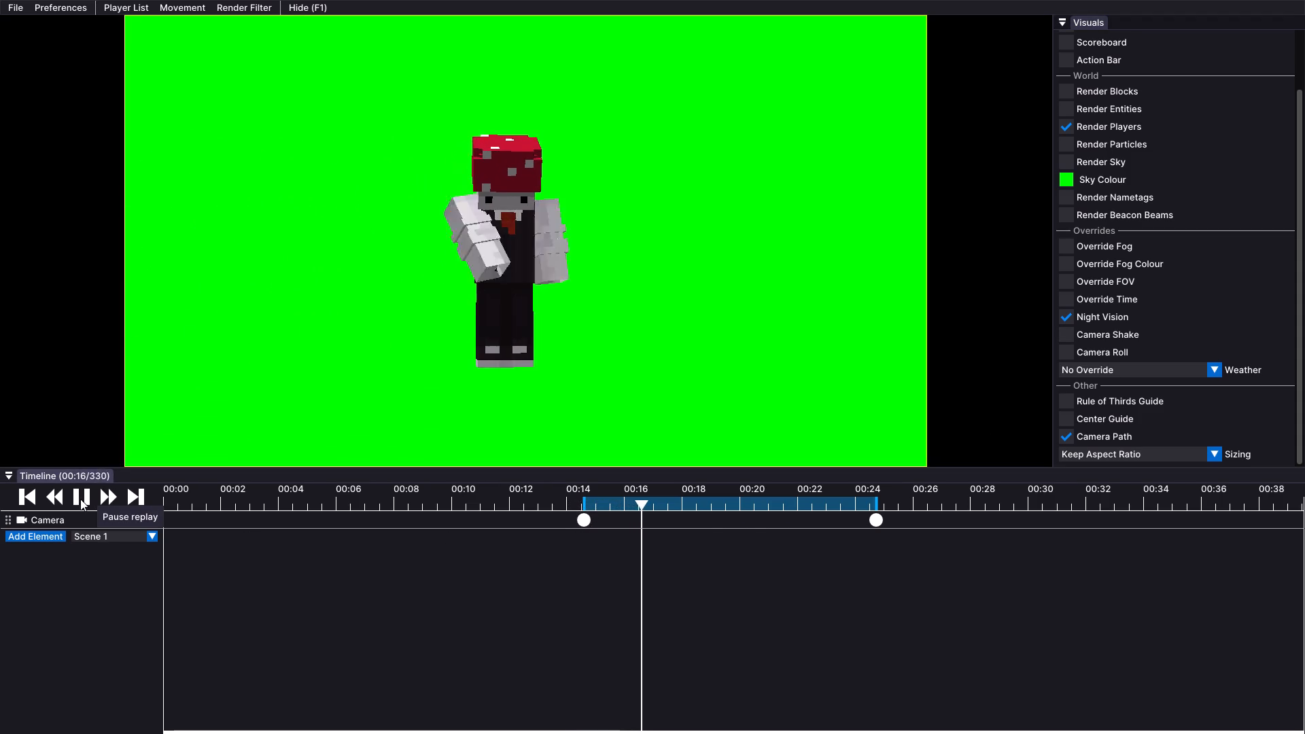
left_click(80, 499)
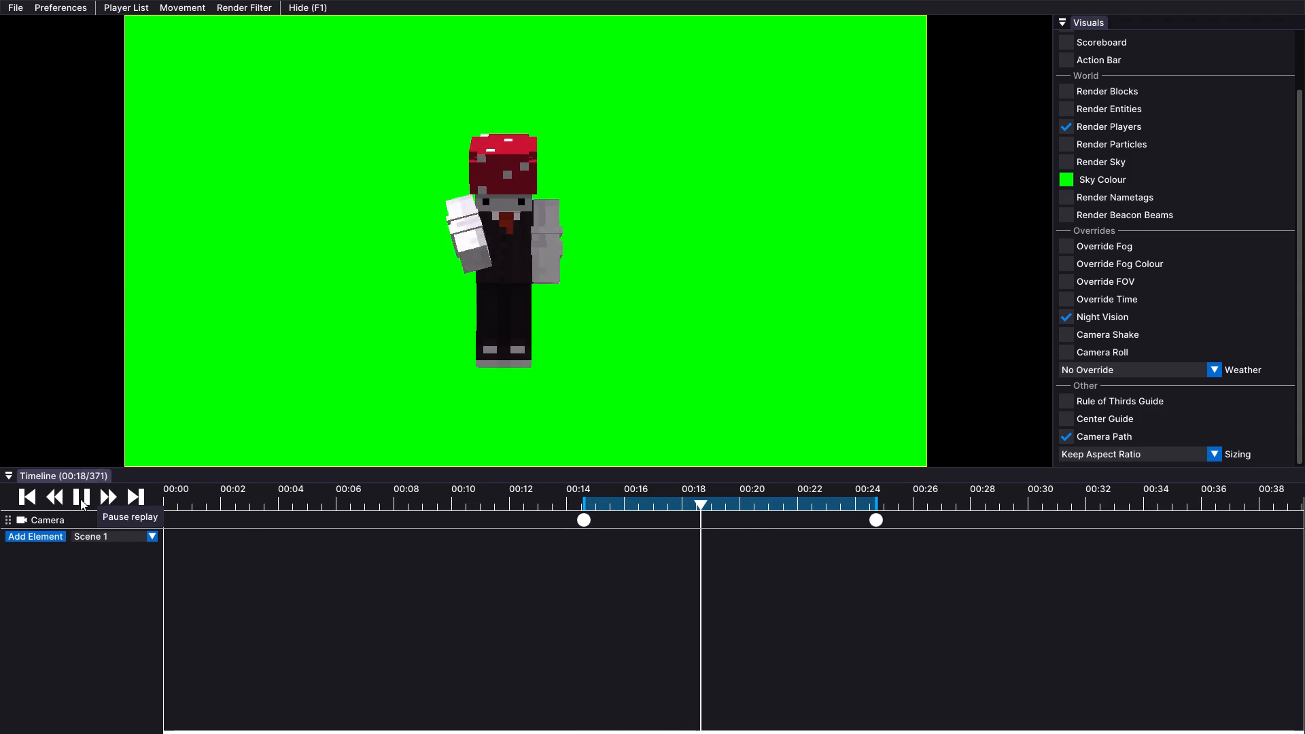
left_click(80, 499)
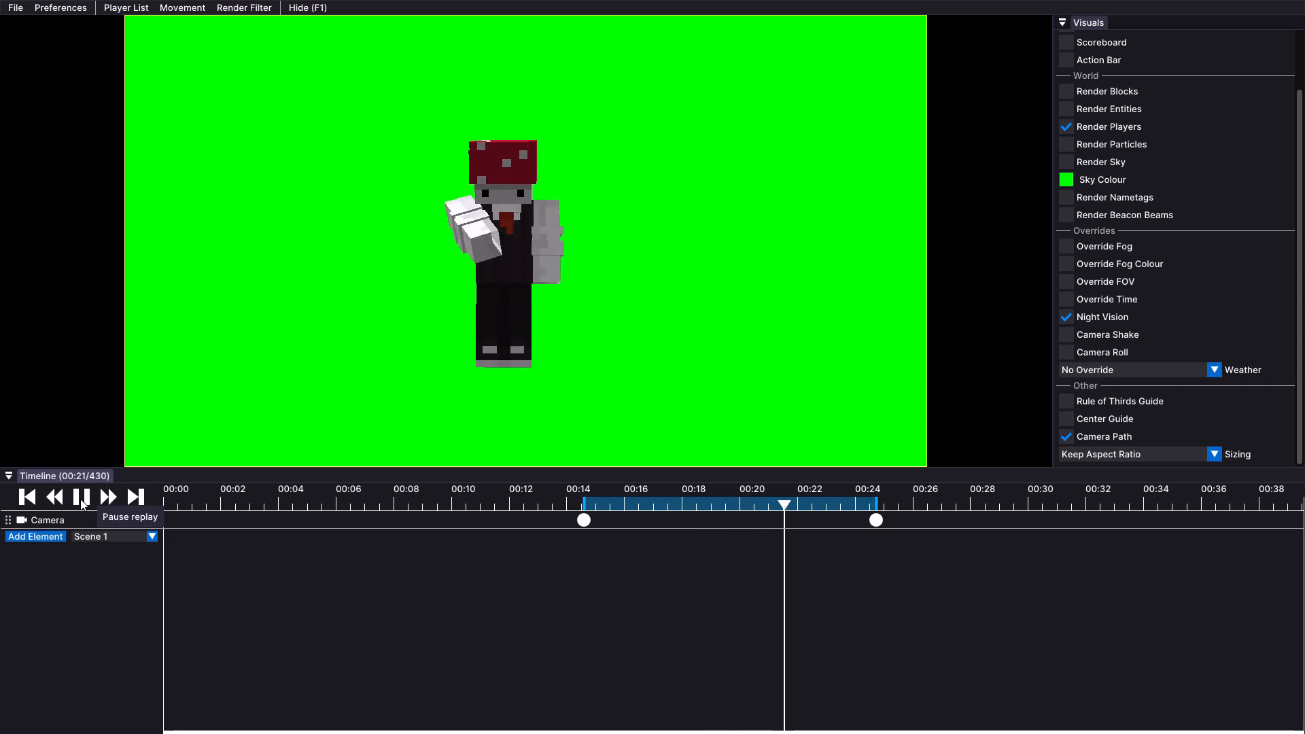
left_click(80, 499)
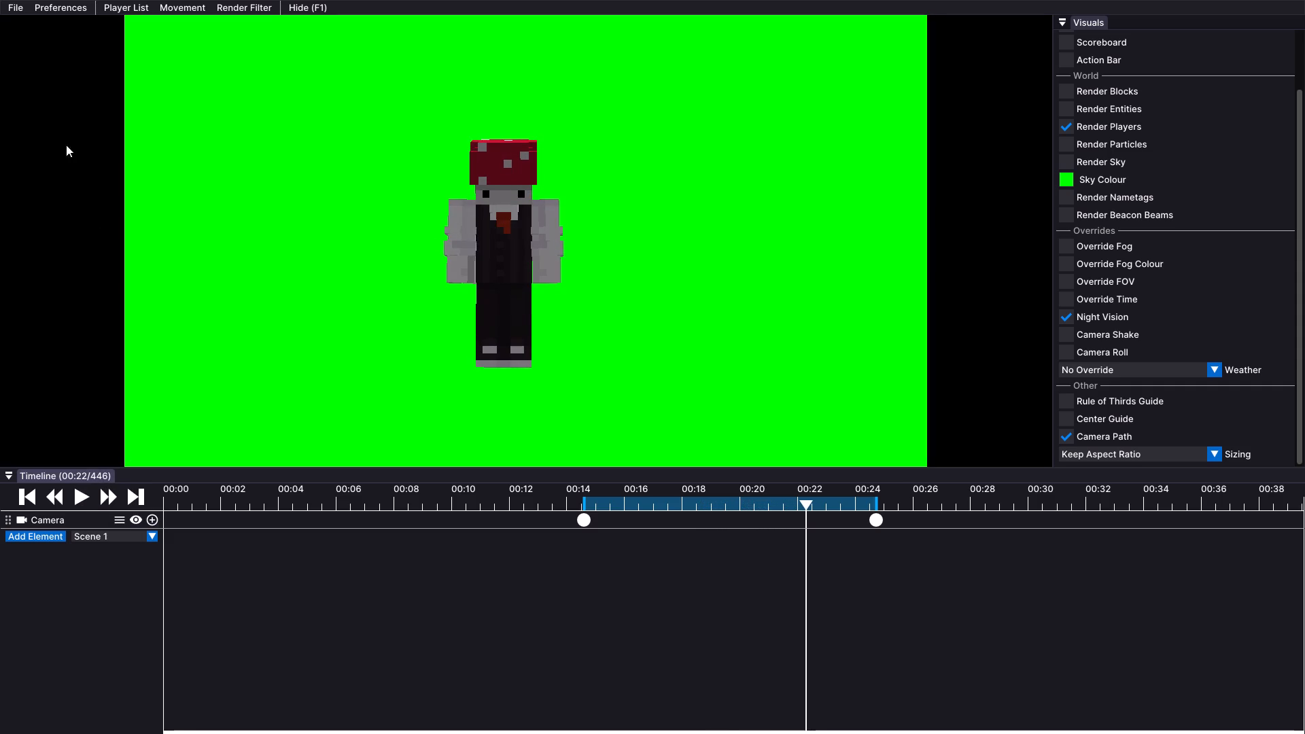
Start a video export of the shot, keeping the MOV container, Apple ProRes codec and transparent sky.
left_click(10, 3)
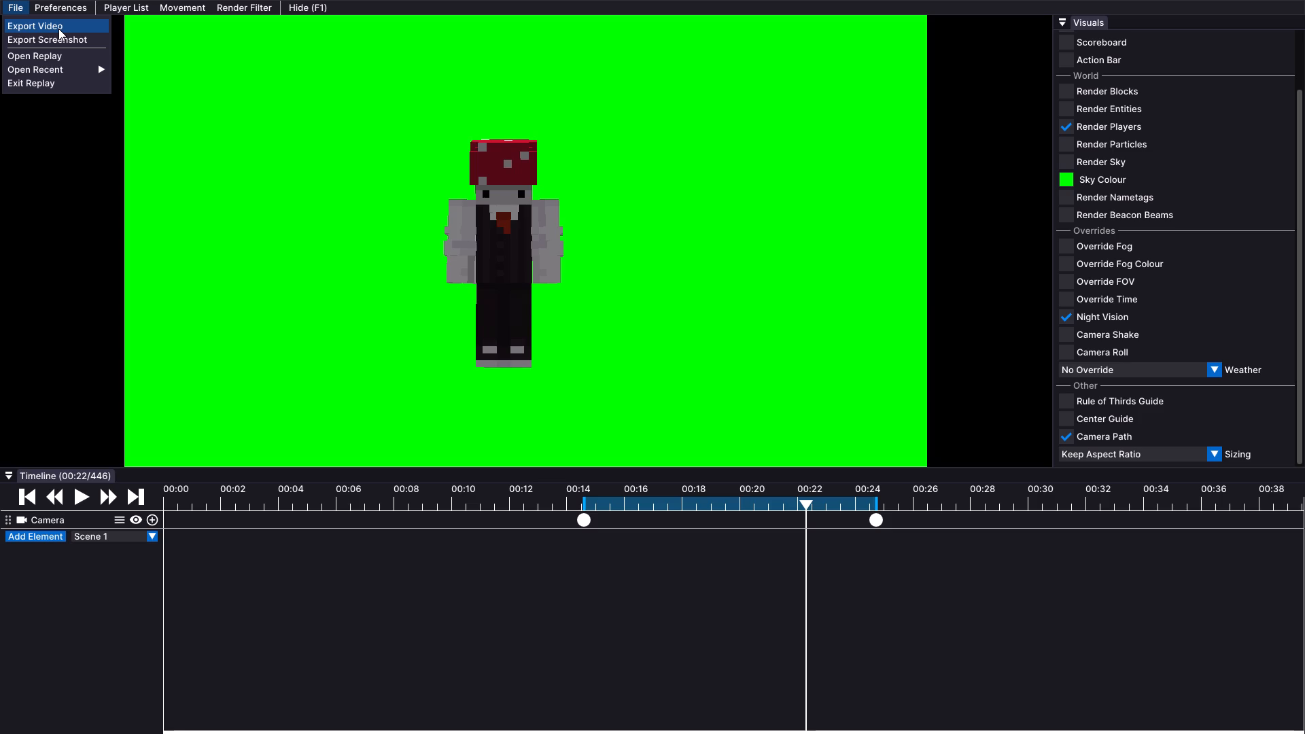
left_click(58, 29)
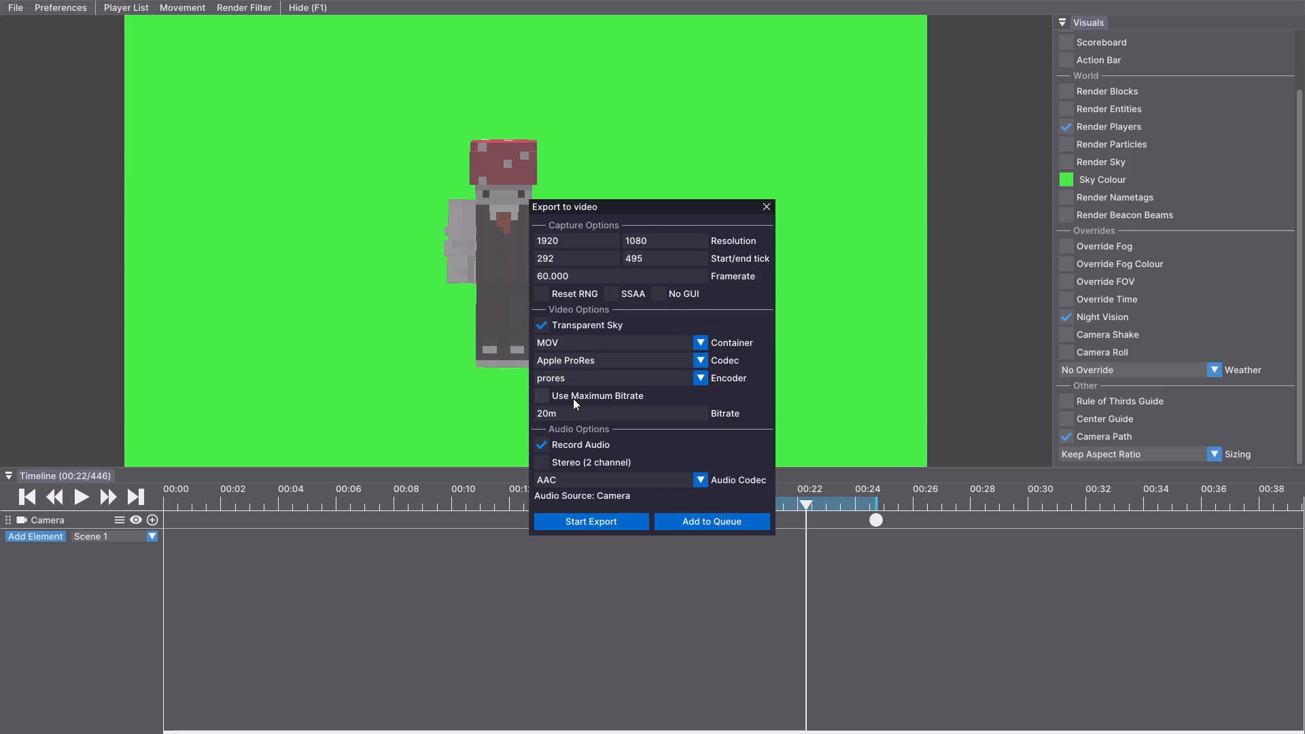
left_click(578, 343)
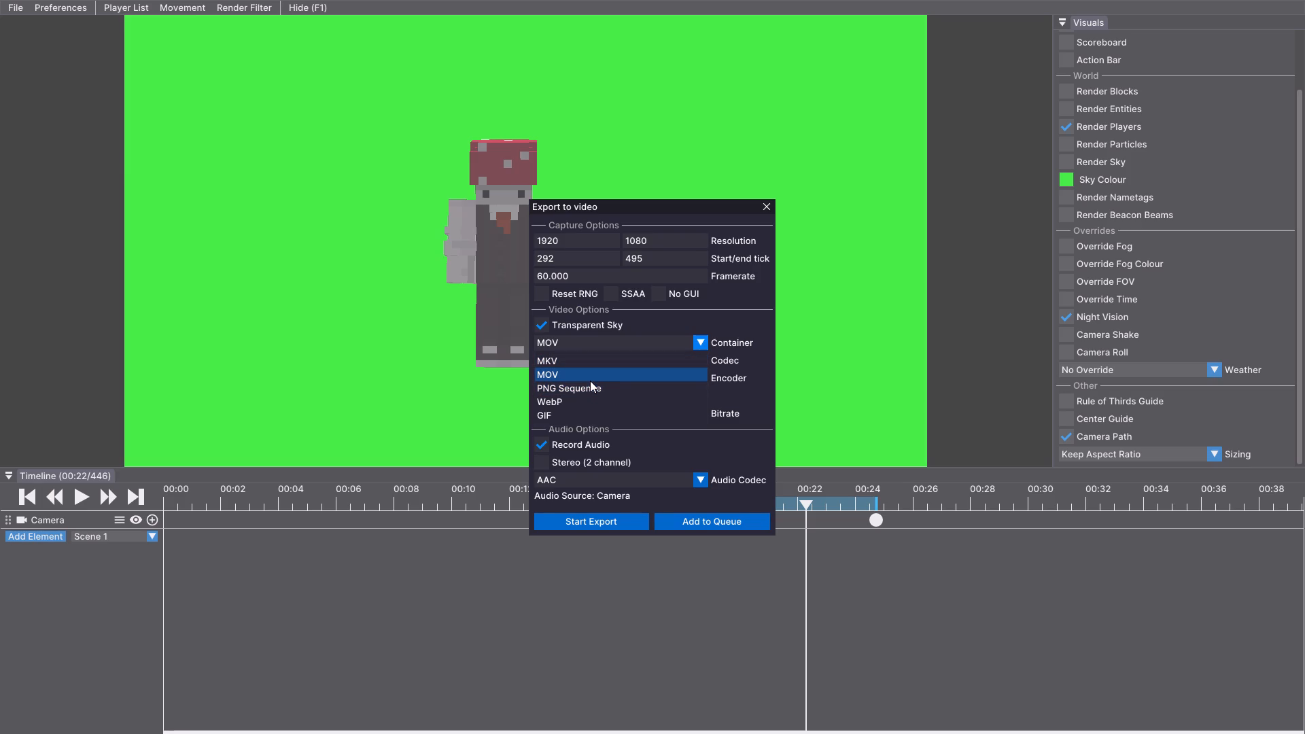
scroll(672, 460, "down", 3)
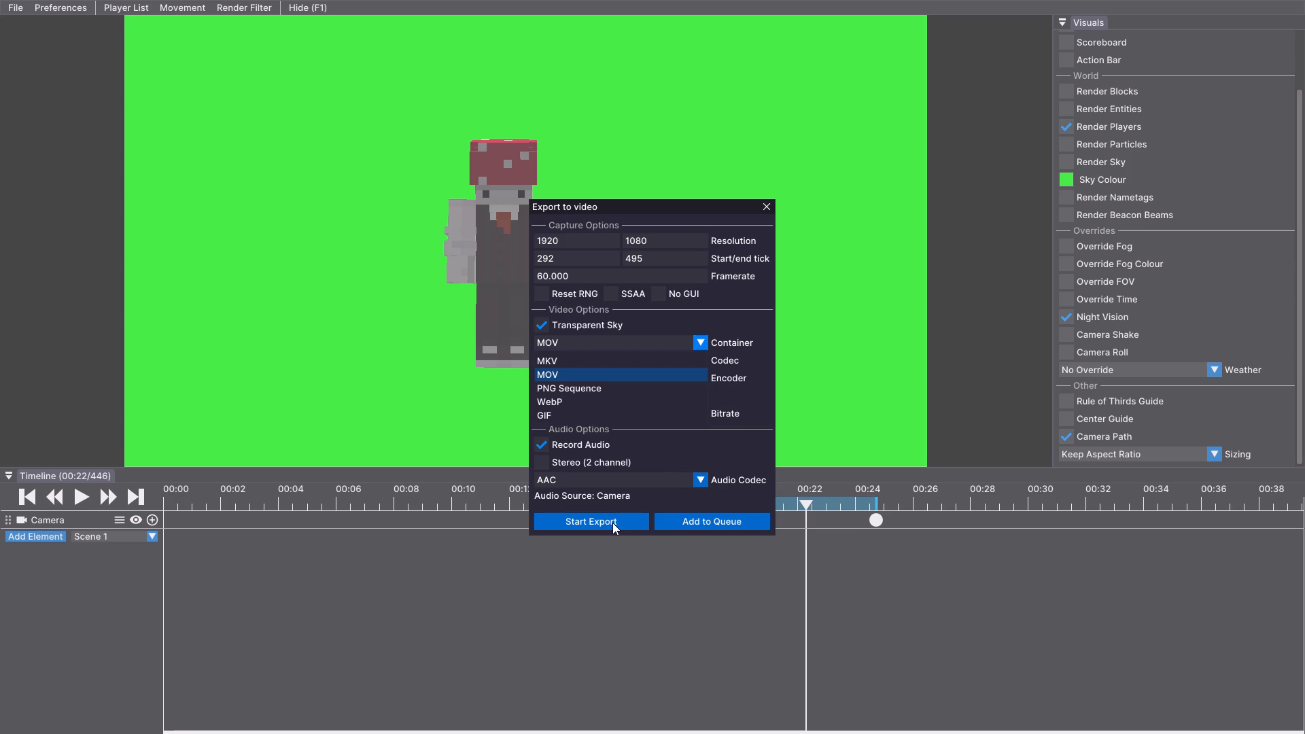
left_click(612, 523)
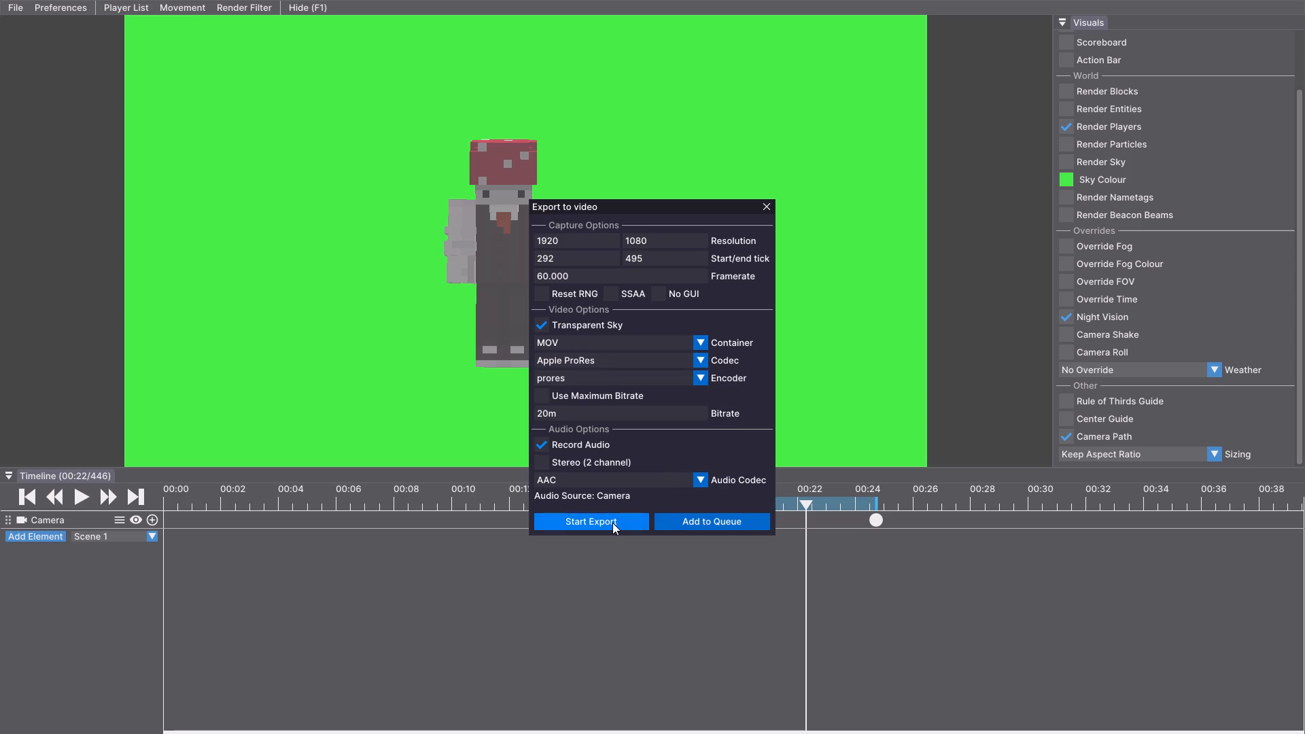
left_click(612, 523)
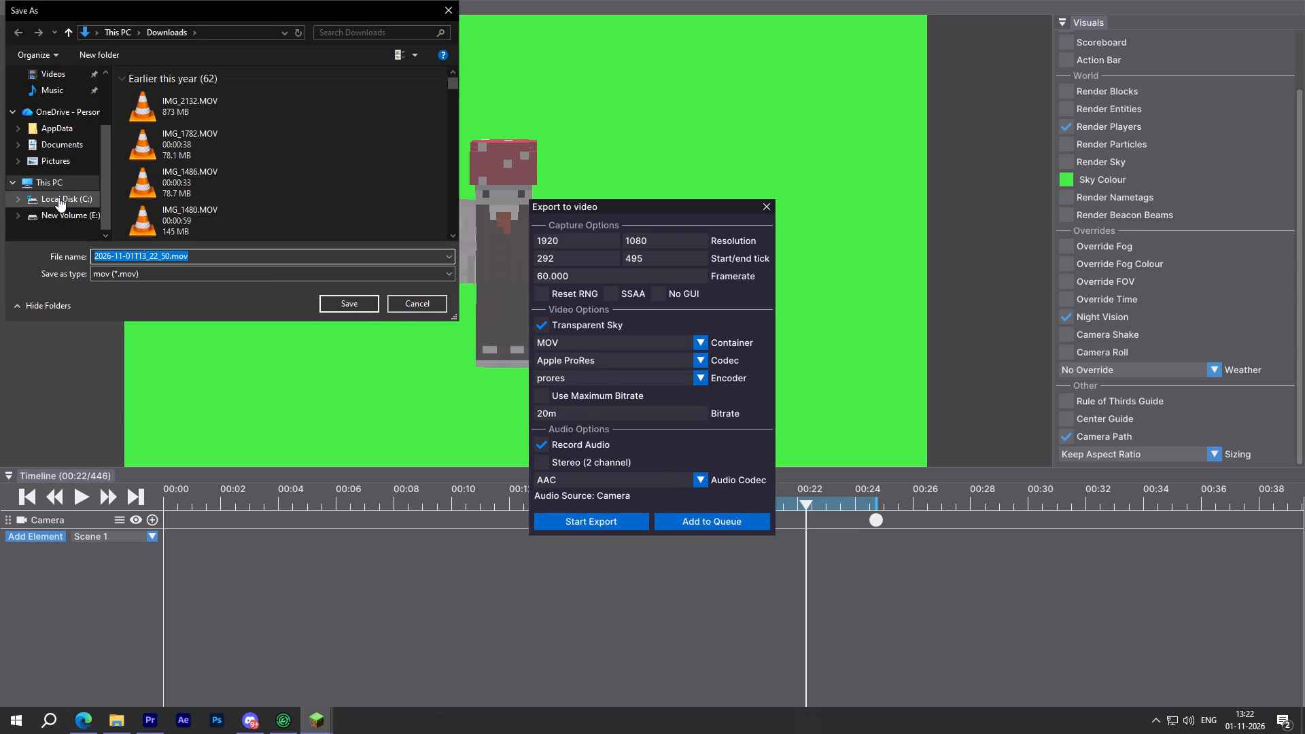
Choose the "clint" folder inside video > replay on New Volume (E:) as the export destination.
left_click(71, 220)
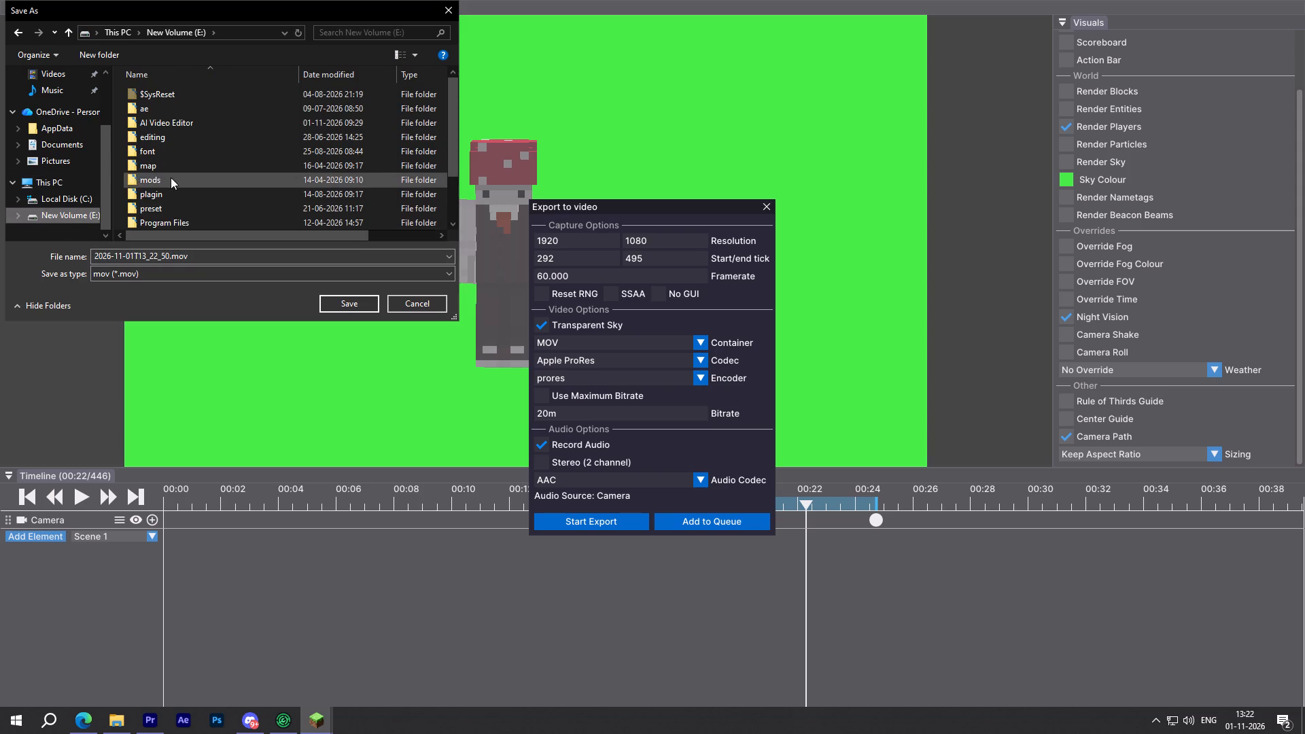
scroll(178, 213, "down", 3)
double_click(172, 191)
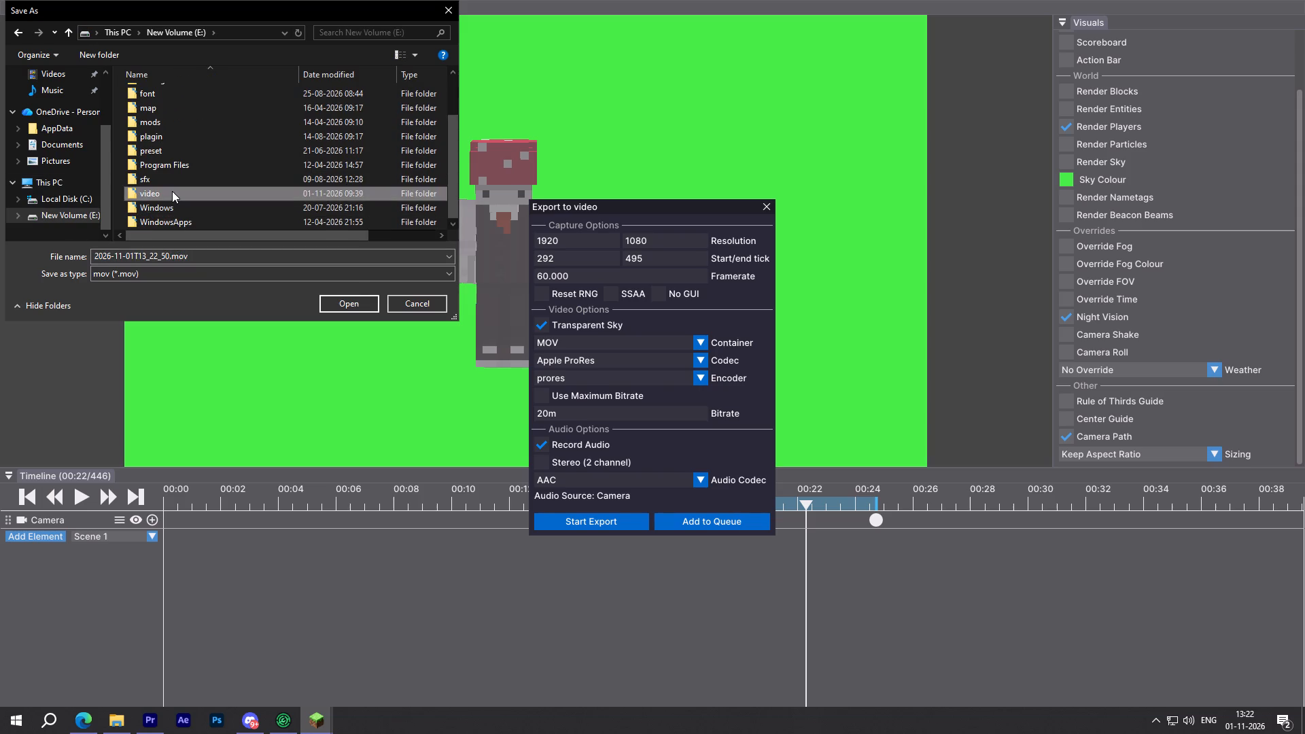
scroll(171, 191, "down", 3)
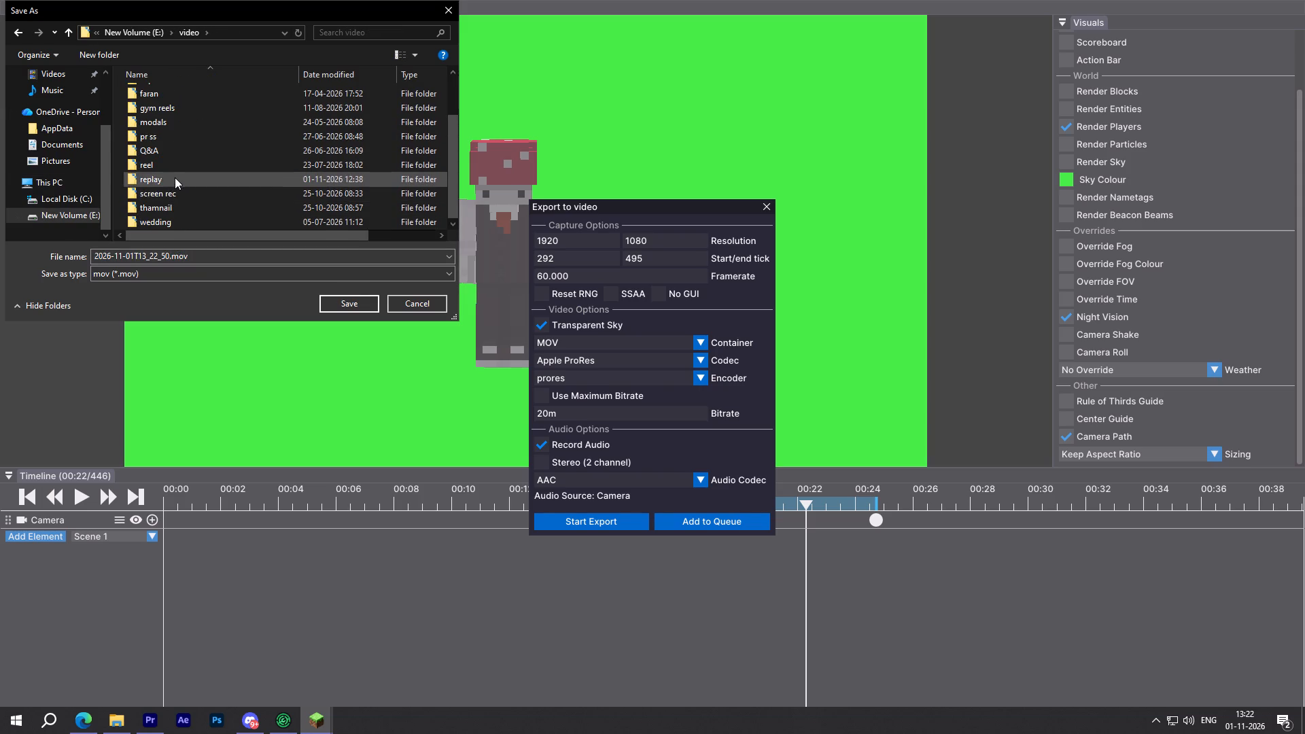
double_click(175, 177)
double_click(247, 103)
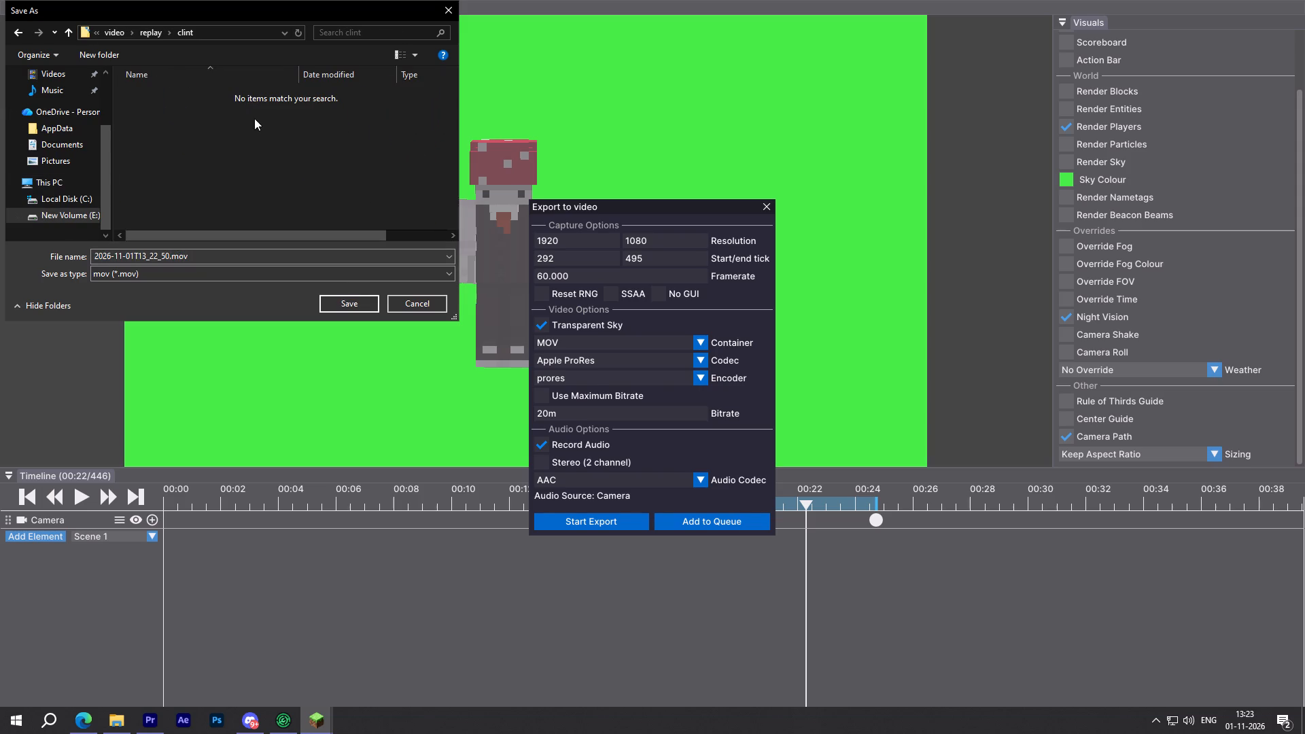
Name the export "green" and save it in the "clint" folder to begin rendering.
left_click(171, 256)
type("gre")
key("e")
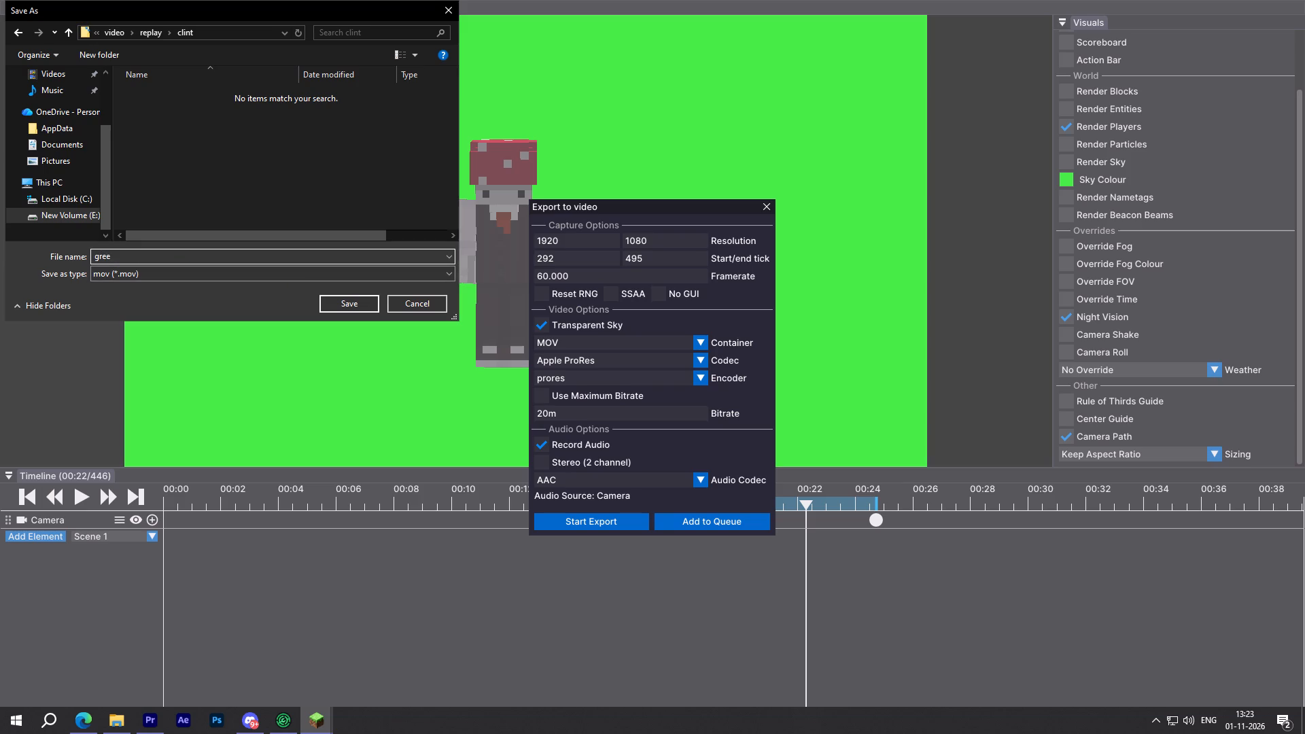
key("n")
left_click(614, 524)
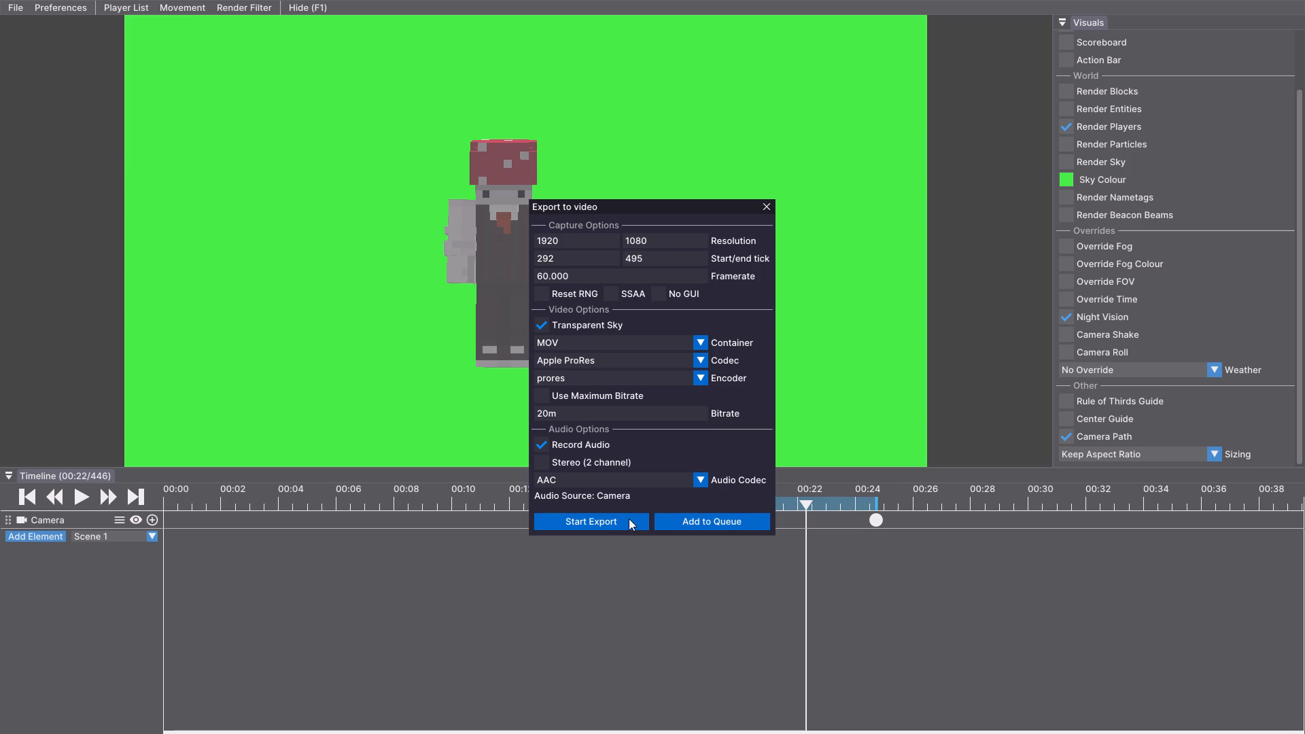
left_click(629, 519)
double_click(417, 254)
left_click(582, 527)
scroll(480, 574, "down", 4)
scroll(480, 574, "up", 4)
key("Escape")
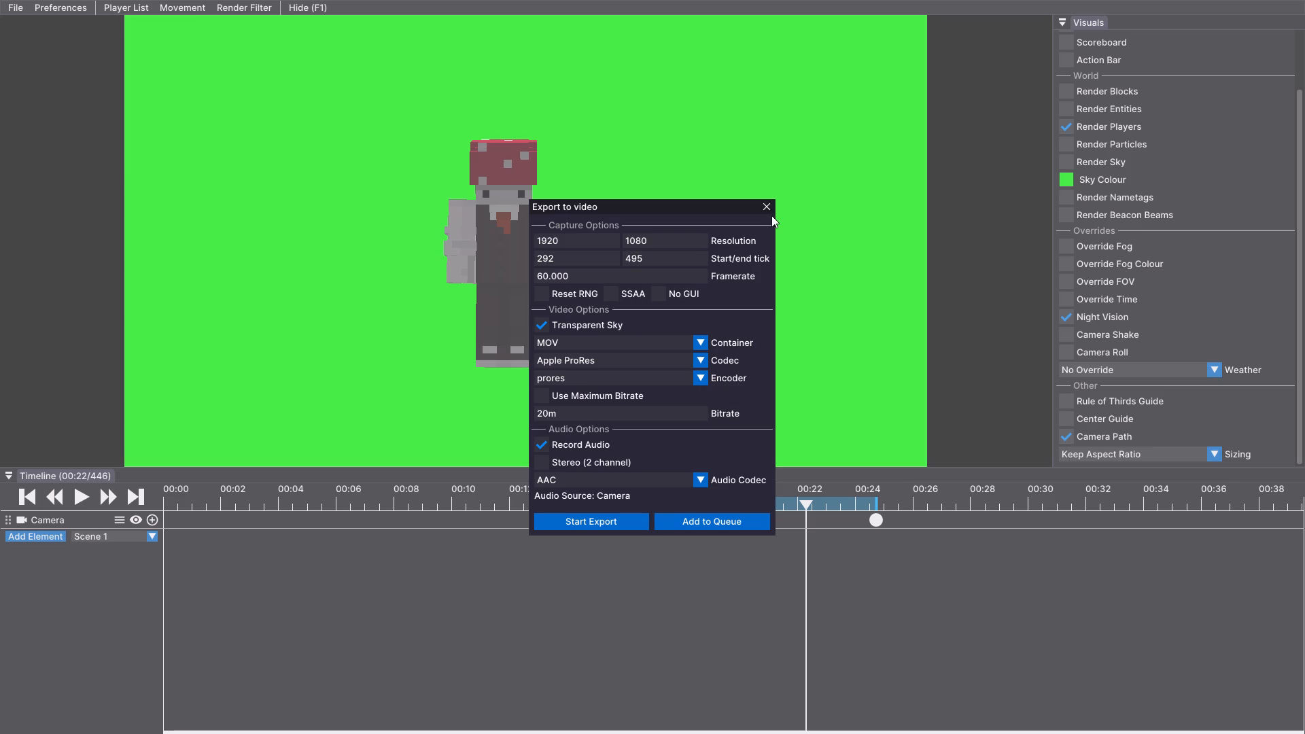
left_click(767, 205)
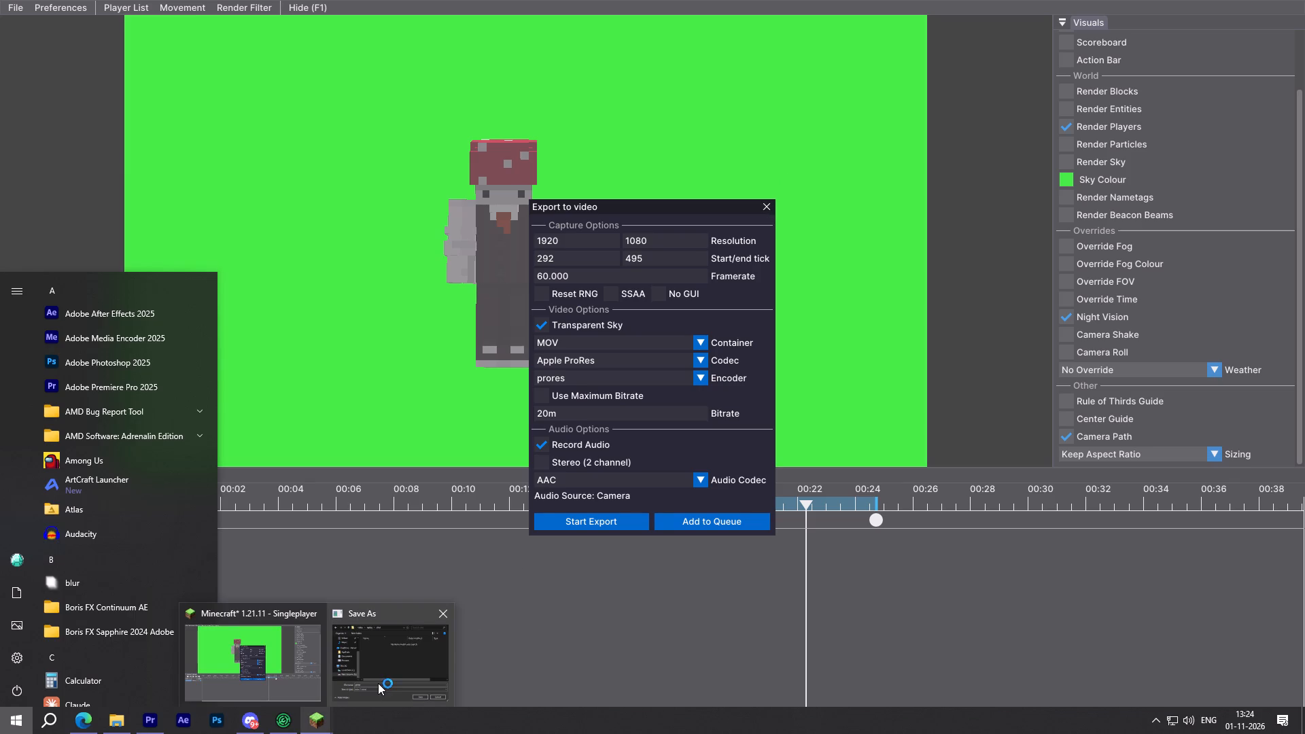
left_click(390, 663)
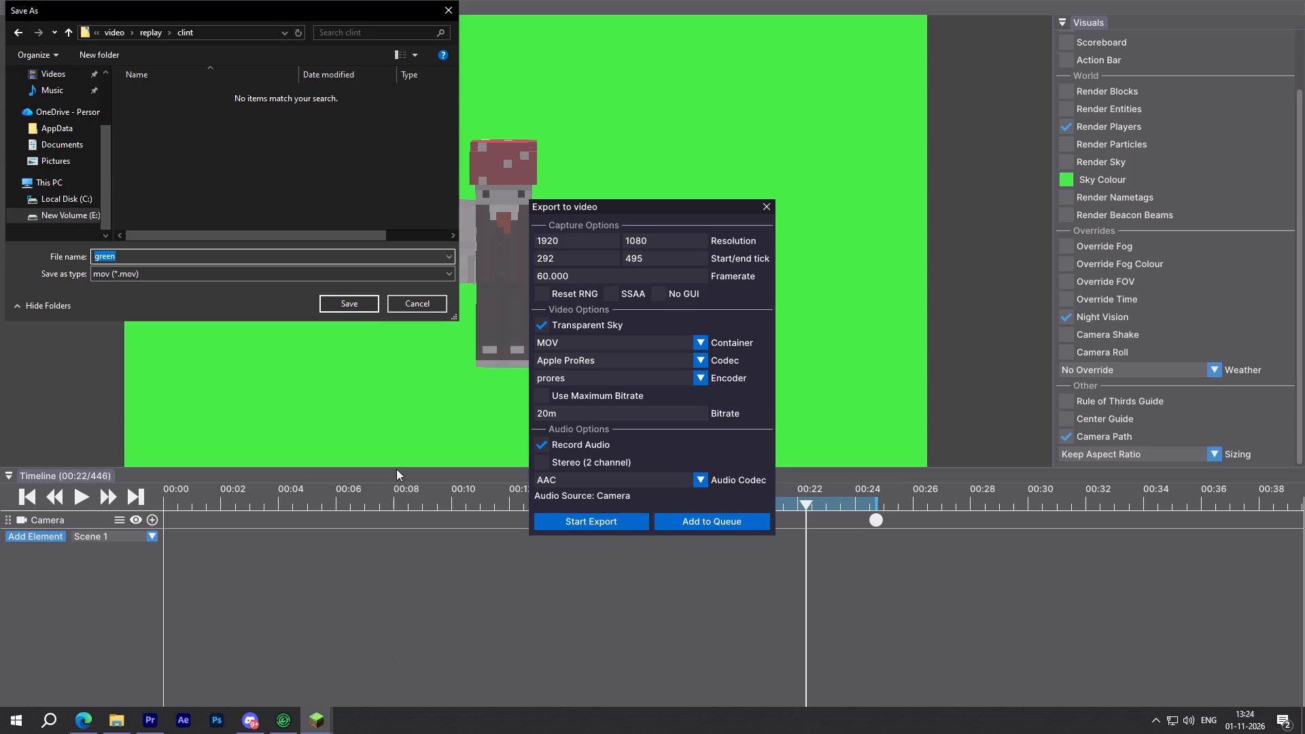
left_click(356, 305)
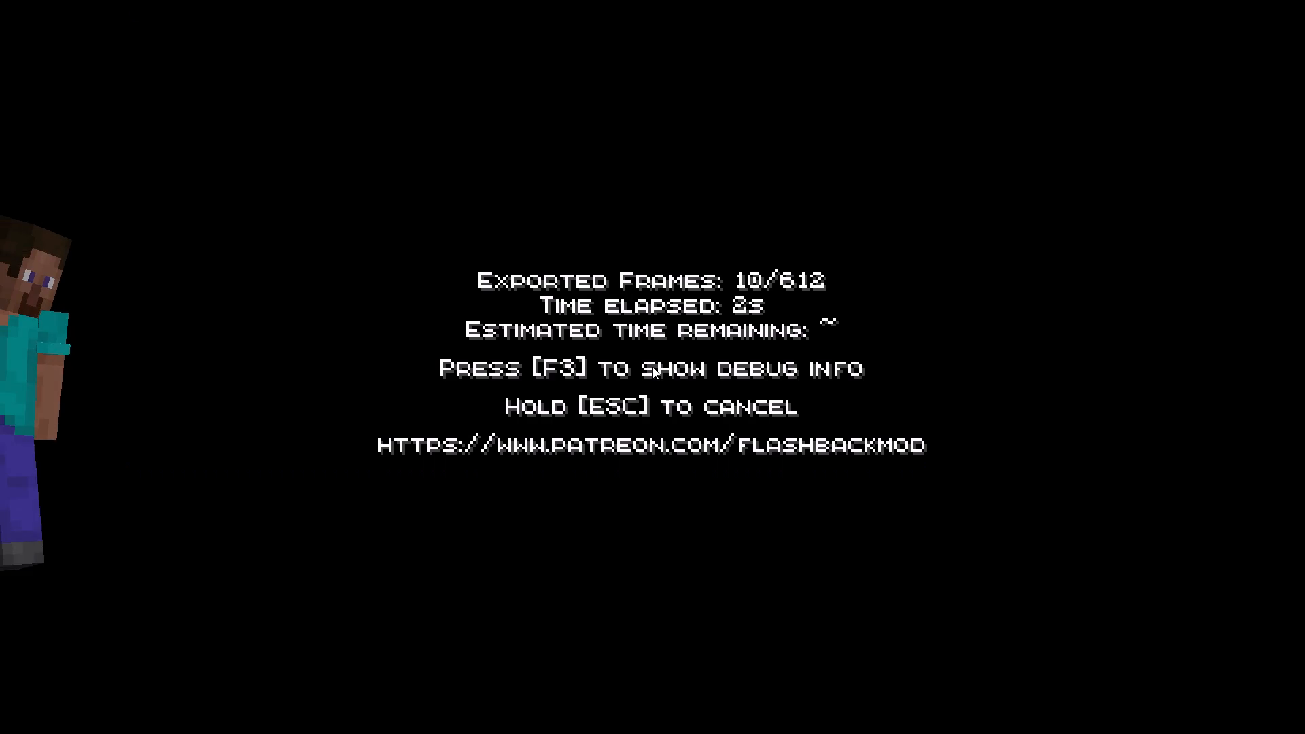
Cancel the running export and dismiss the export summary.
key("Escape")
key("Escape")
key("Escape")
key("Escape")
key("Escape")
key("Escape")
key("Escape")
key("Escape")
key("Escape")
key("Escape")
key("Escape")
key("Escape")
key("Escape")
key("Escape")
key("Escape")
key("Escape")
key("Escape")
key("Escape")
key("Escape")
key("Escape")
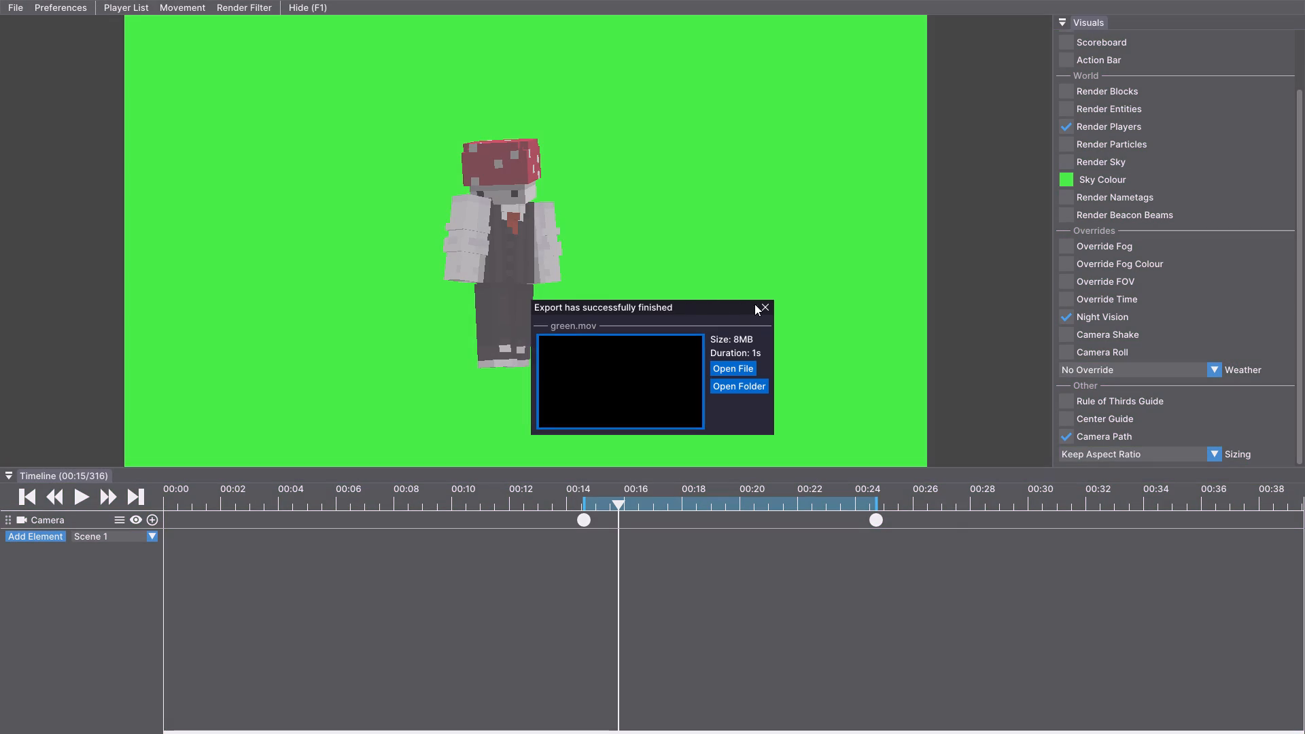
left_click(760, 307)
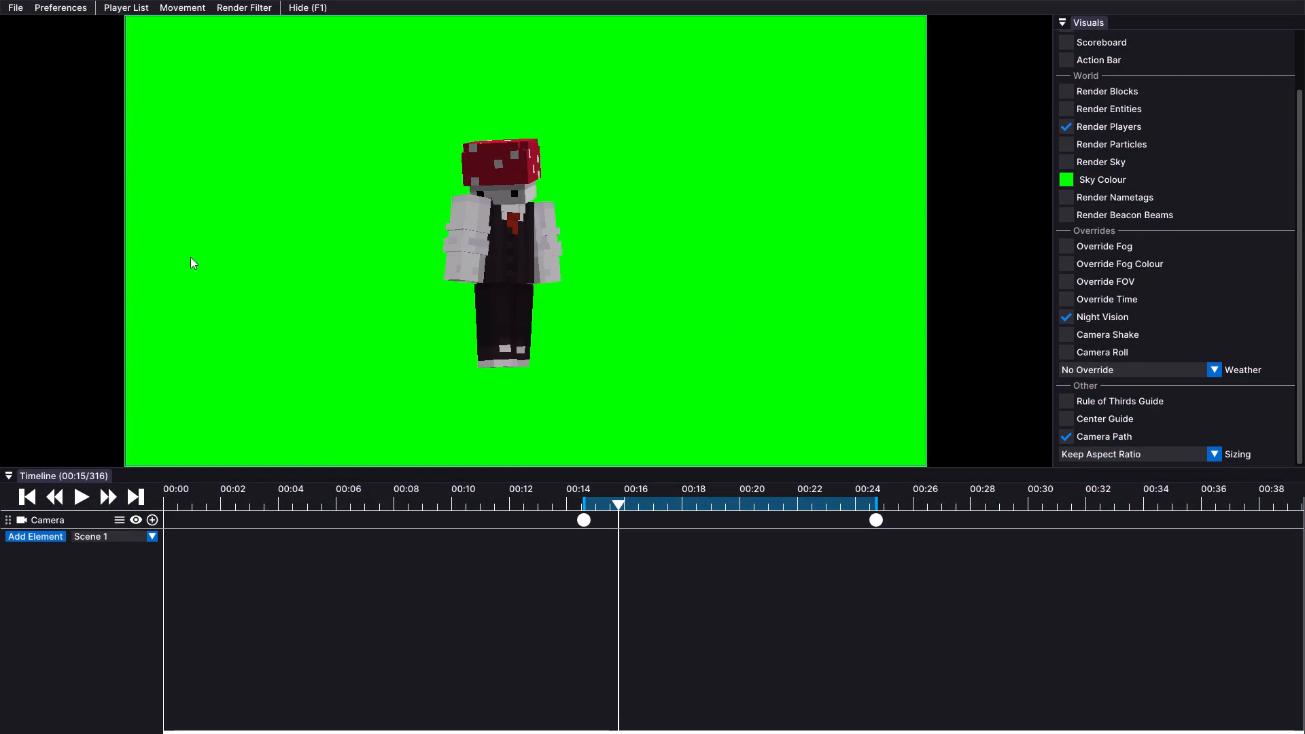
Export the shot again with the same MOV, Apple ProRes and transparent sky settings, saving it in the "clint" folder as "sreen".
left_click(19, 7)
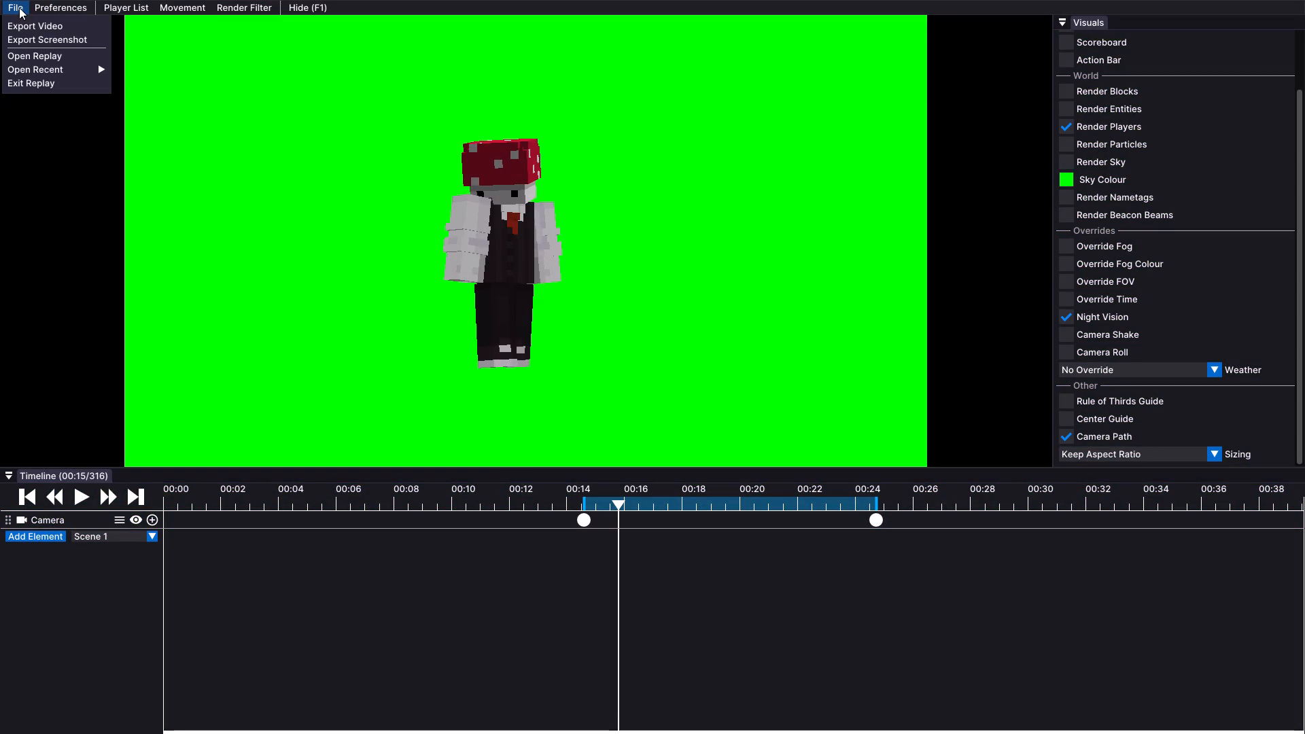
left_click(26, 22)
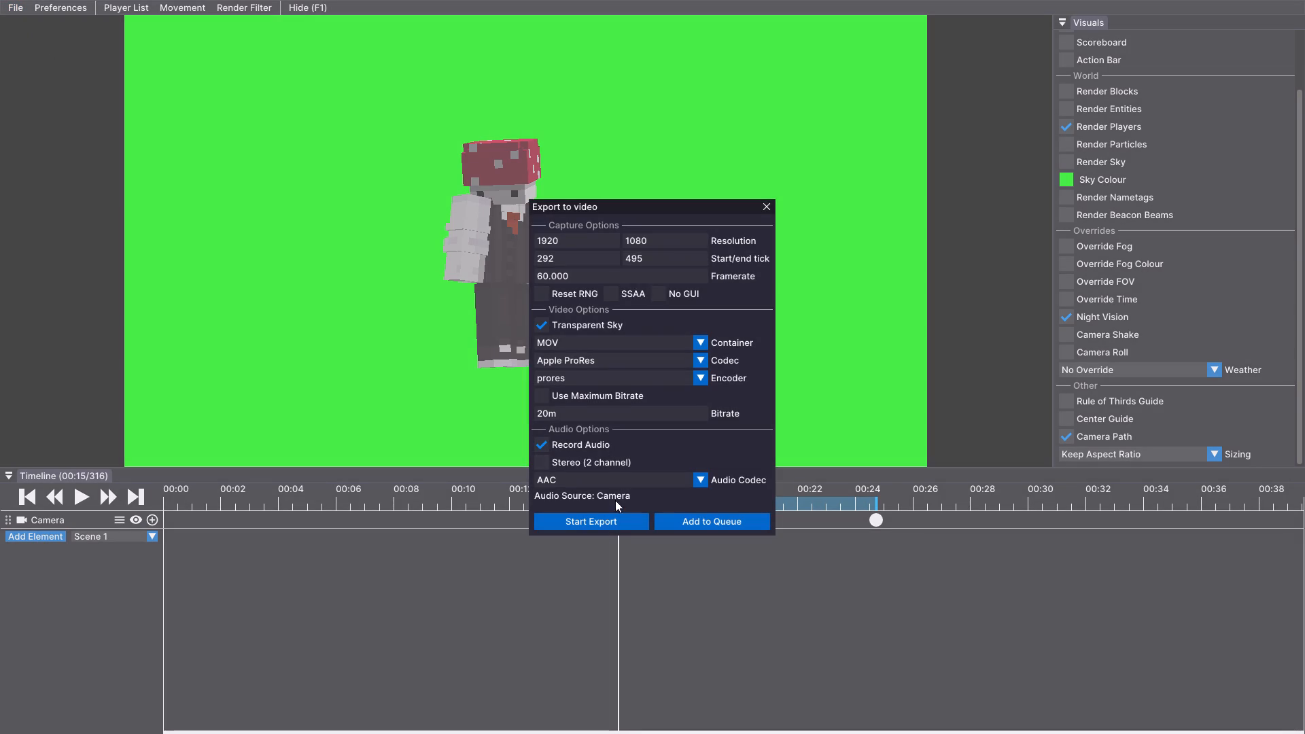
left_click(614, 520)
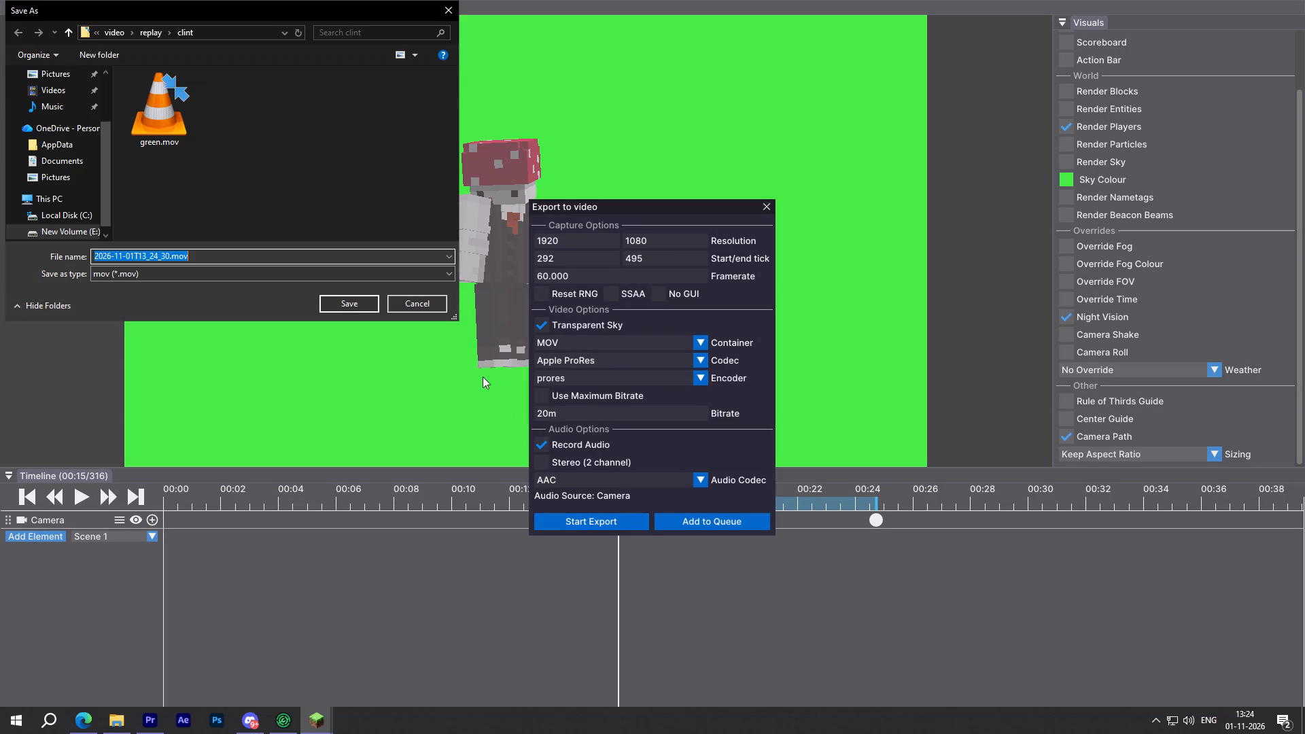
type("gree")
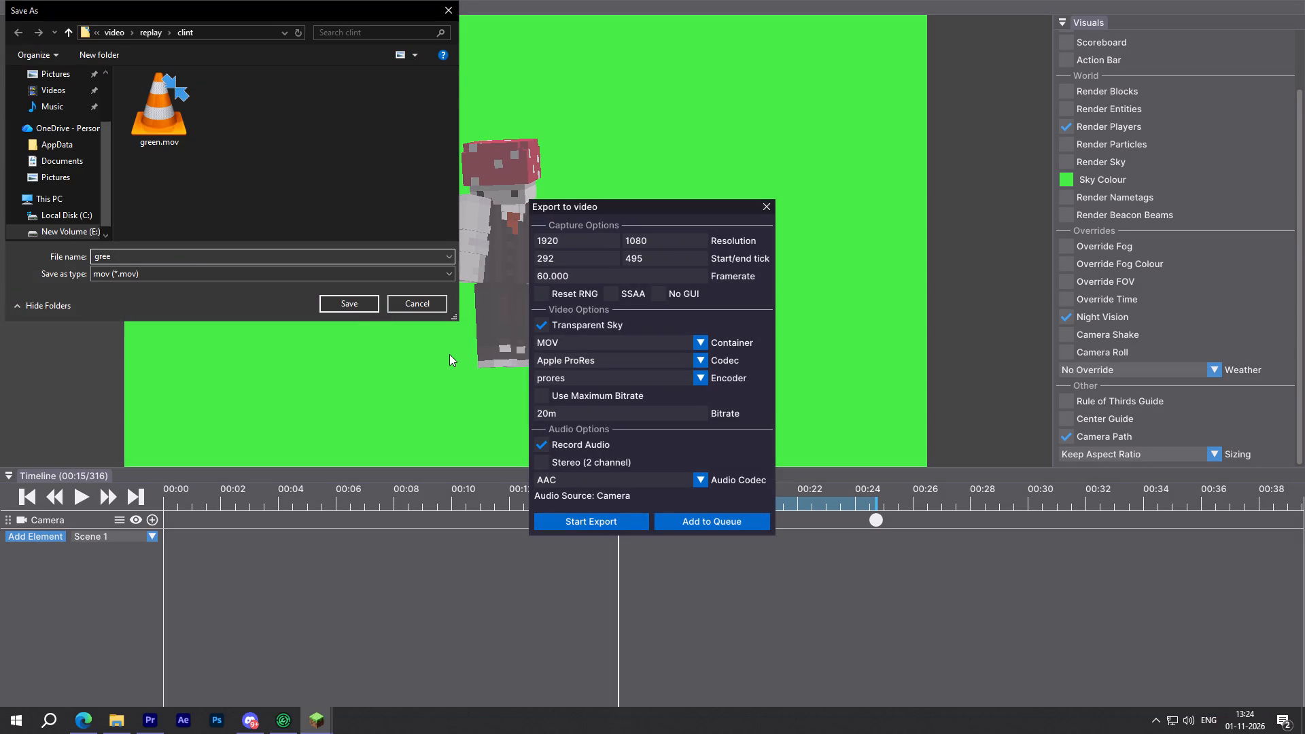
key("n")
left_click(354, 303)
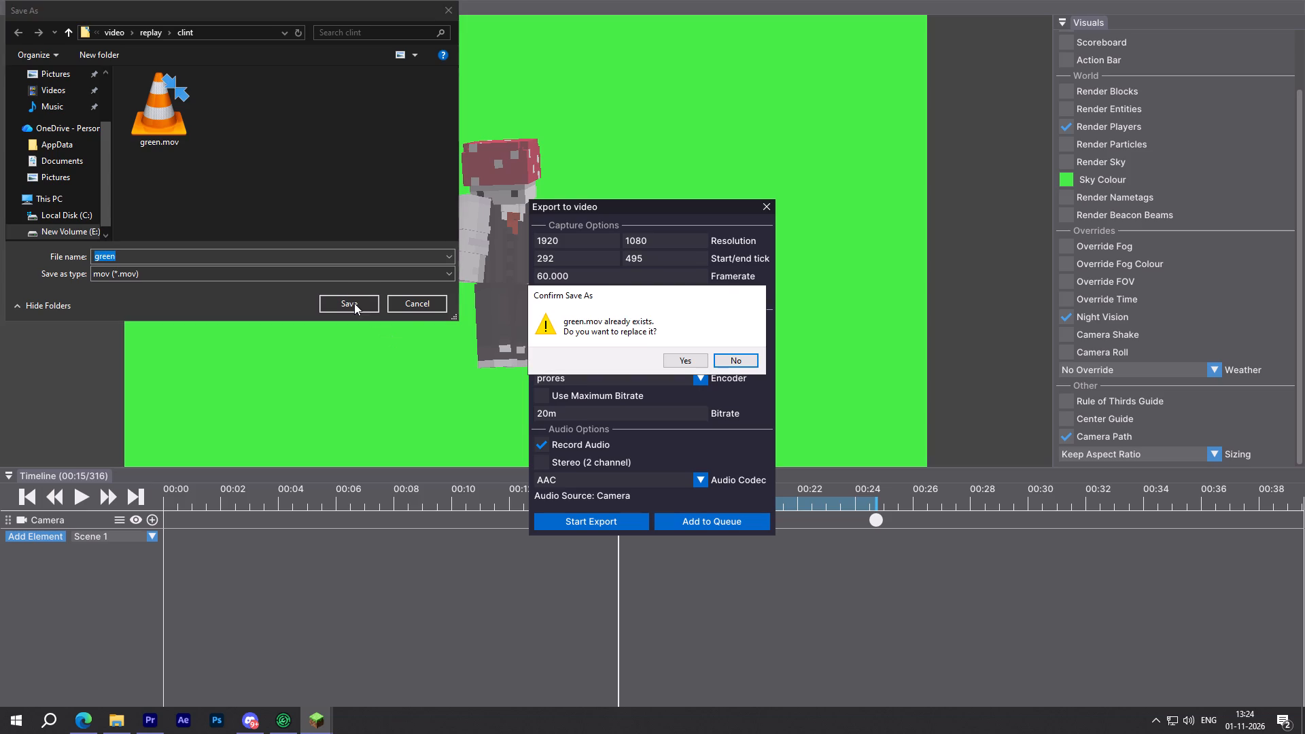
left_click(226, 257)
left_click(184, 256)
left_click(731, 362)
left_click(211, 254)
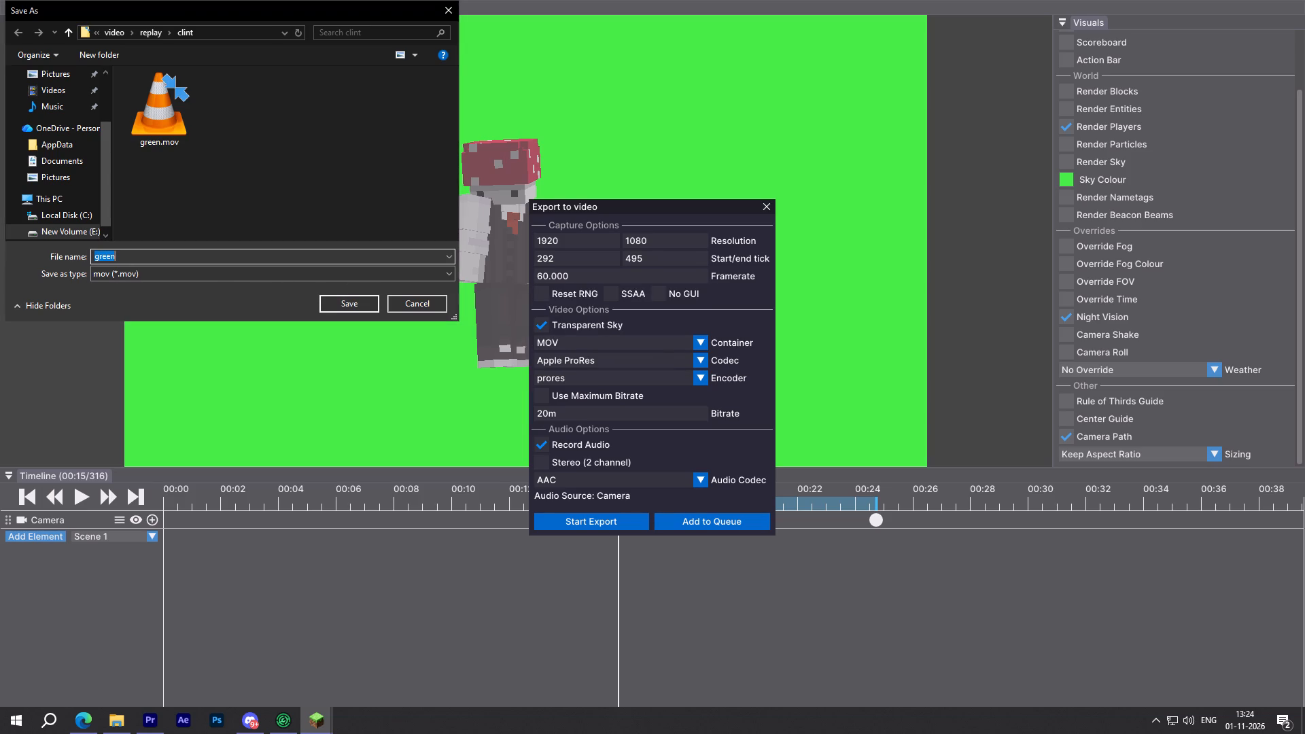
type("sreen")
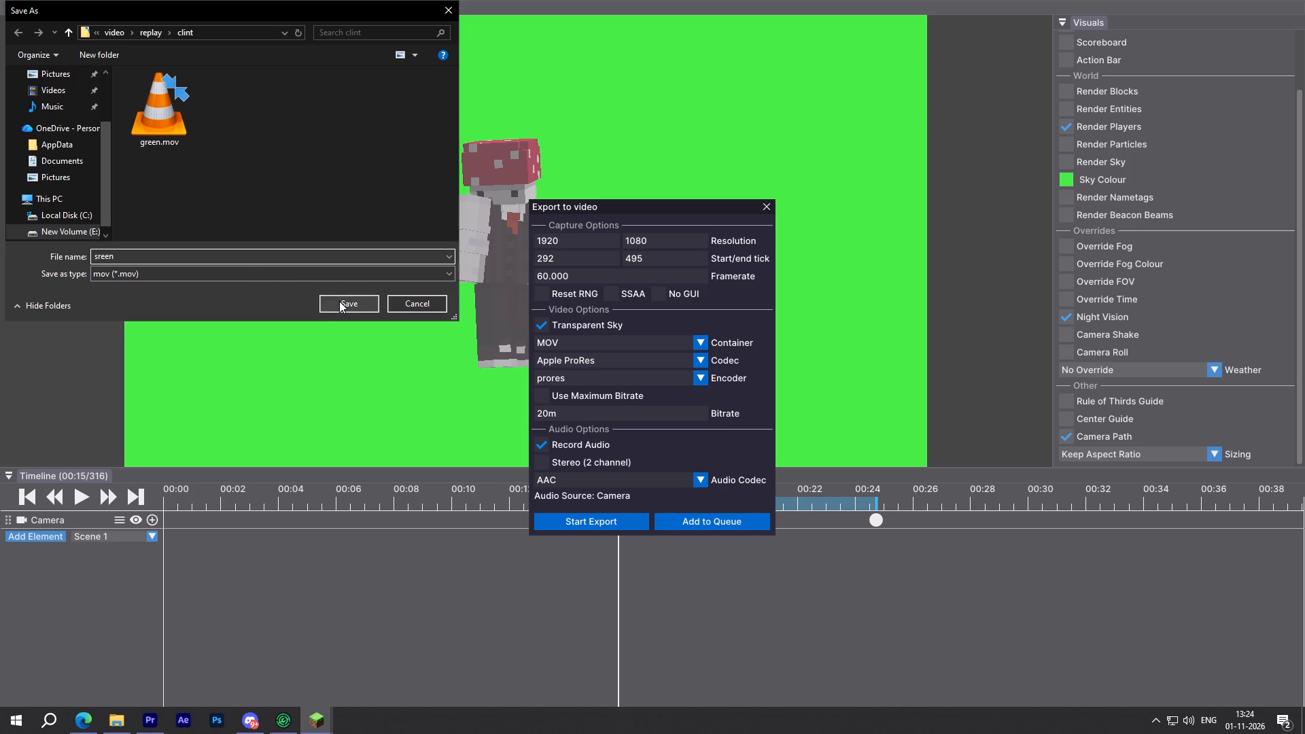
left_click(339, 301)
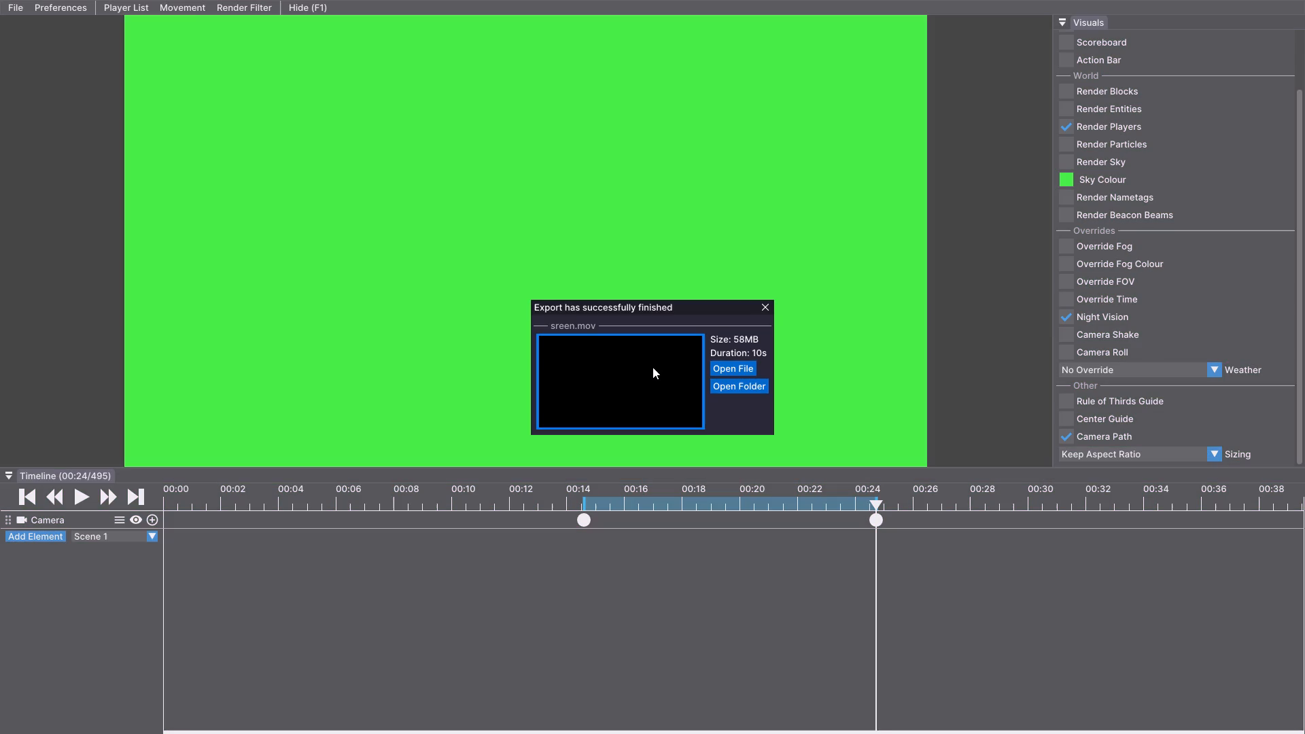
Open the folder containing the export and delete green.mov from it.
left_click(756, 387)
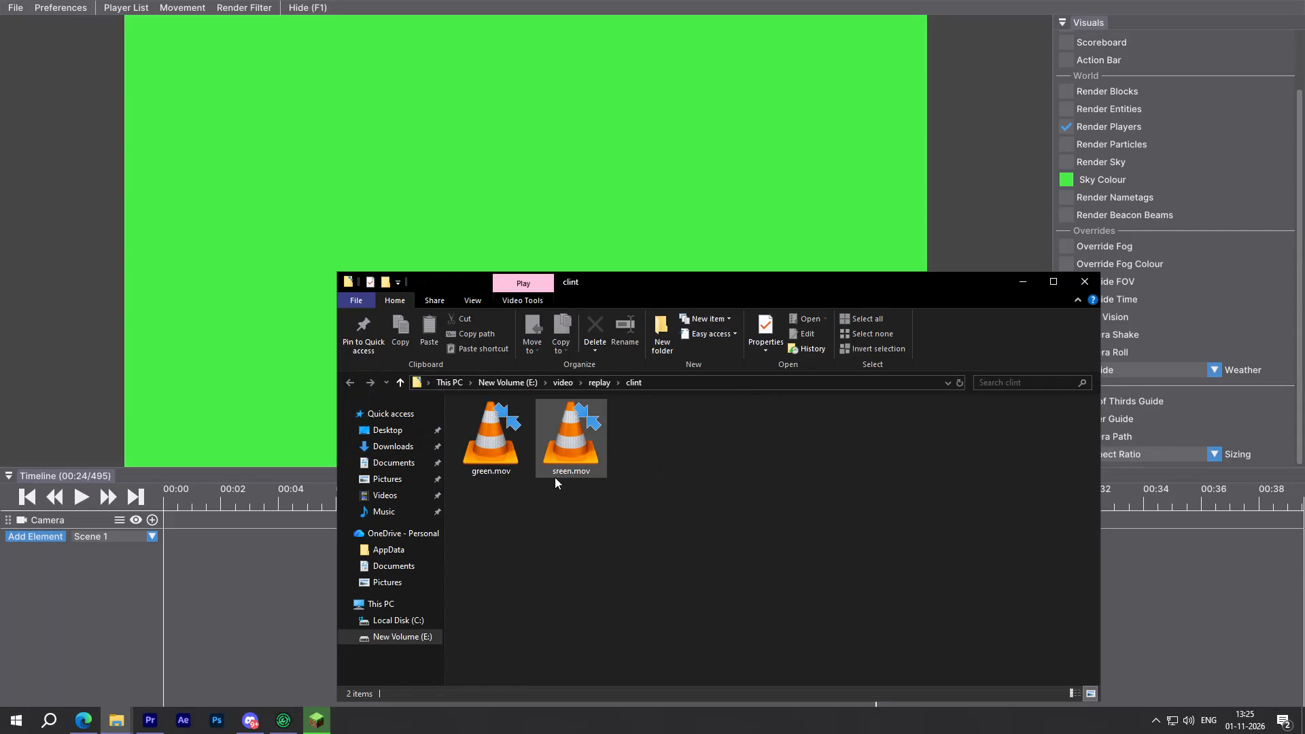
left_click(494, 464)
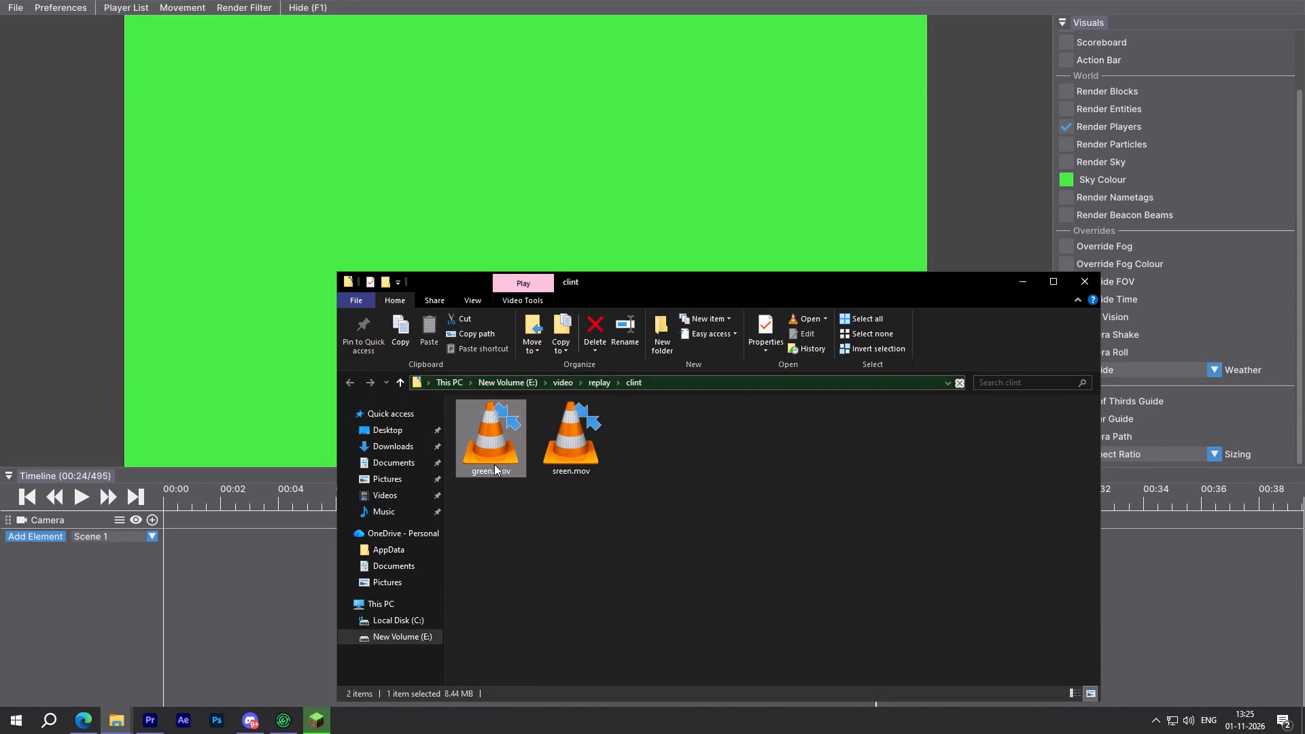
key("Delete")
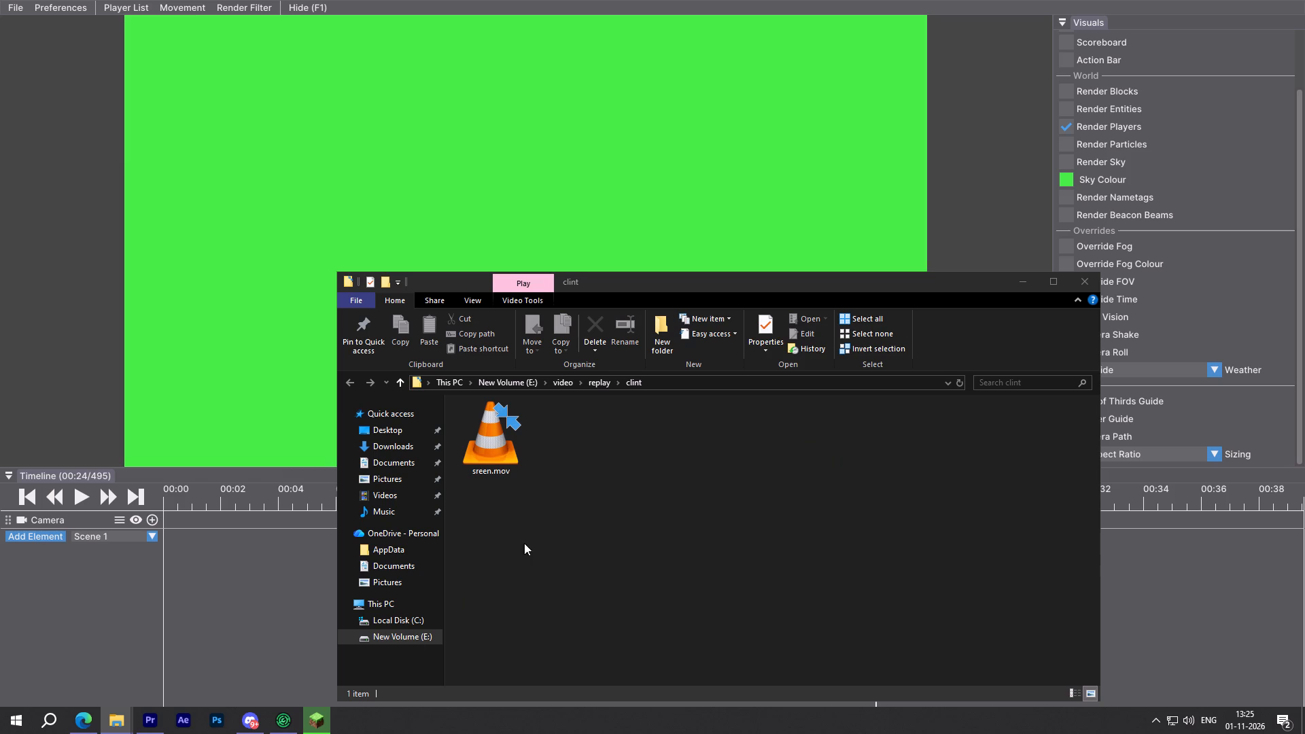
Switch to Premiere Pro and import sreen.mov from the "clint" folder into the video1 project.
left_click(137, 727)
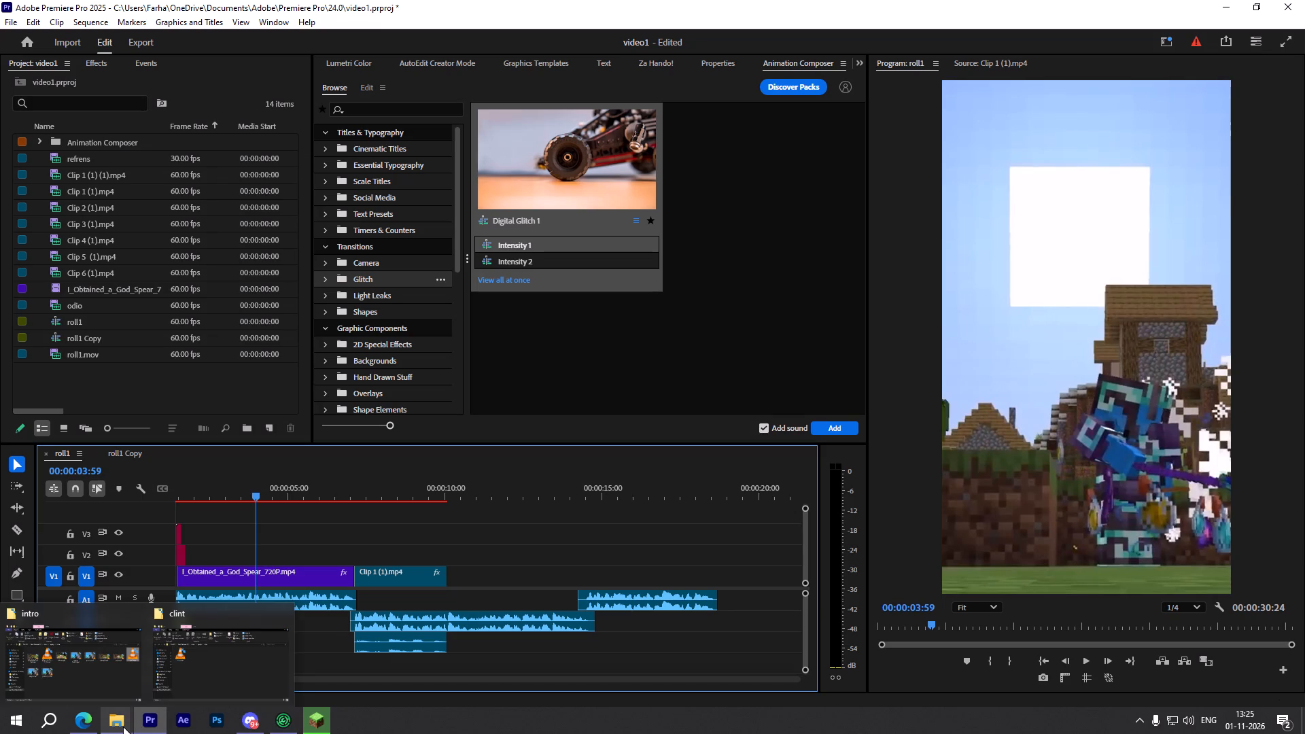
left_click(215, 657)
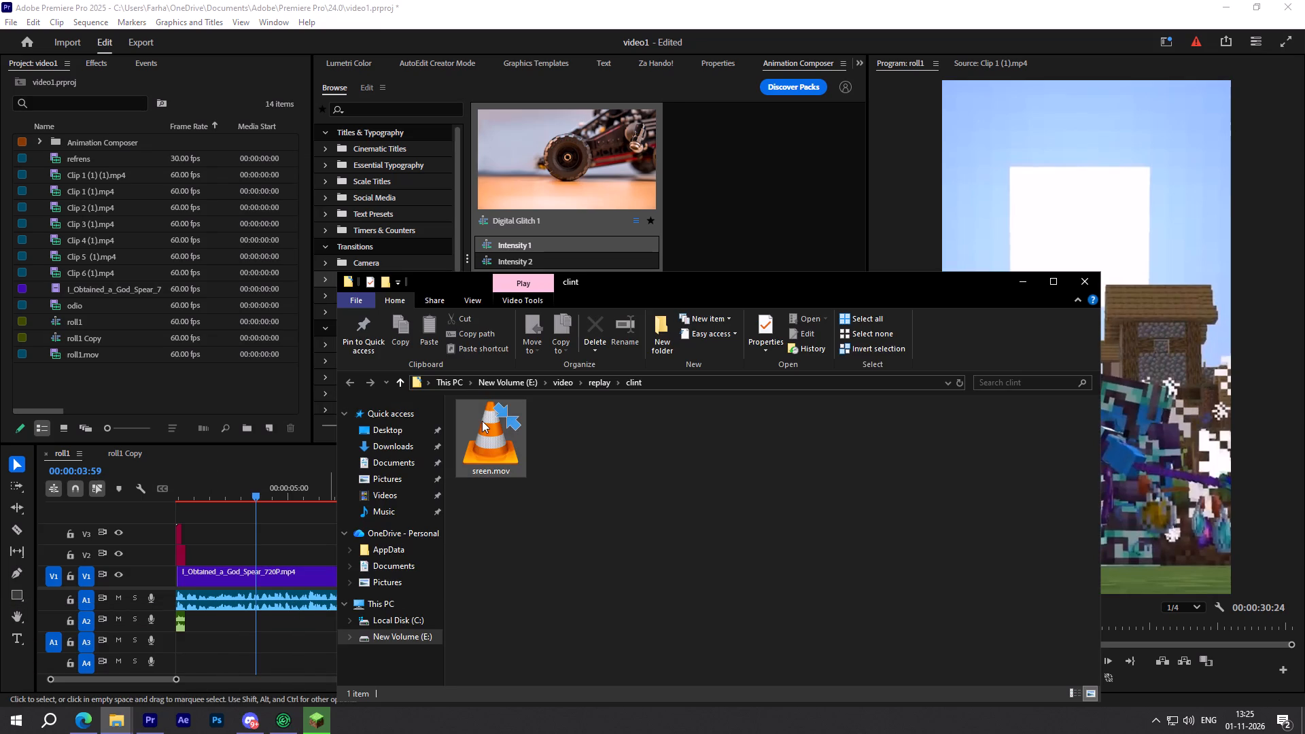
left_click_drag(498, 444, 248, 403)
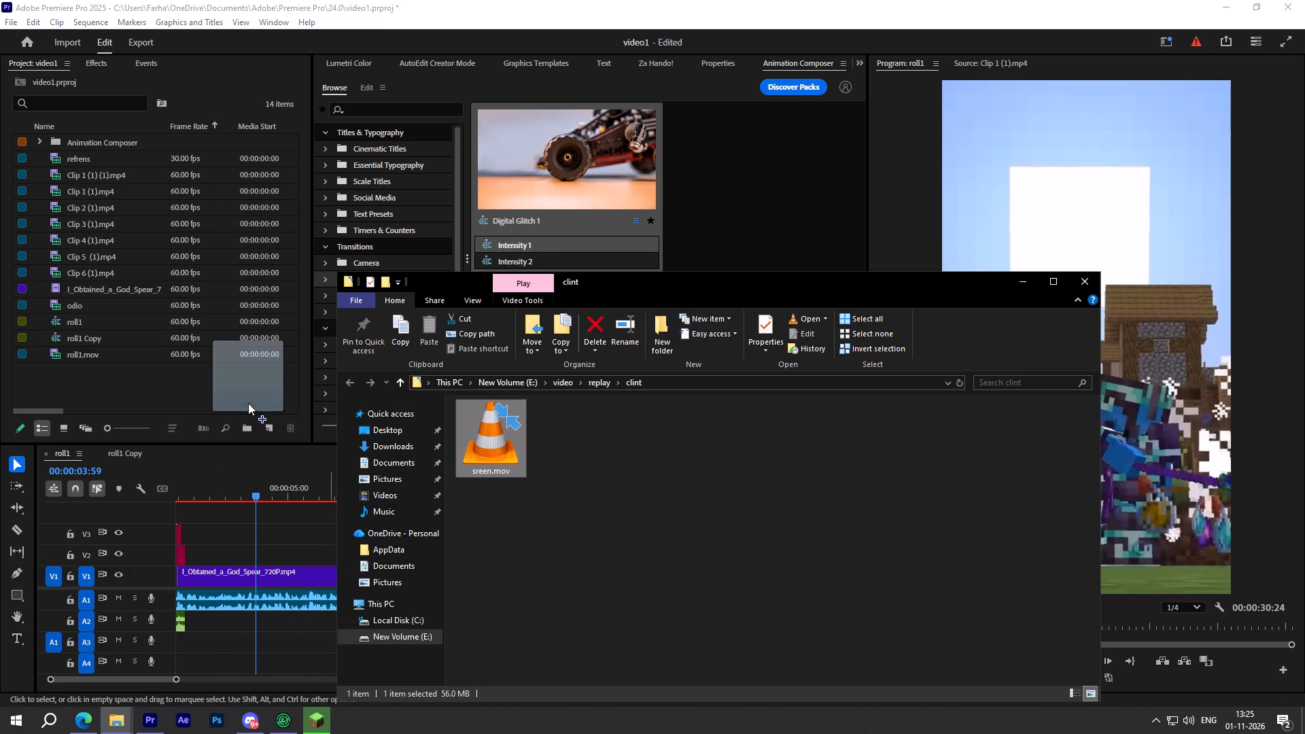
left_click_drag(248, 403, 234, 383)
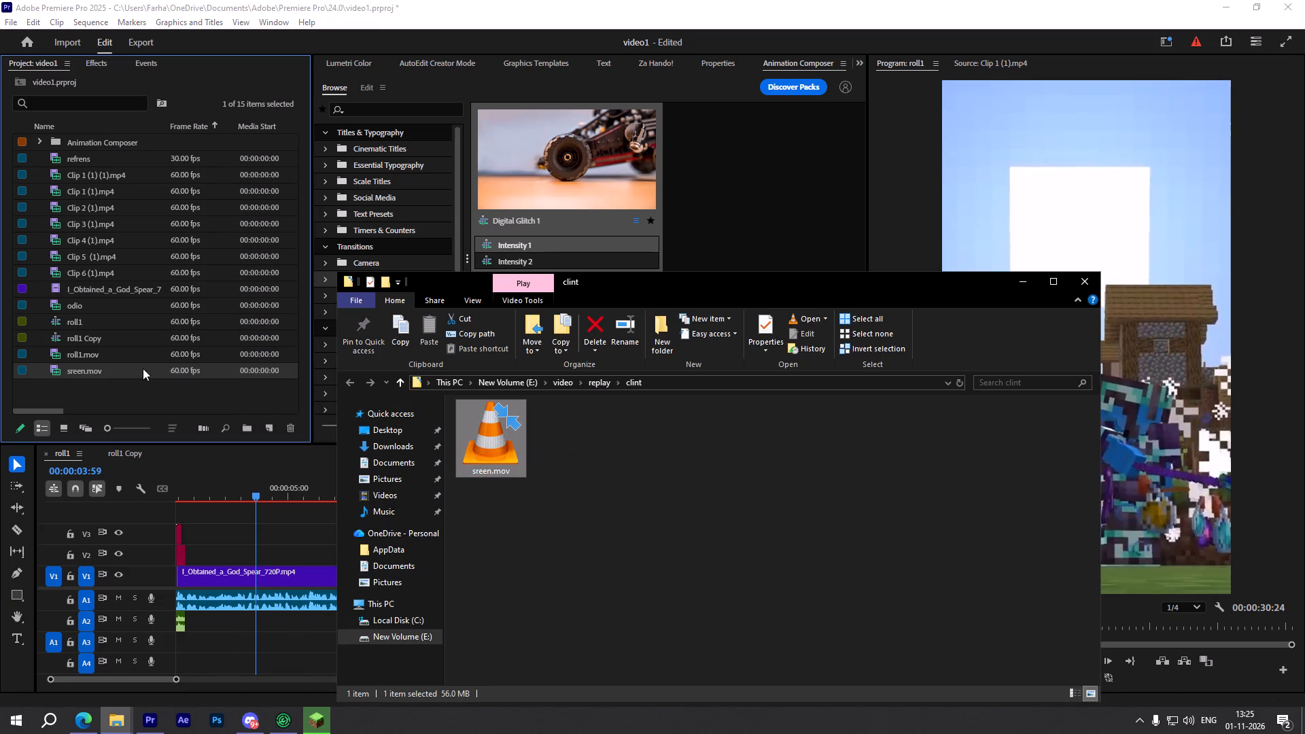
left_click(138, 372)
left_click(73, 394)
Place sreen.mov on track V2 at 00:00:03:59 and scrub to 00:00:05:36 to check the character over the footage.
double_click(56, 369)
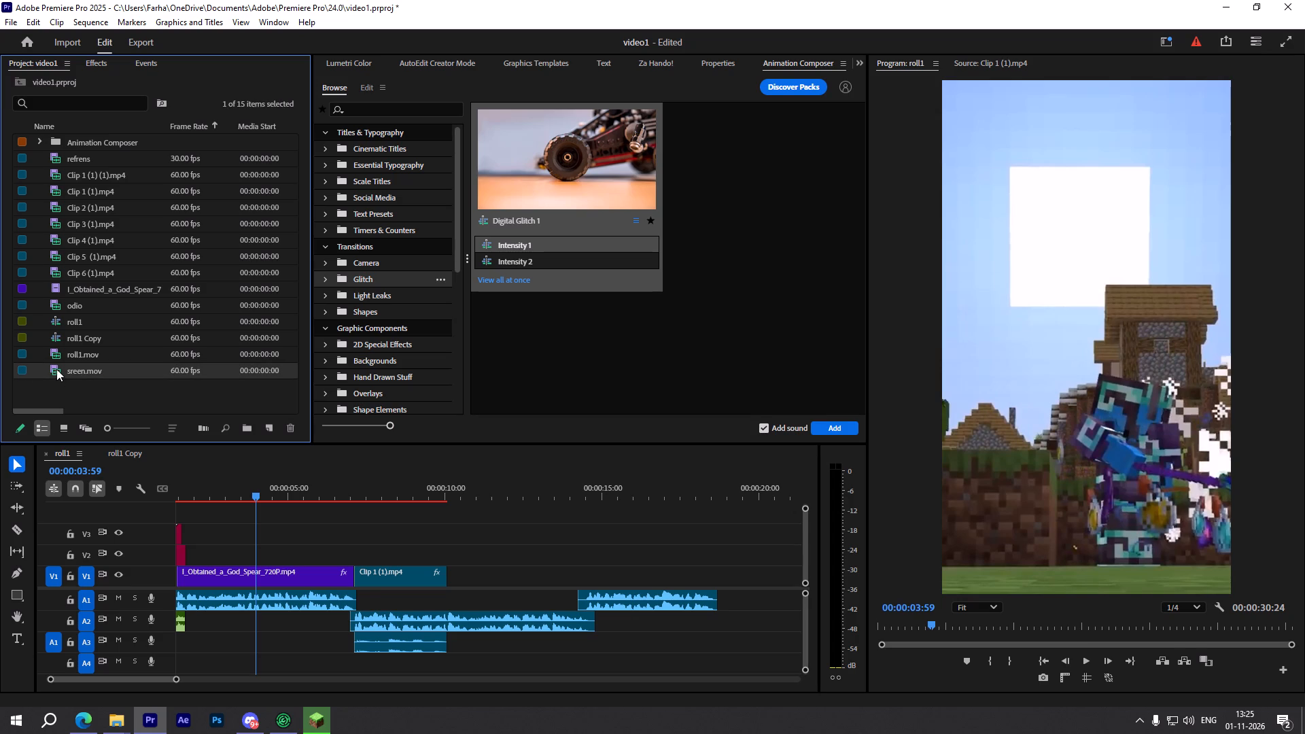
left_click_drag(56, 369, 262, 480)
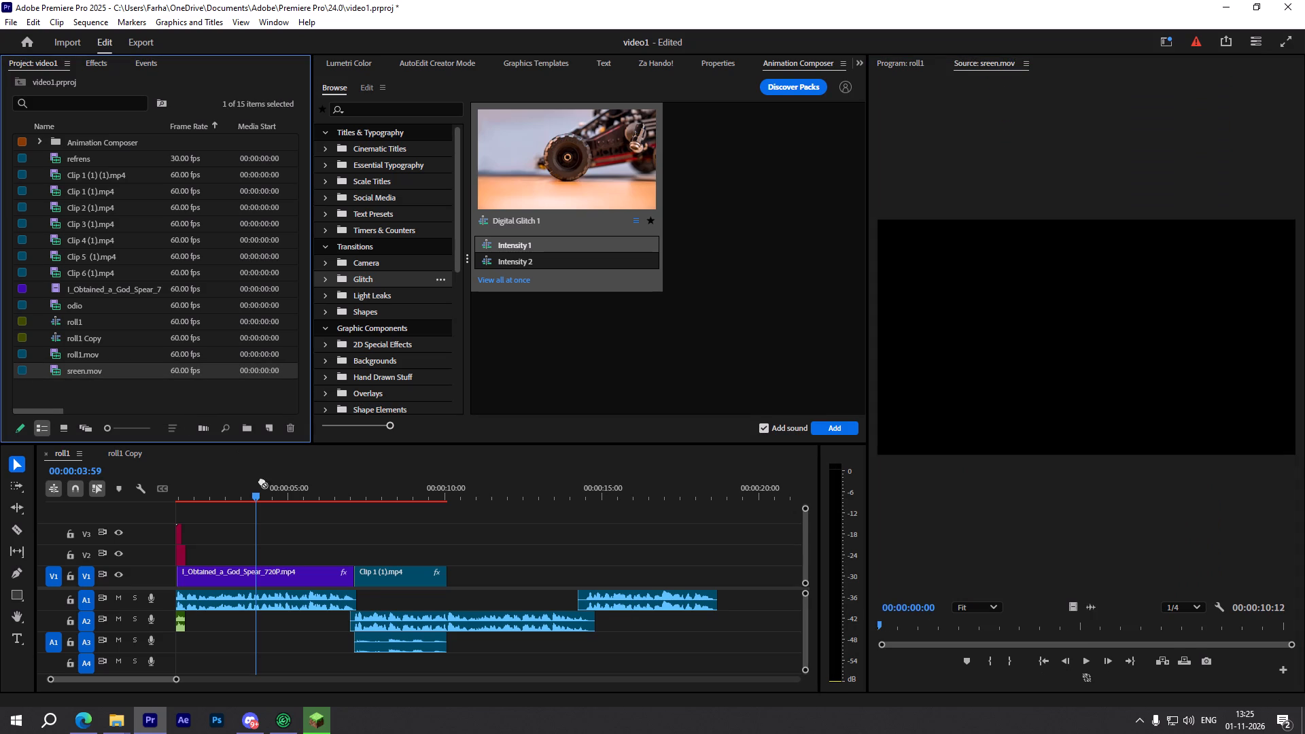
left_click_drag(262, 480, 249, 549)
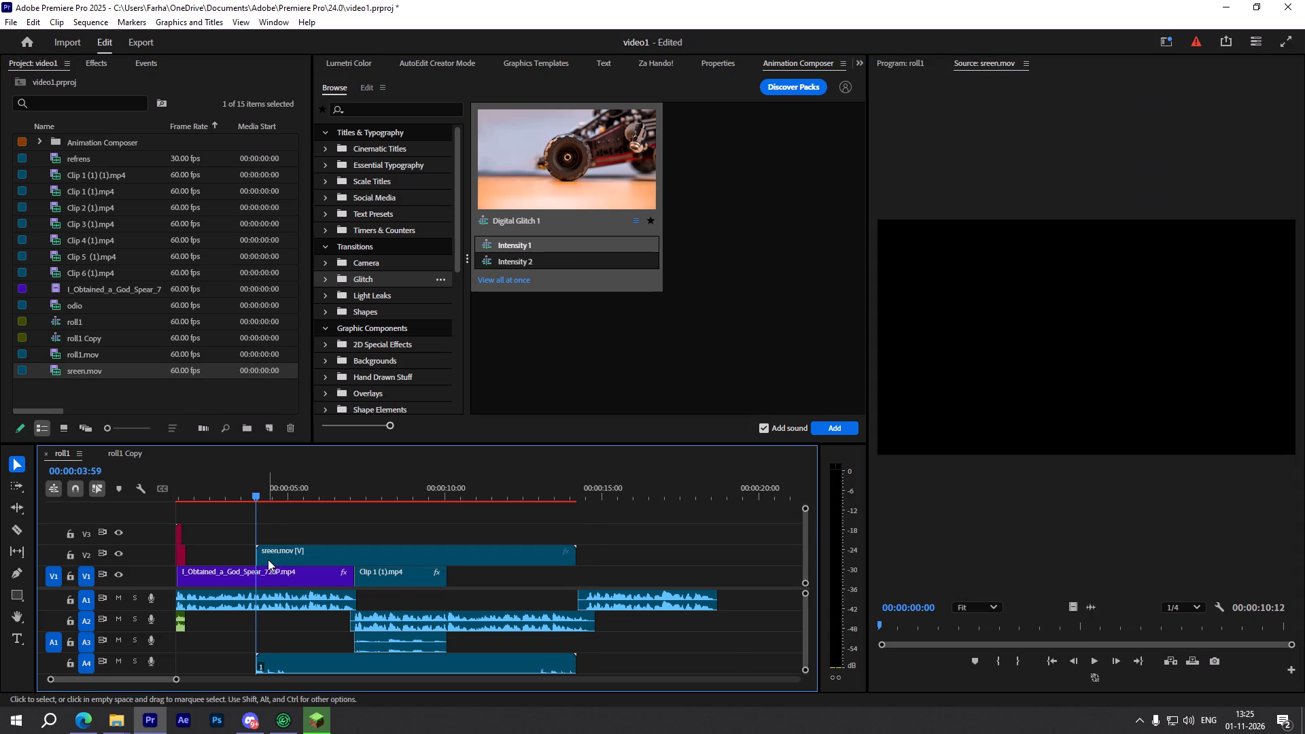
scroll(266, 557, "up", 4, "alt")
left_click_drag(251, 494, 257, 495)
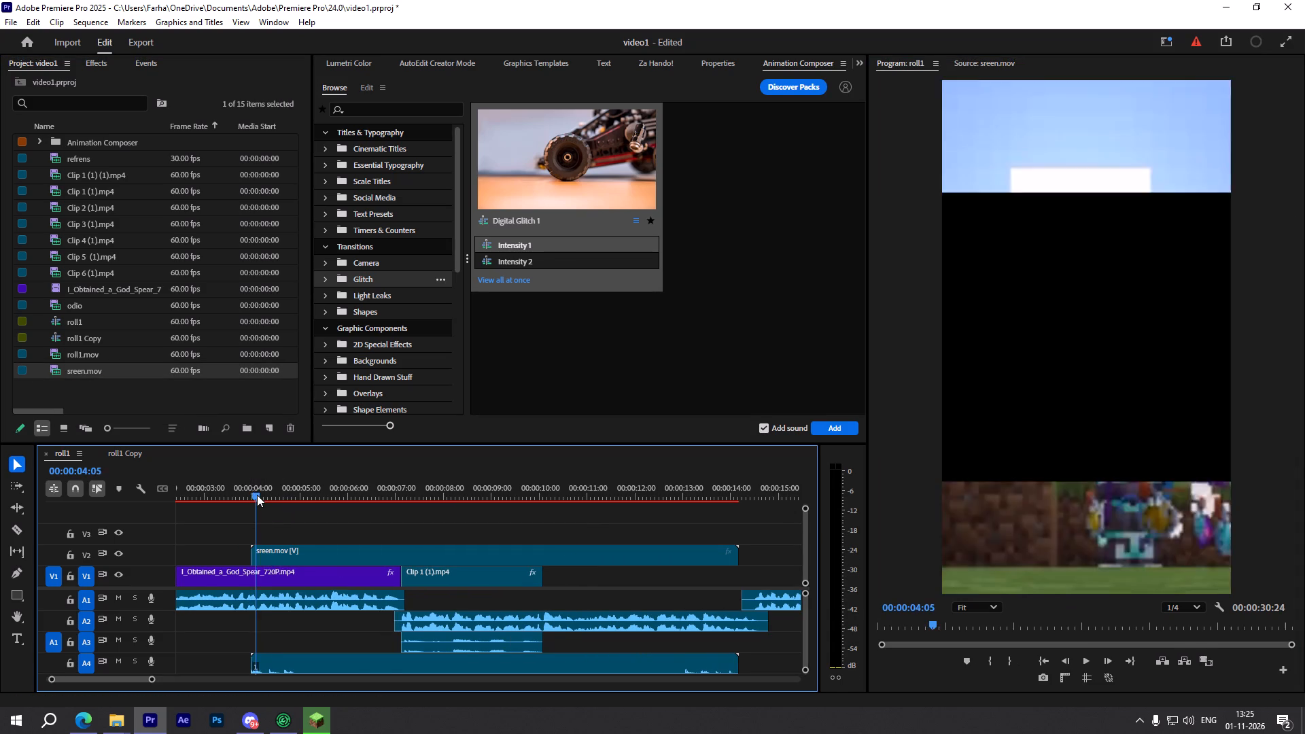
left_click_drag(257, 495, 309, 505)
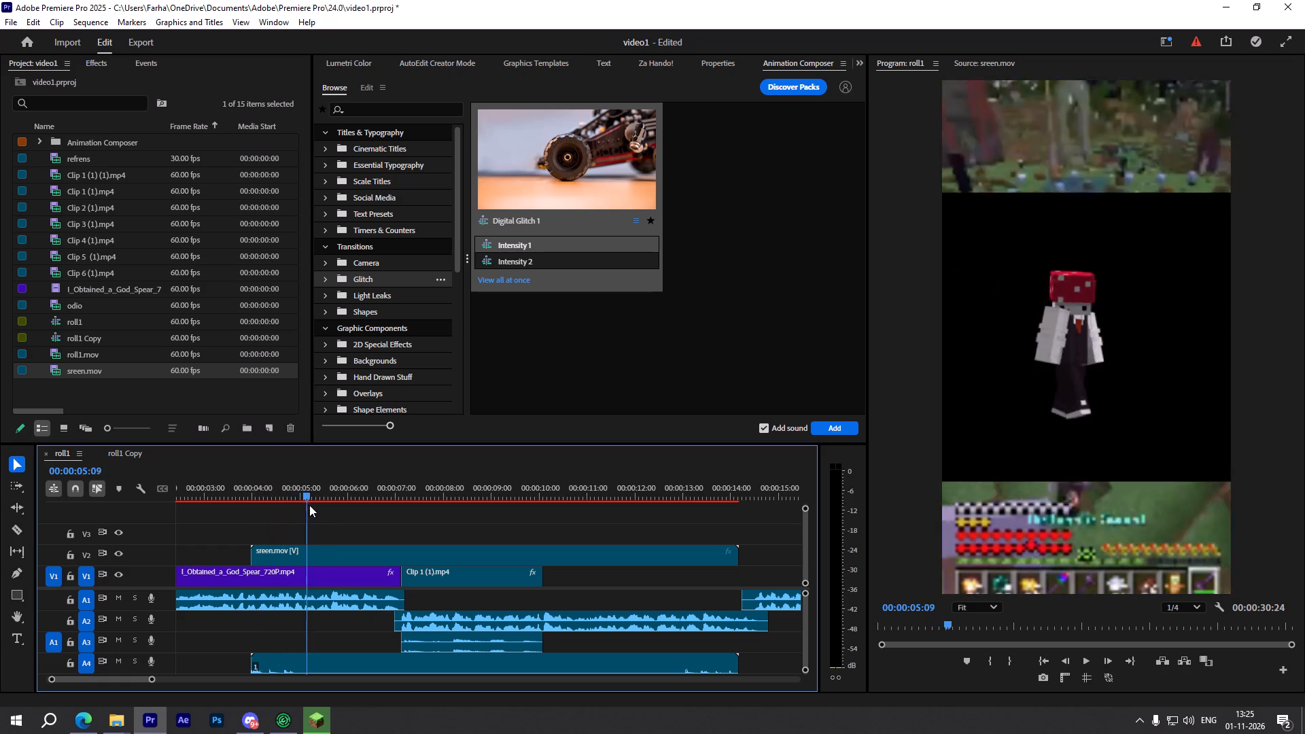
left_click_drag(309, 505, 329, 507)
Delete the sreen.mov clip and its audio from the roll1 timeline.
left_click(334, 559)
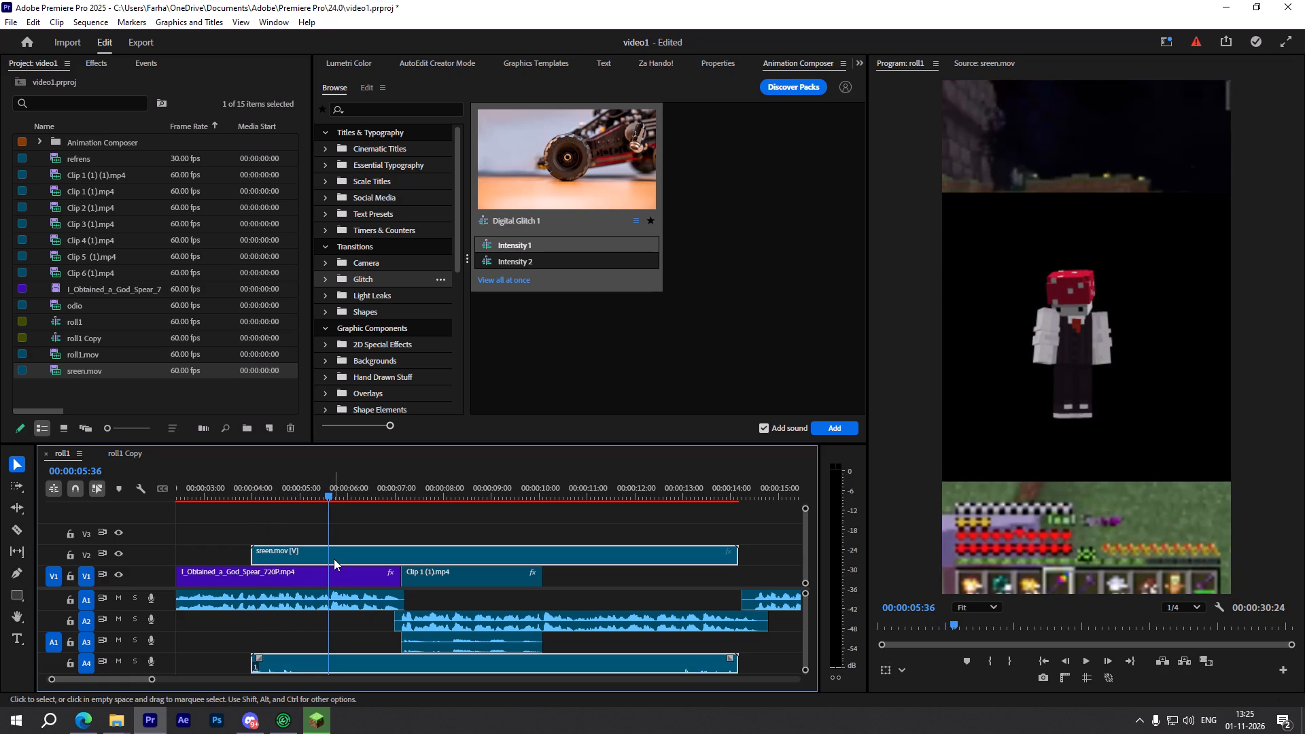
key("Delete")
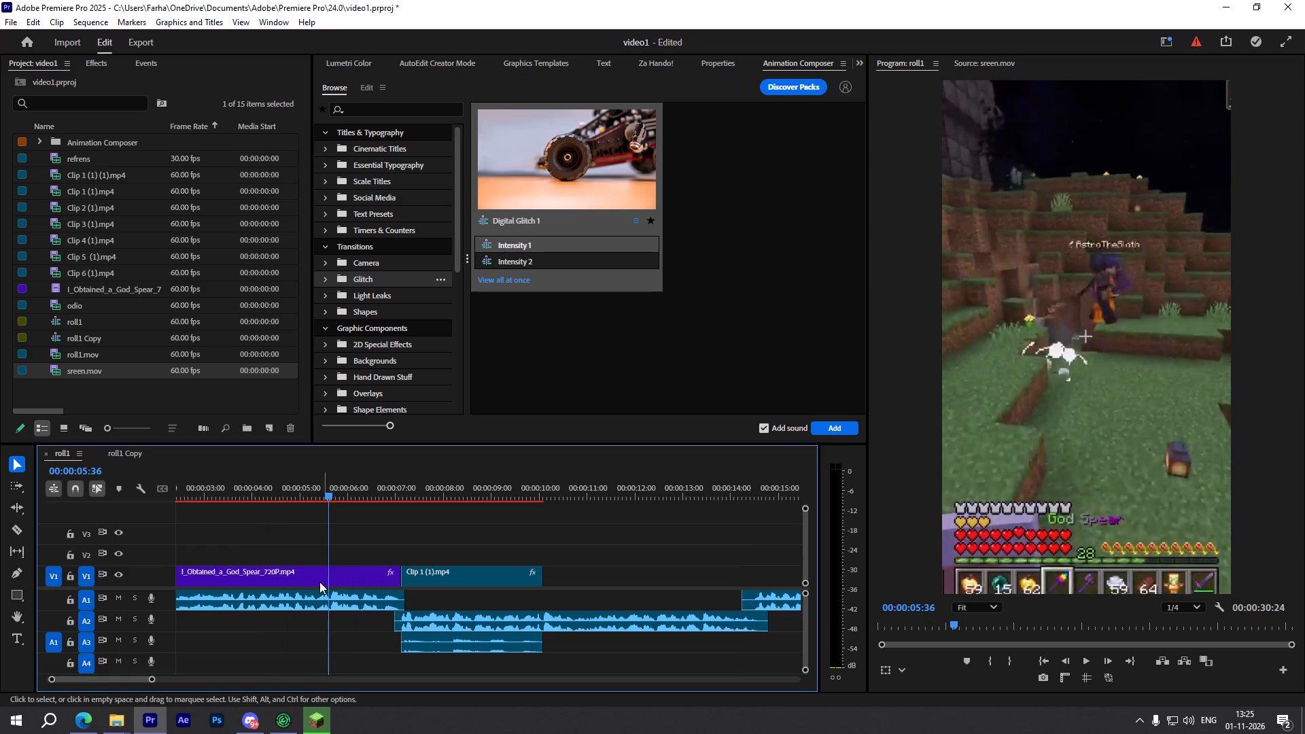
Switch to the Flashback replay editor, dismiss the finished export, and configure a new video export with Transparent Sky off and the MP4 container.
left_click(315, 716)
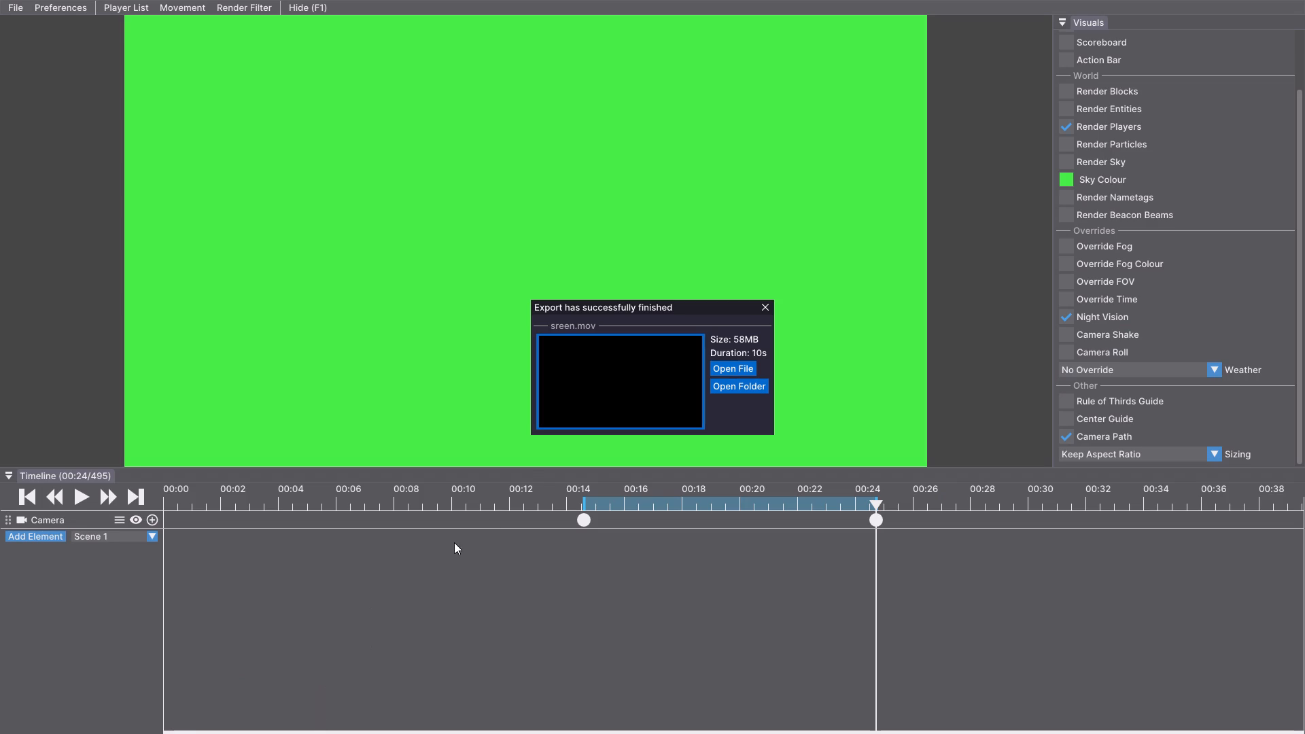
left_click(767, 313)
left_click(767, 309)
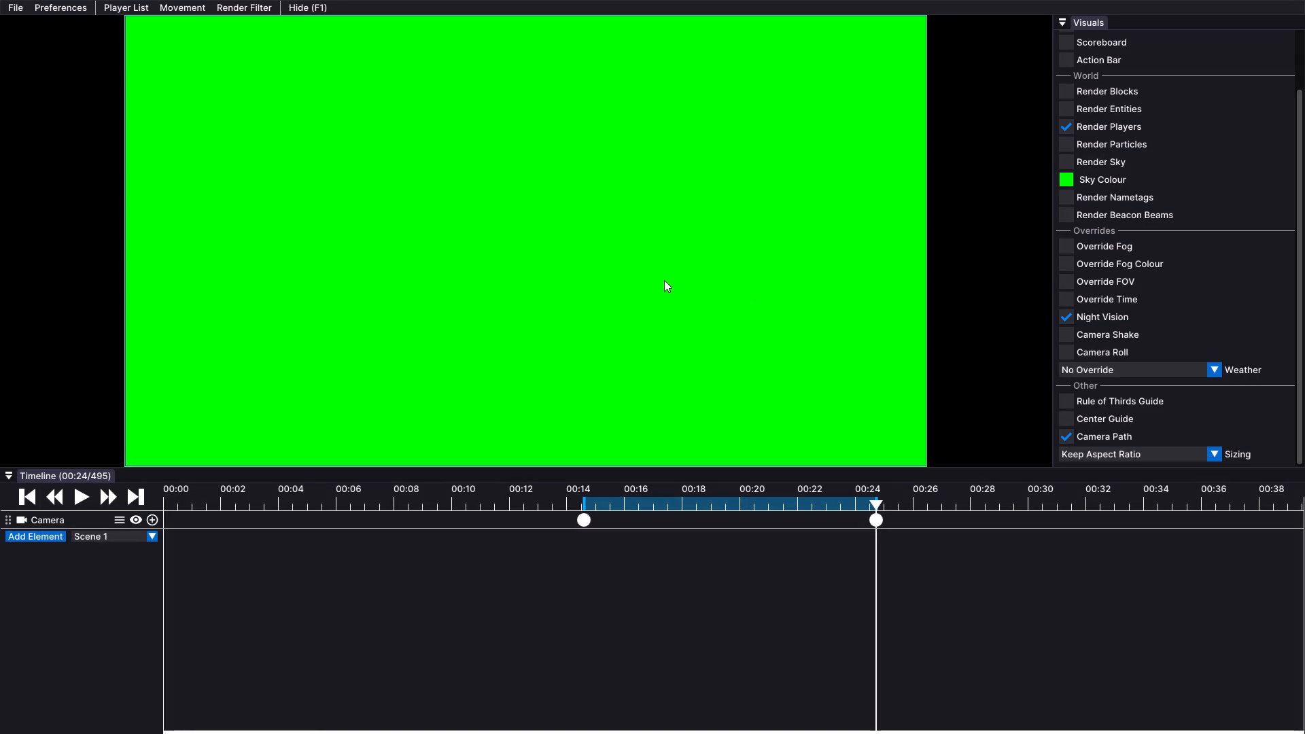
left_click(14, 5)
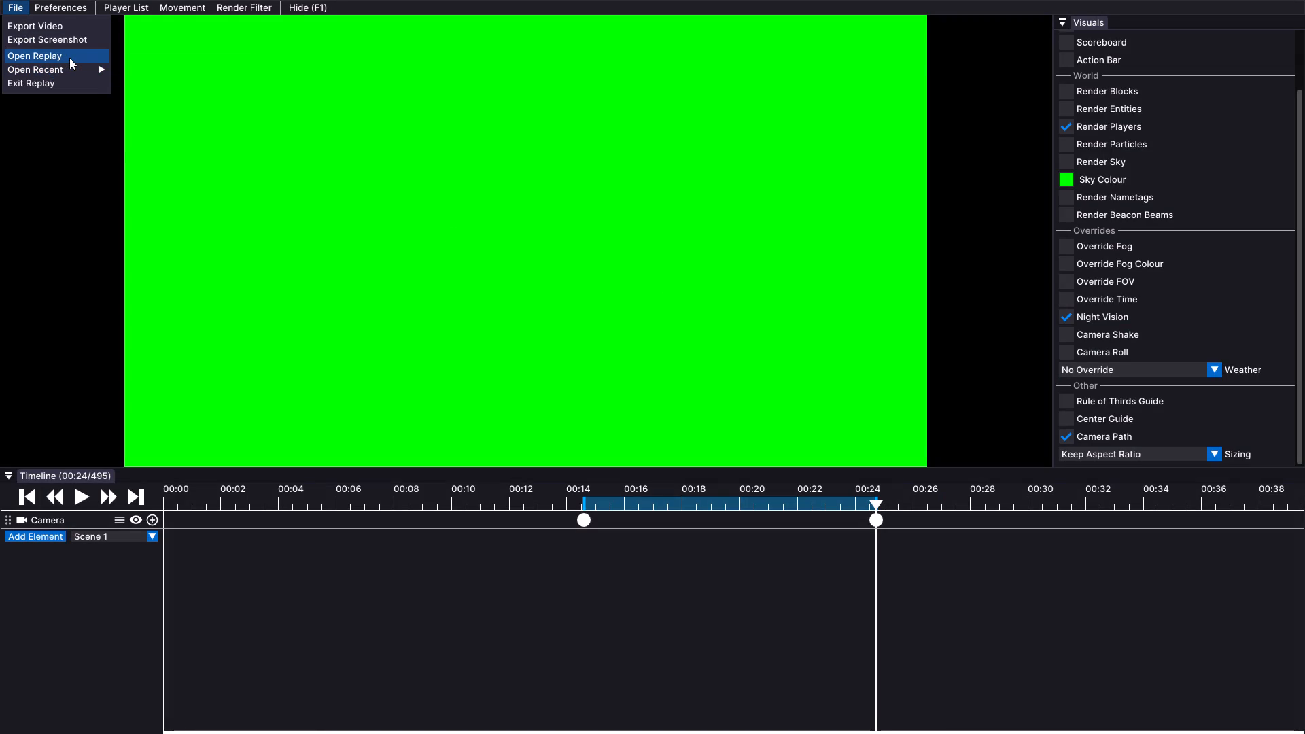
left_click(68, 28)
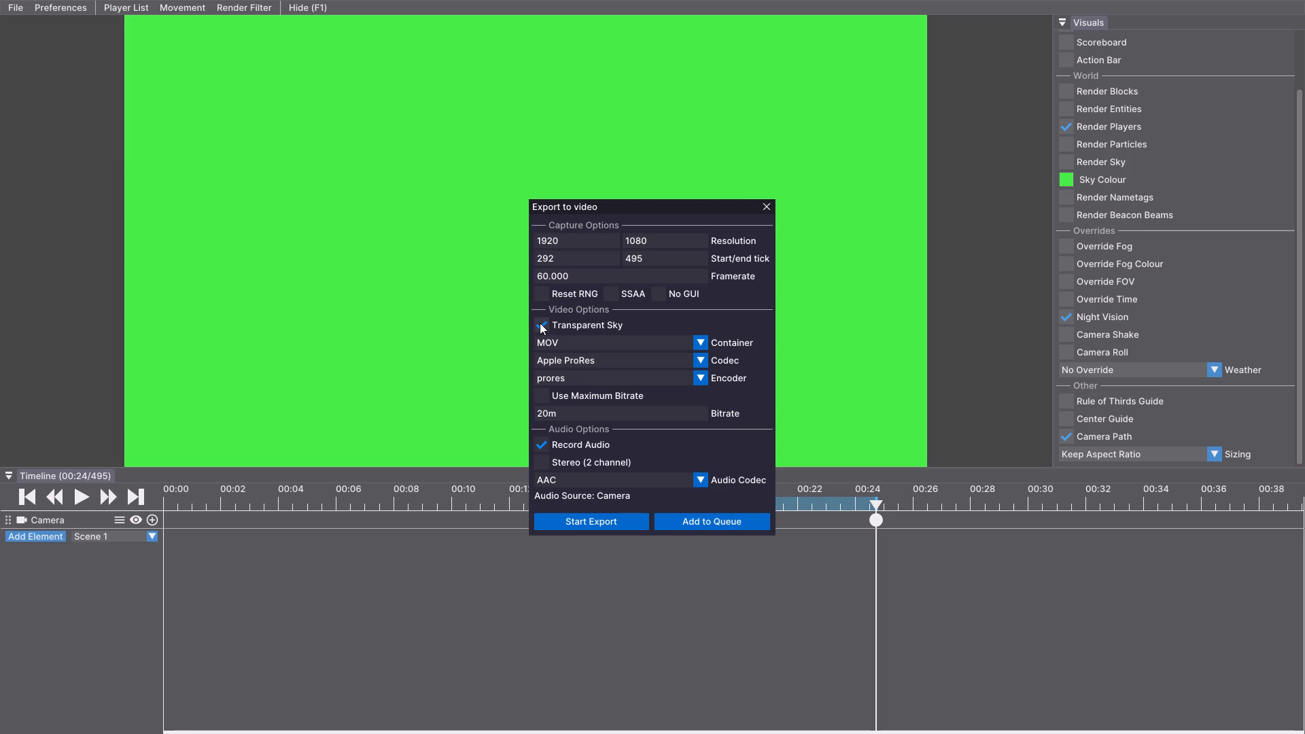
left_click(540, 323)
left_click(578, 343)
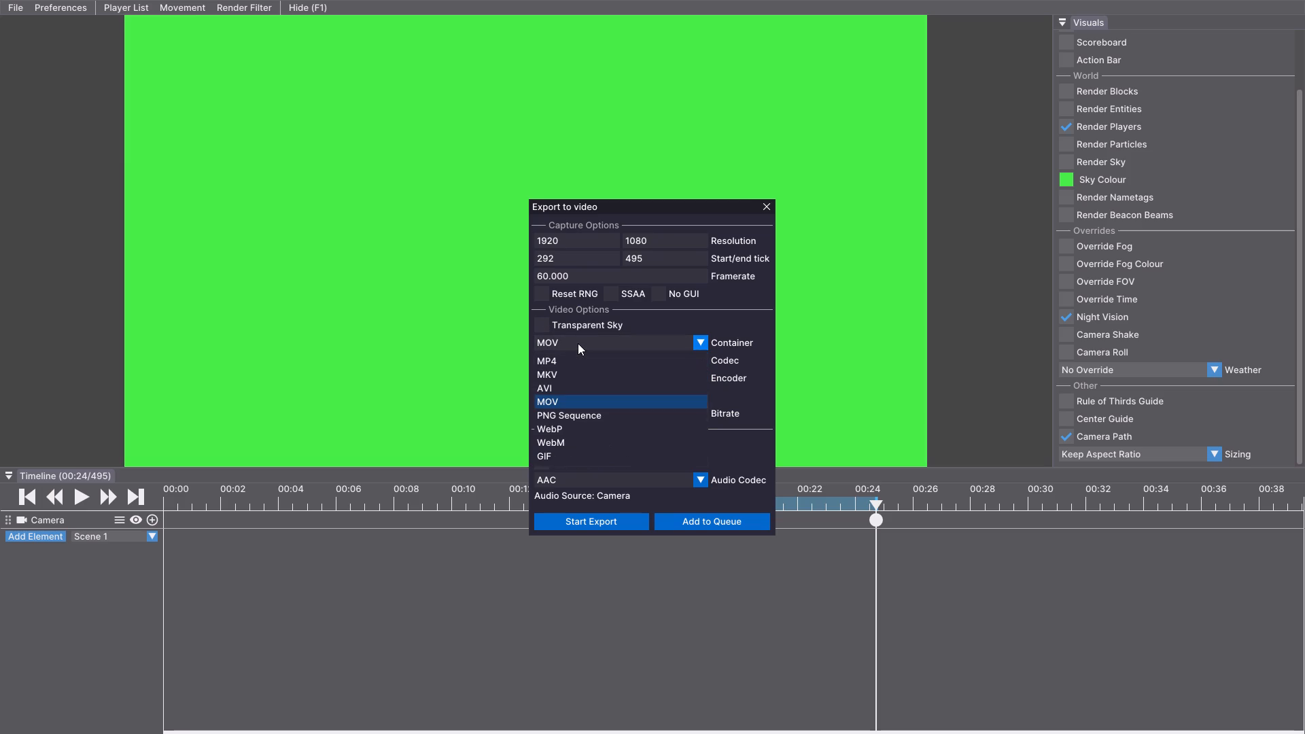
left_click(587, 361)
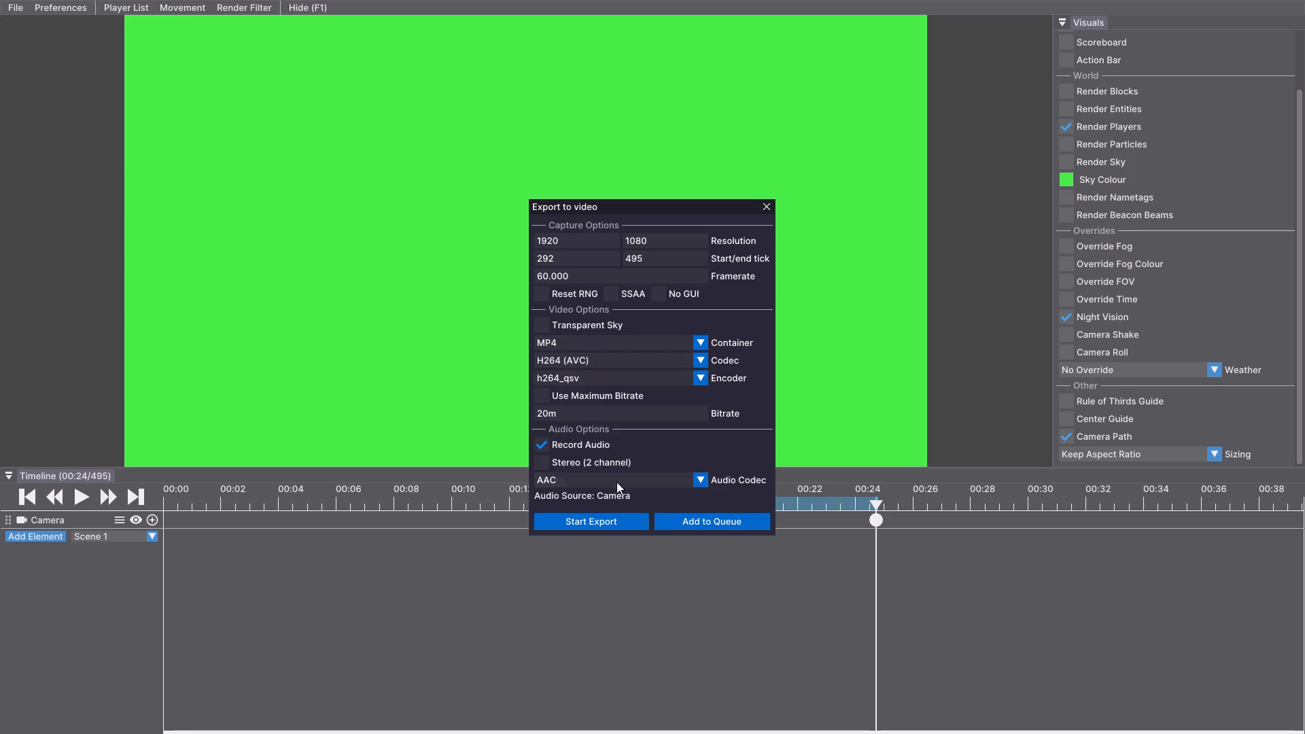
Start the export and save the video as "screen" in the "clint" folder.
left_click(621, 520)
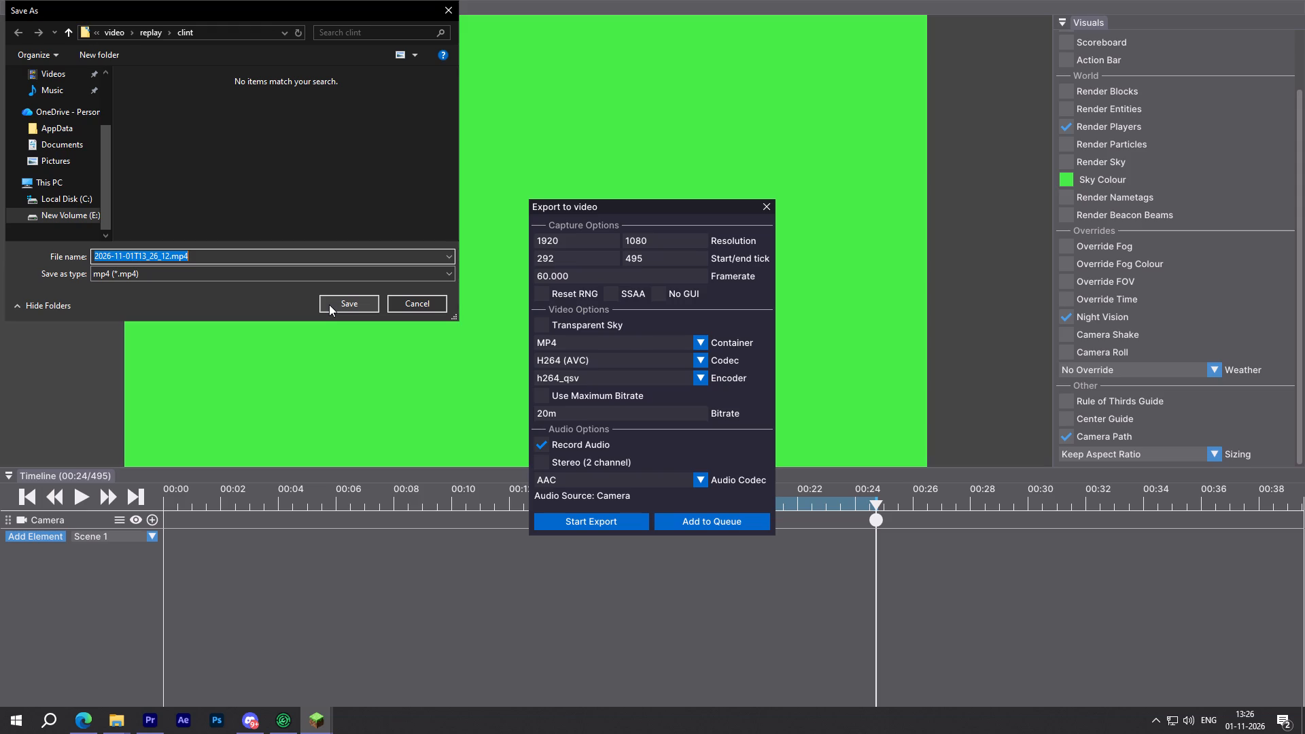
type("screen")
left_click(358, 300)
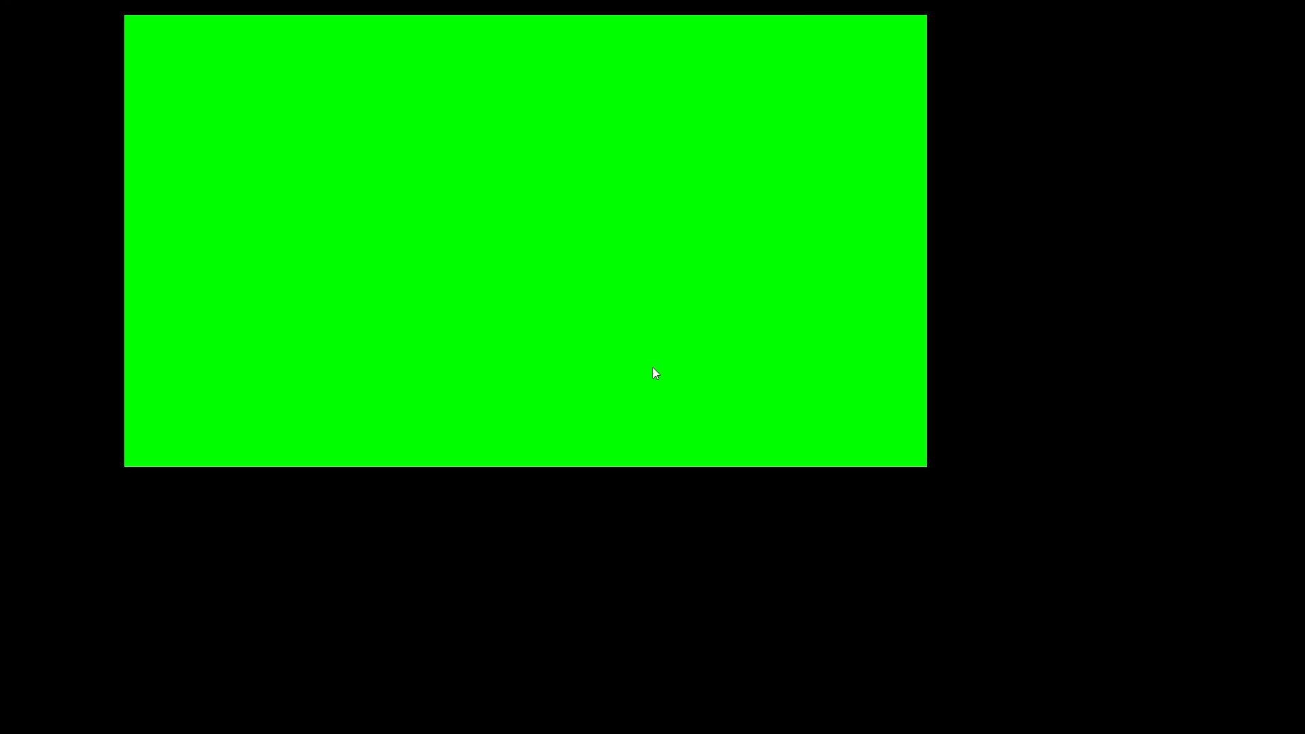
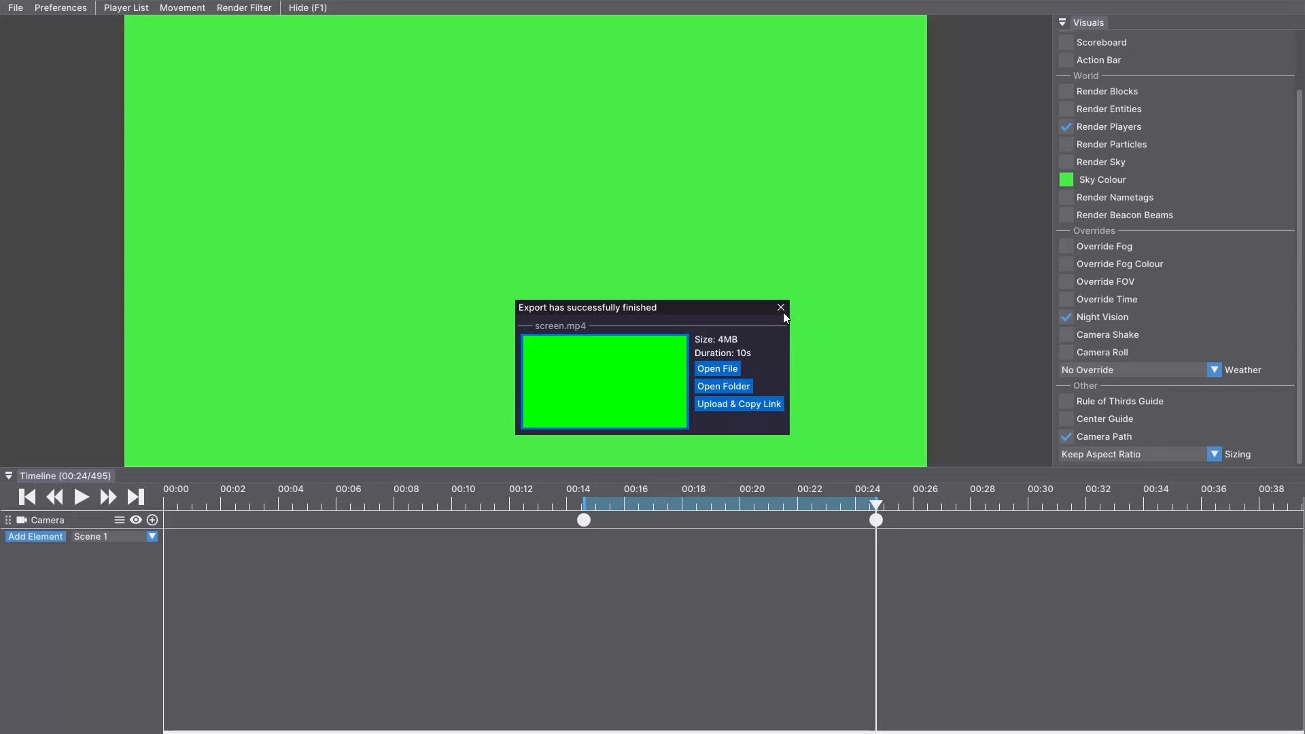
Dismiss the finished screen.mp4 export notice and switch to Premiere Pro.
left_click(780, 311)
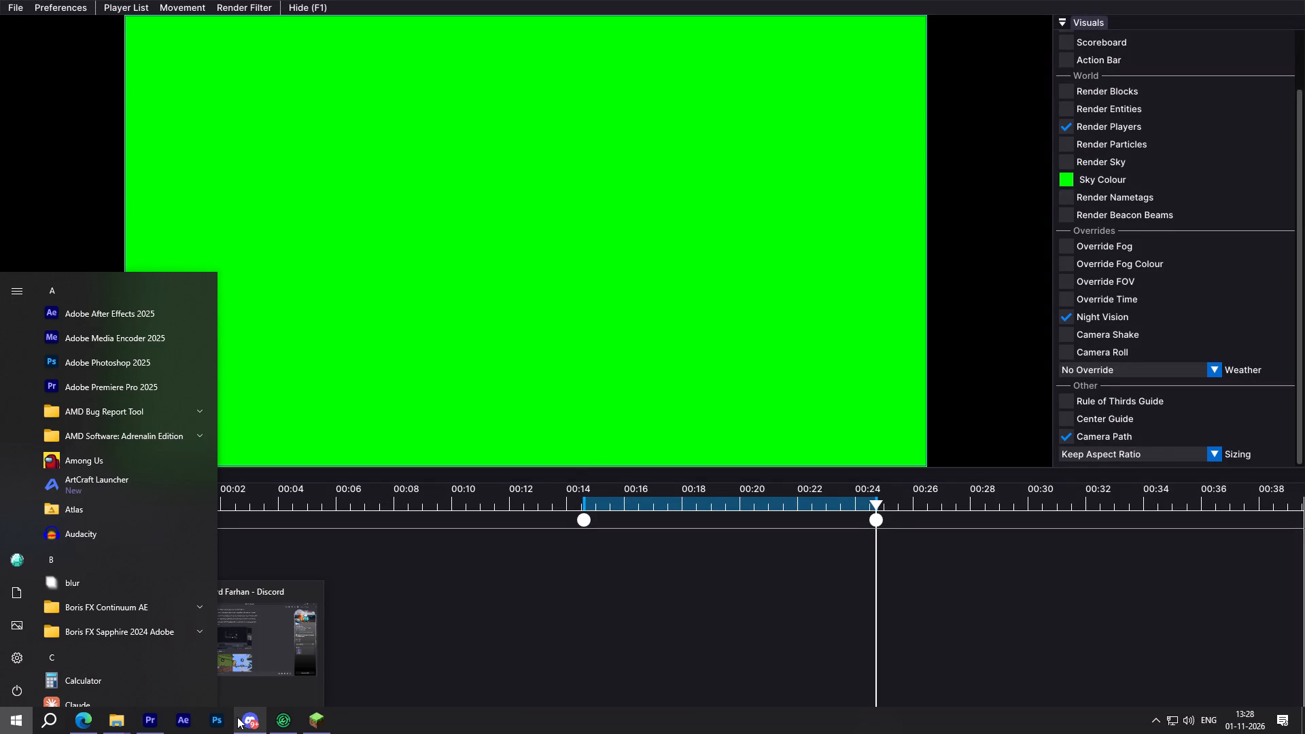
left_click(346, 619)
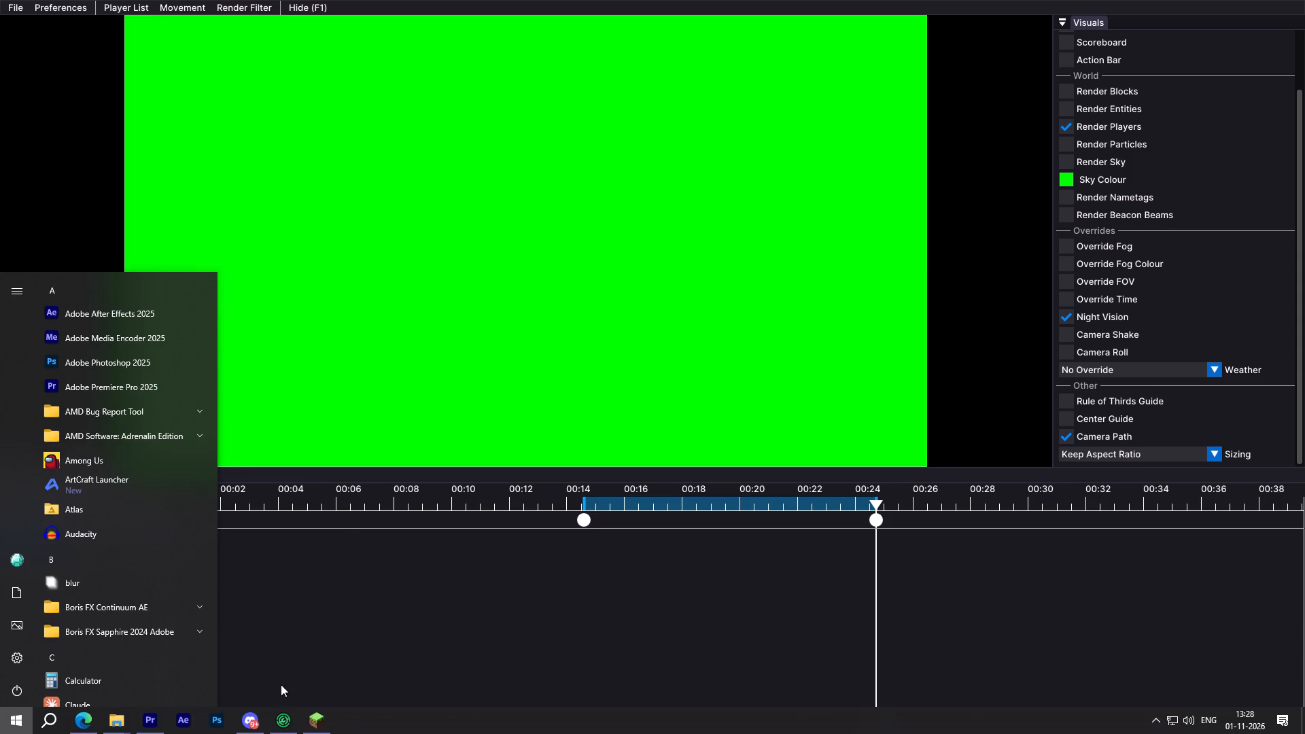
left_click(136, 725)
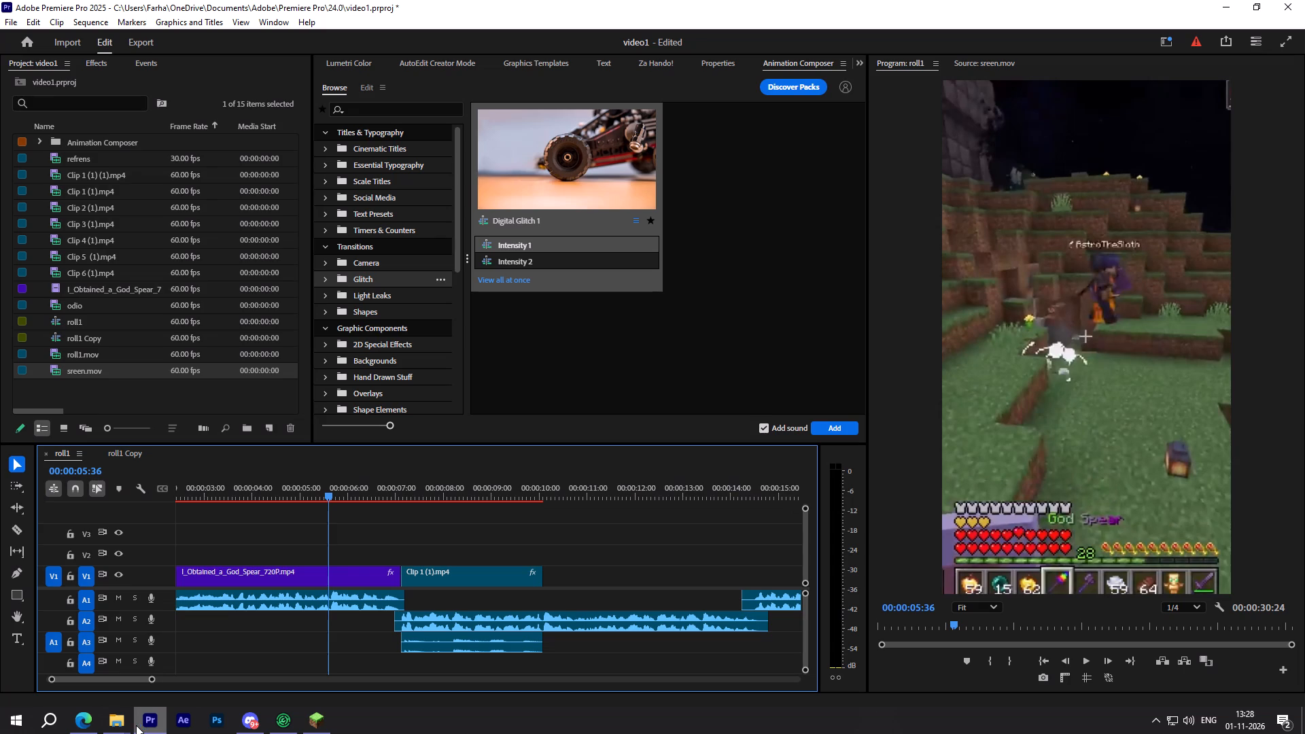
Play the roll1 sequence from 00:00:05:36 across the cut into Clip 1 (1).mp4, stopping at 00:00:09:04.
key("space")
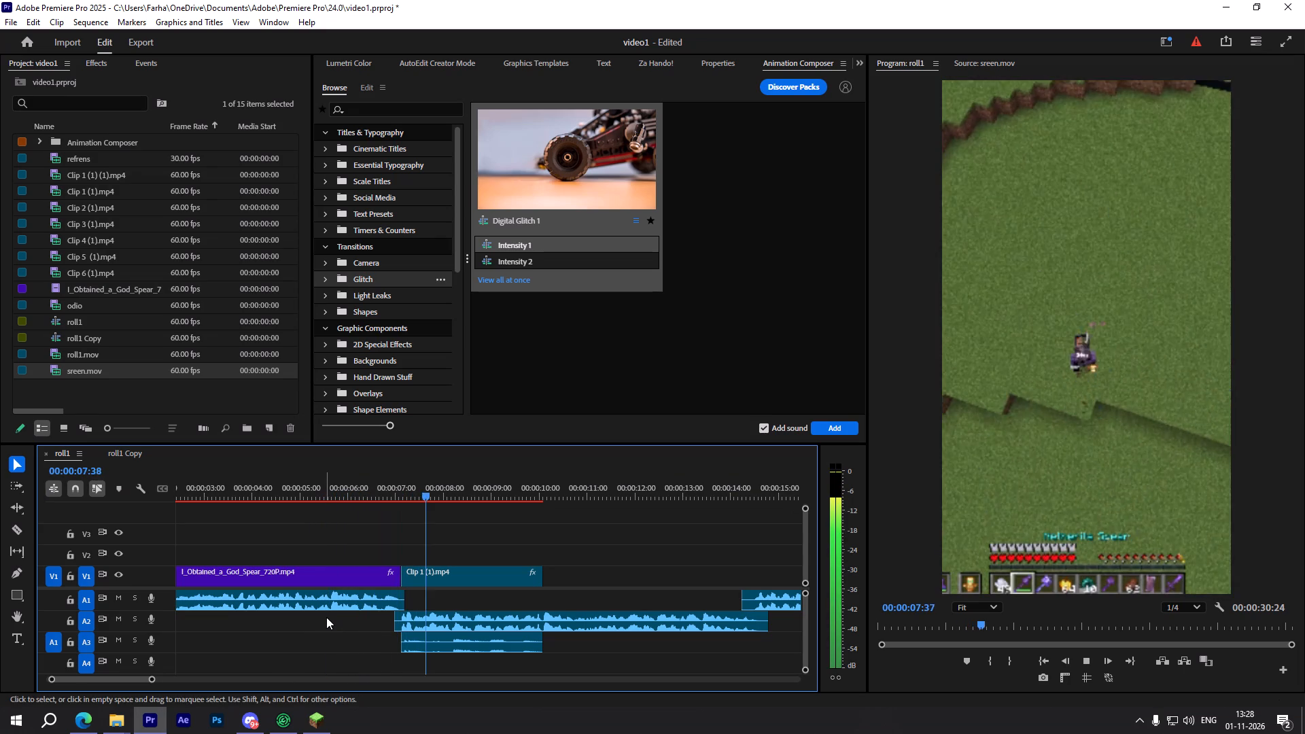
key("space")
scroll(398, 574, "up", 1)
scroll(406, 570, "down", 5)
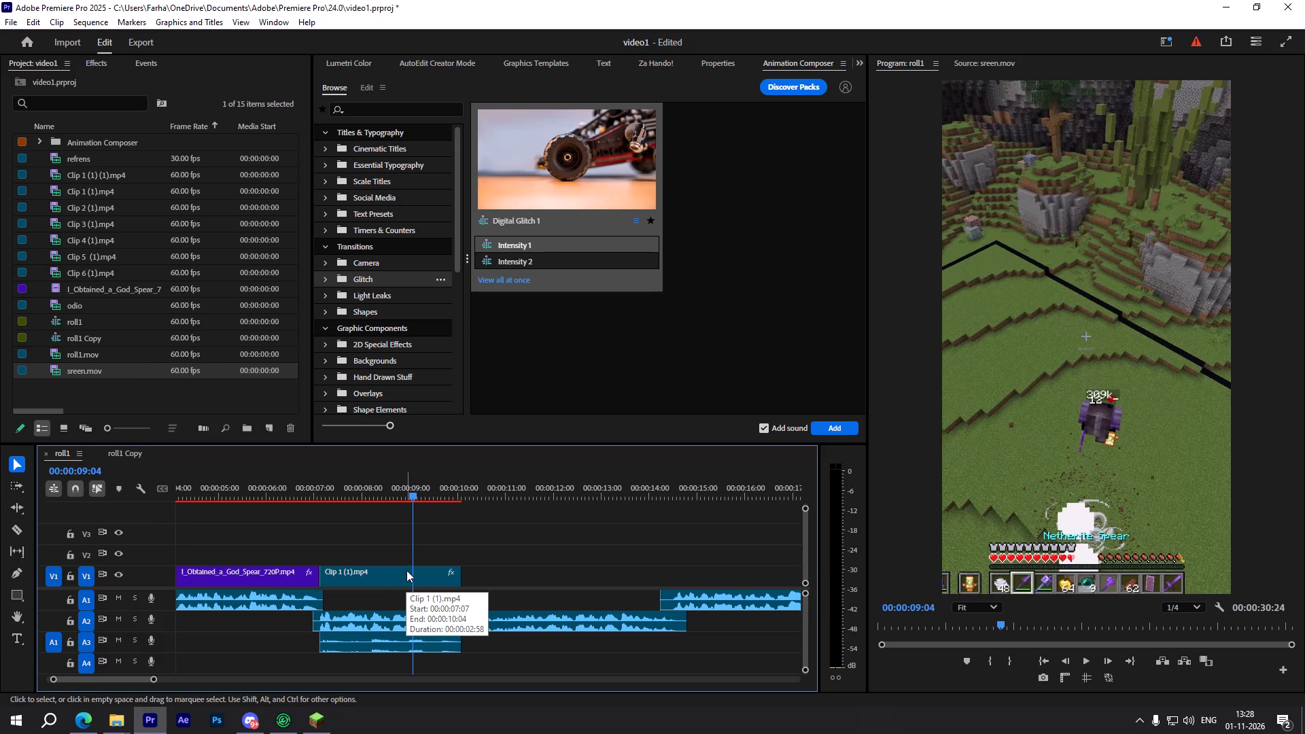
scroll(324, 553, "down", 9, "alt")
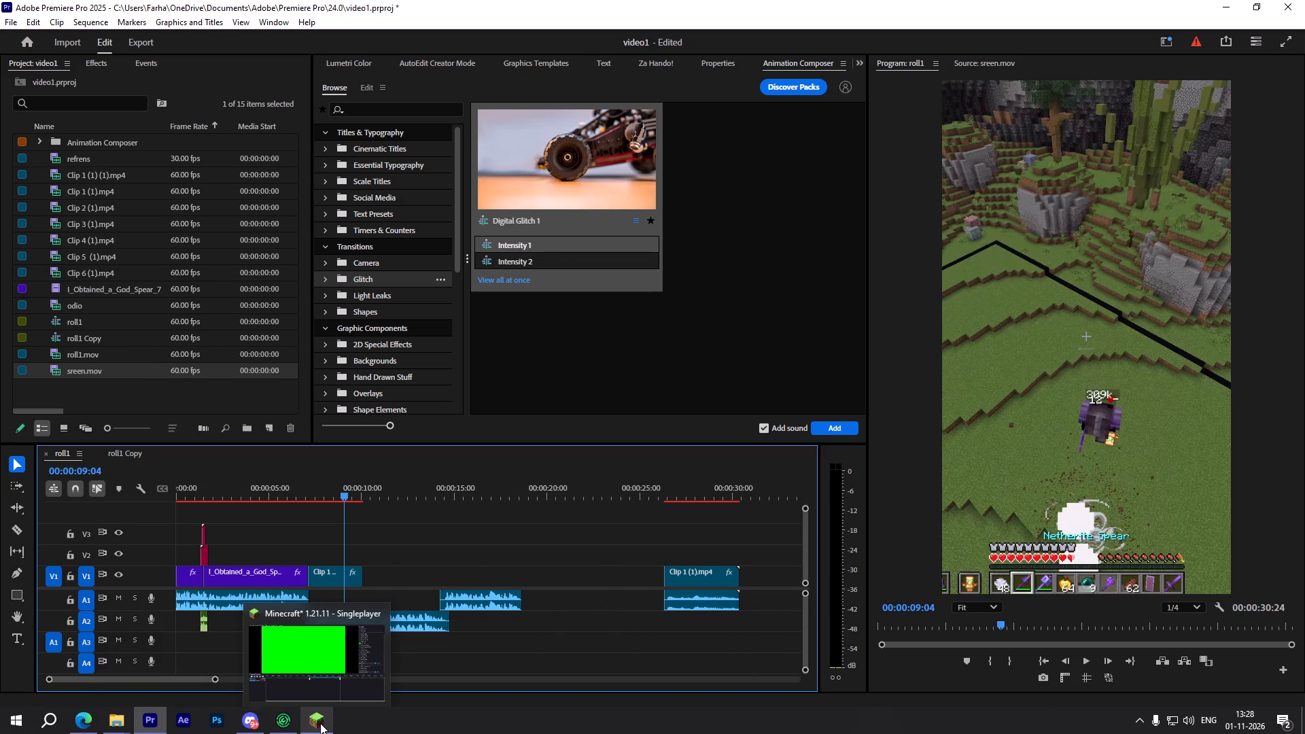
Import screen.mp4 into the project from the video > replay > clint folder on New Volume (E:).
double_click(73, 385)
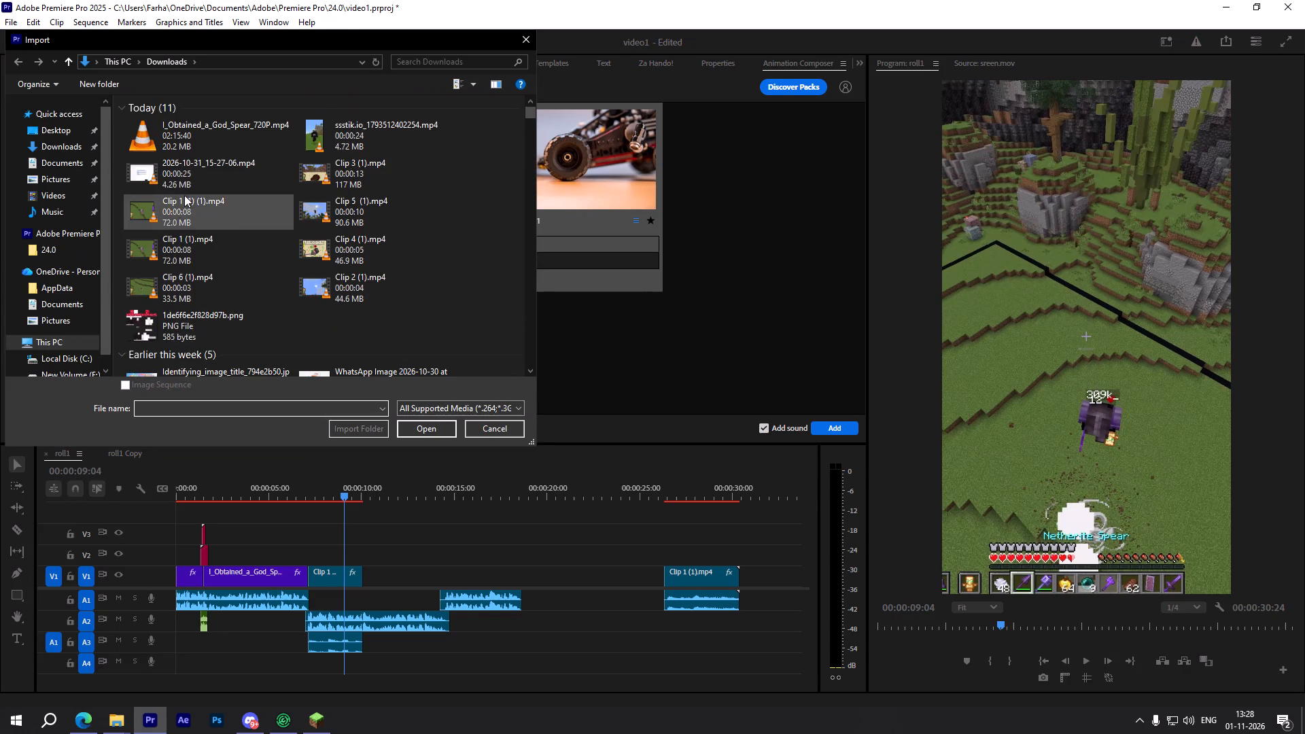
scroll(55, 283, "down", 2)
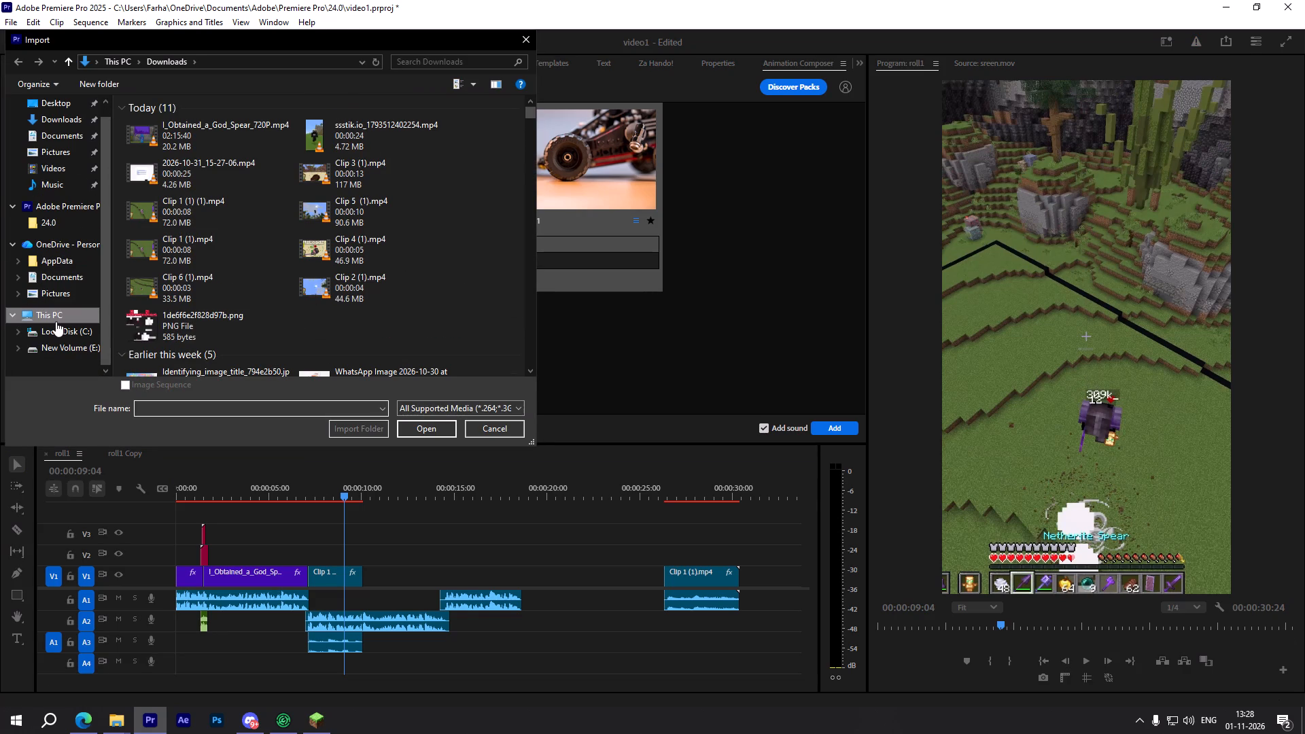
left_click(60, 344)
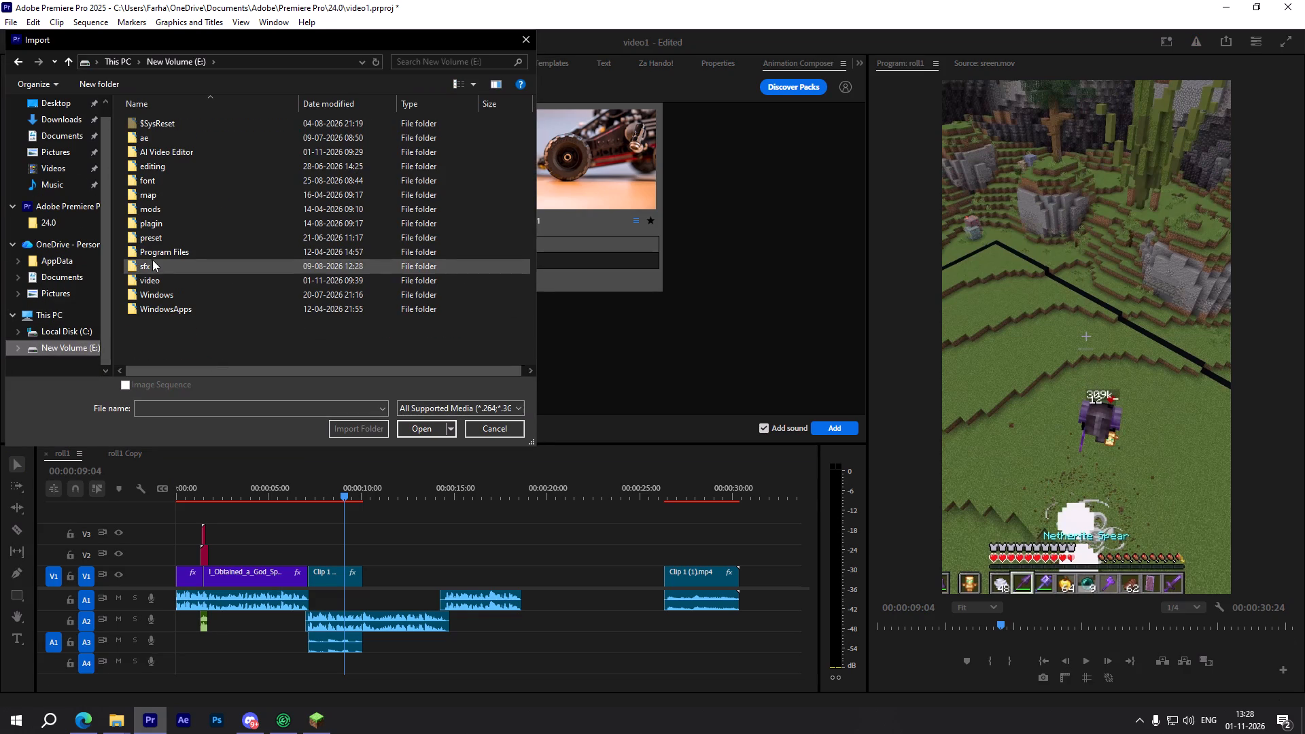
double_click(161, 273)
double_click(184, 262)
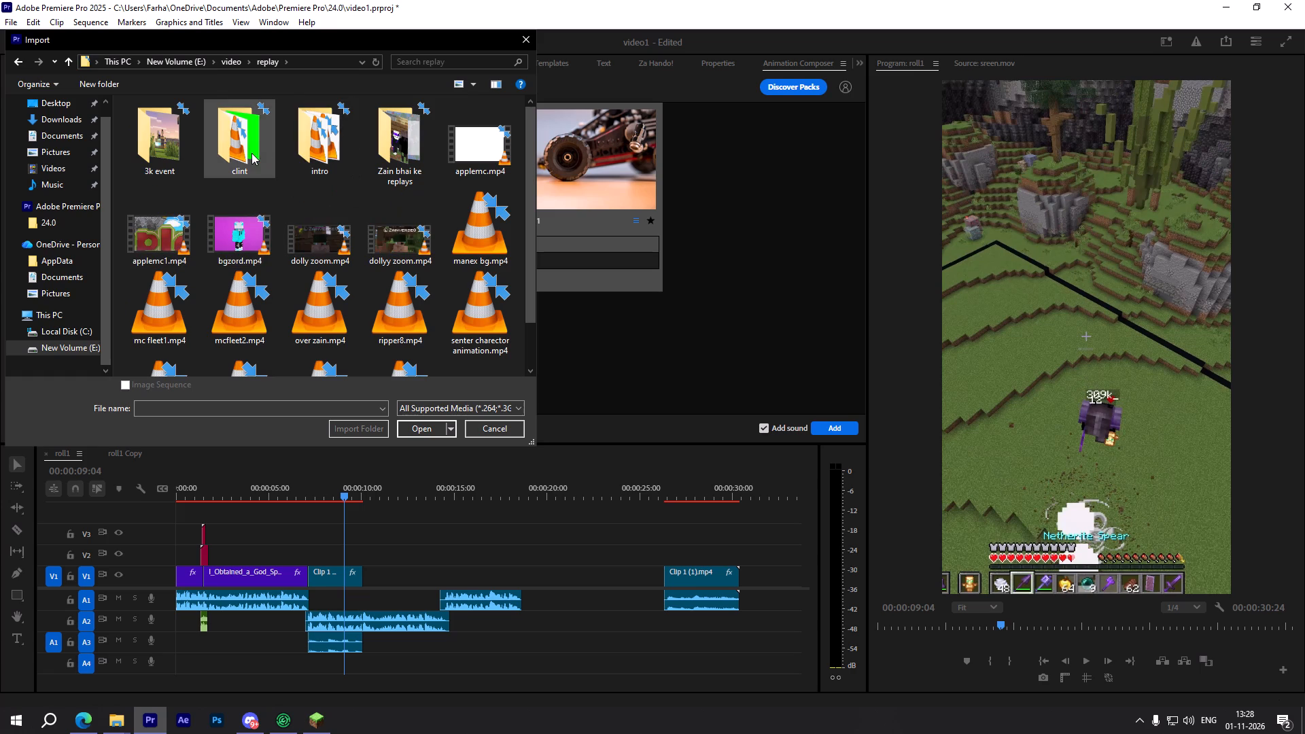
double_click(251, 153)
left_click(162, 139)
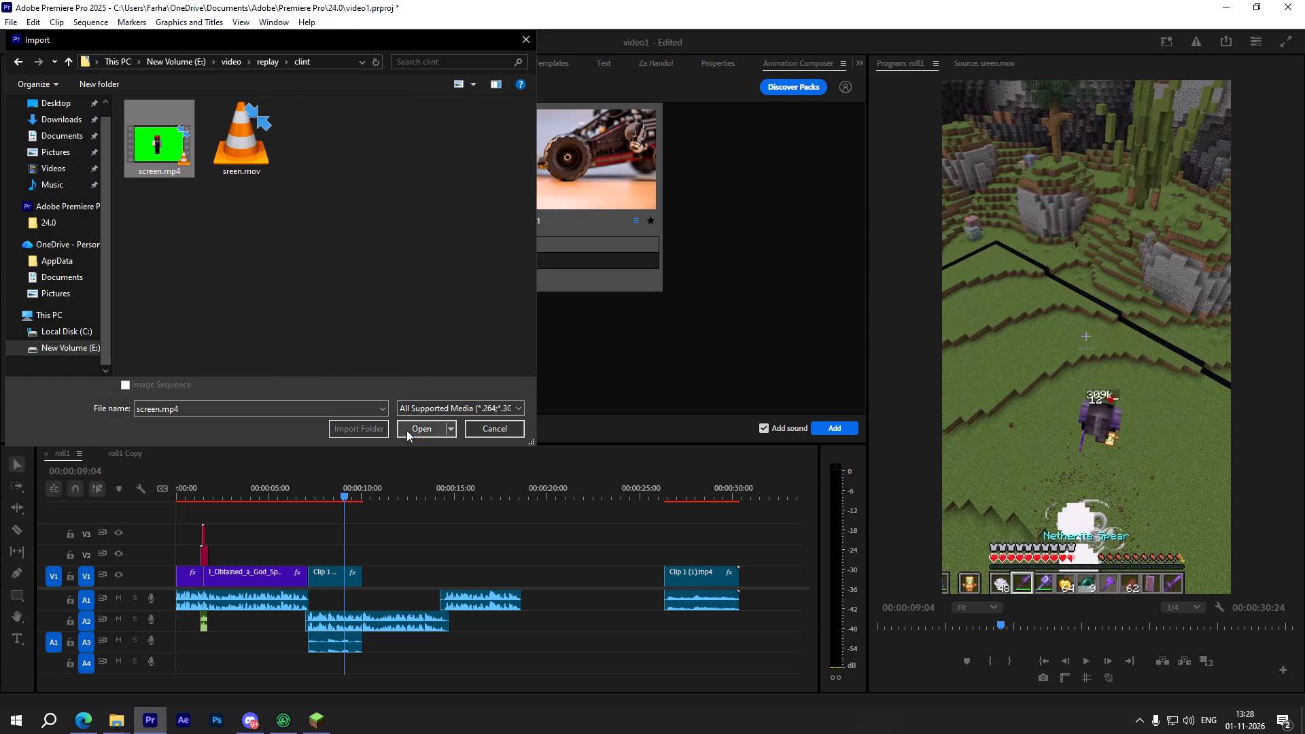
left_click(408, 434)
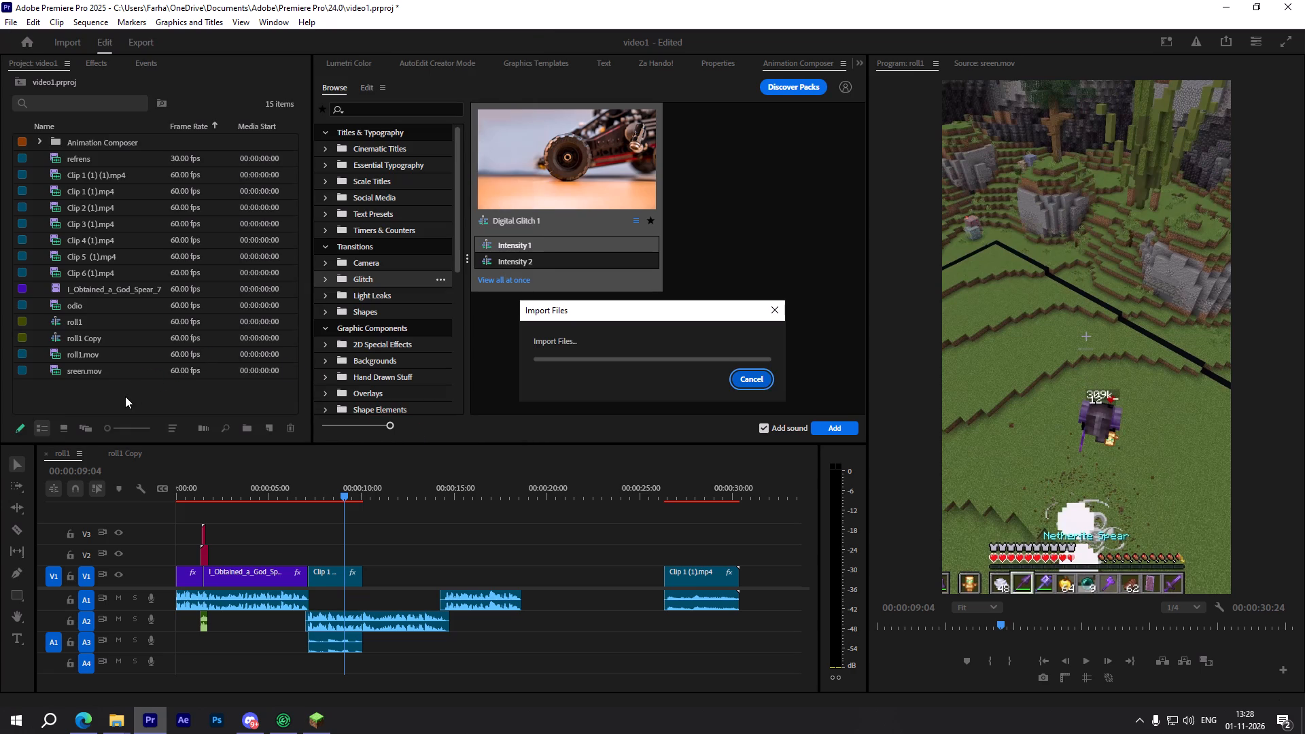
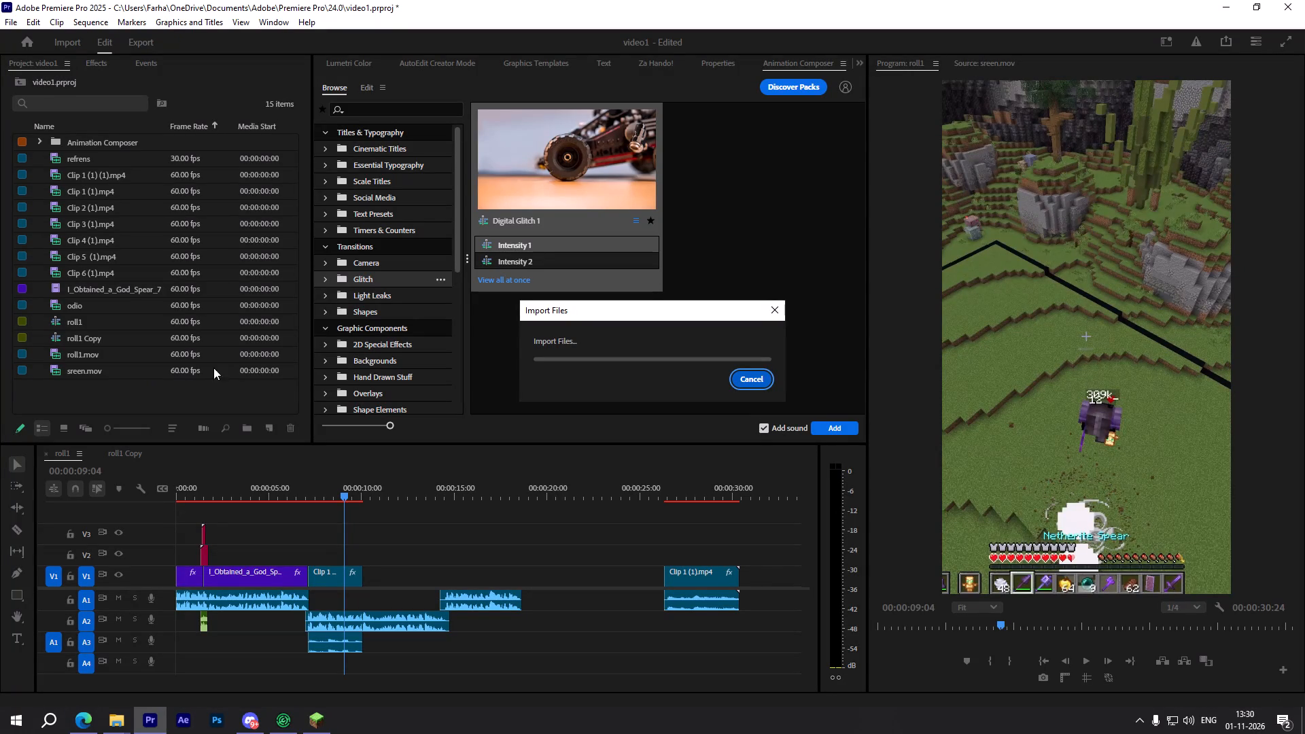
Cancel the running file import and bring screen.mp4 from the clint folder into the video1 project again.
left_click(771, 315)
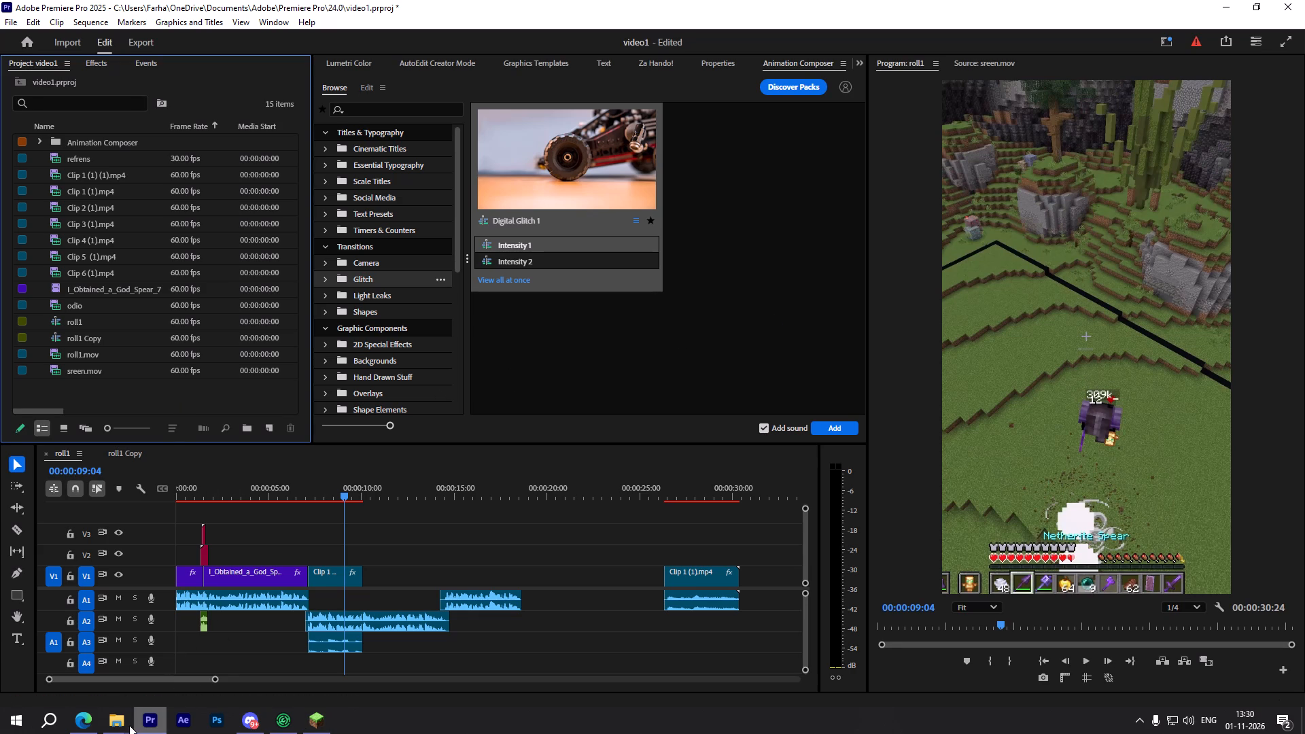
left_click(201, 664)
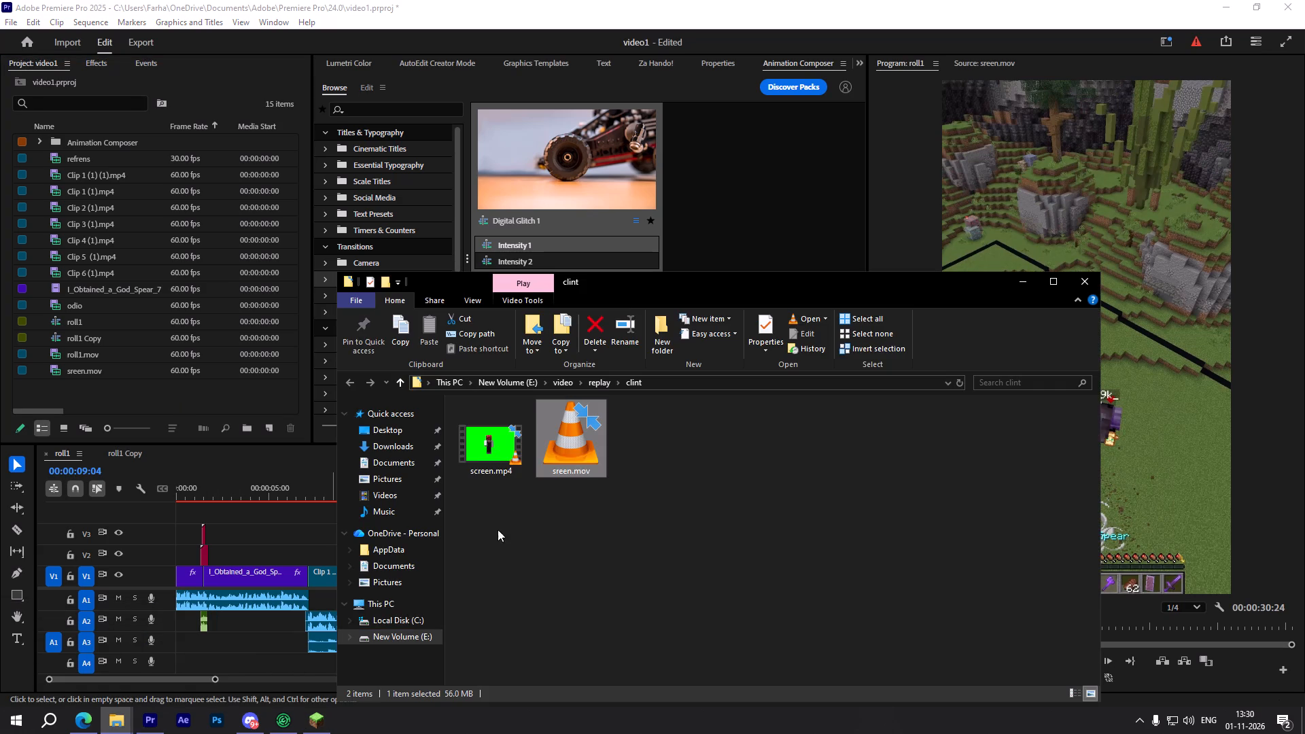
left_click_drag(489, 444, 159, 394)
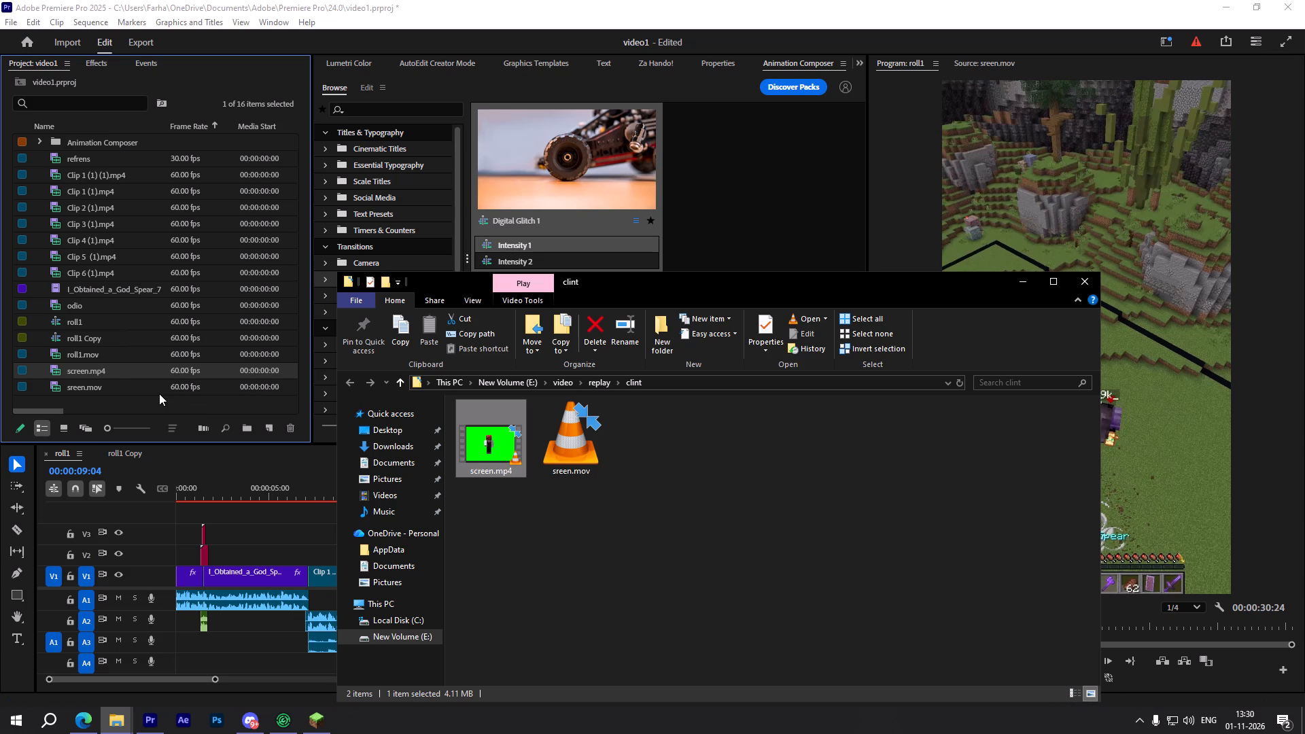
Place screen.mp4 on track V2 of the roll1 sequence above Clip 1 (1).mp4, starting at about 00:00:08:30.
double_click(100, 369)
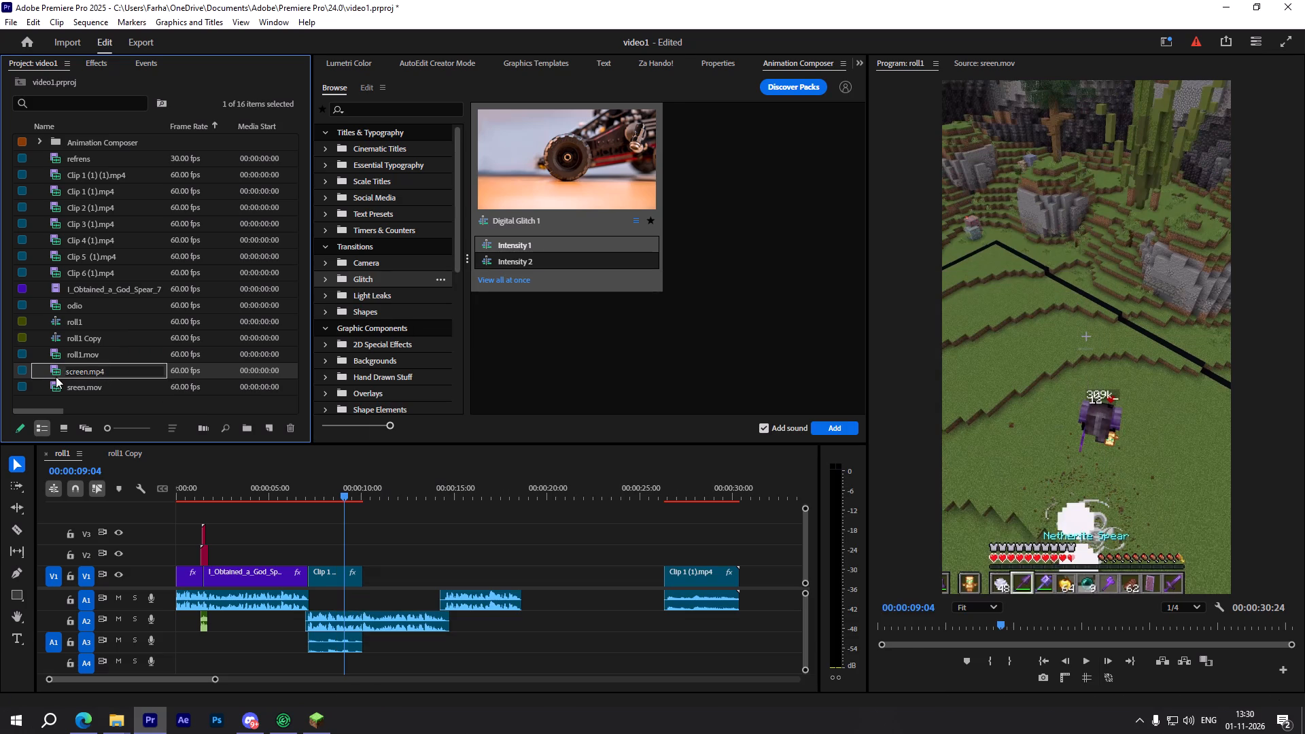
left_click(56, 377)
double_click(56, 368)
left_click_drag(56, 368, 366, 533)
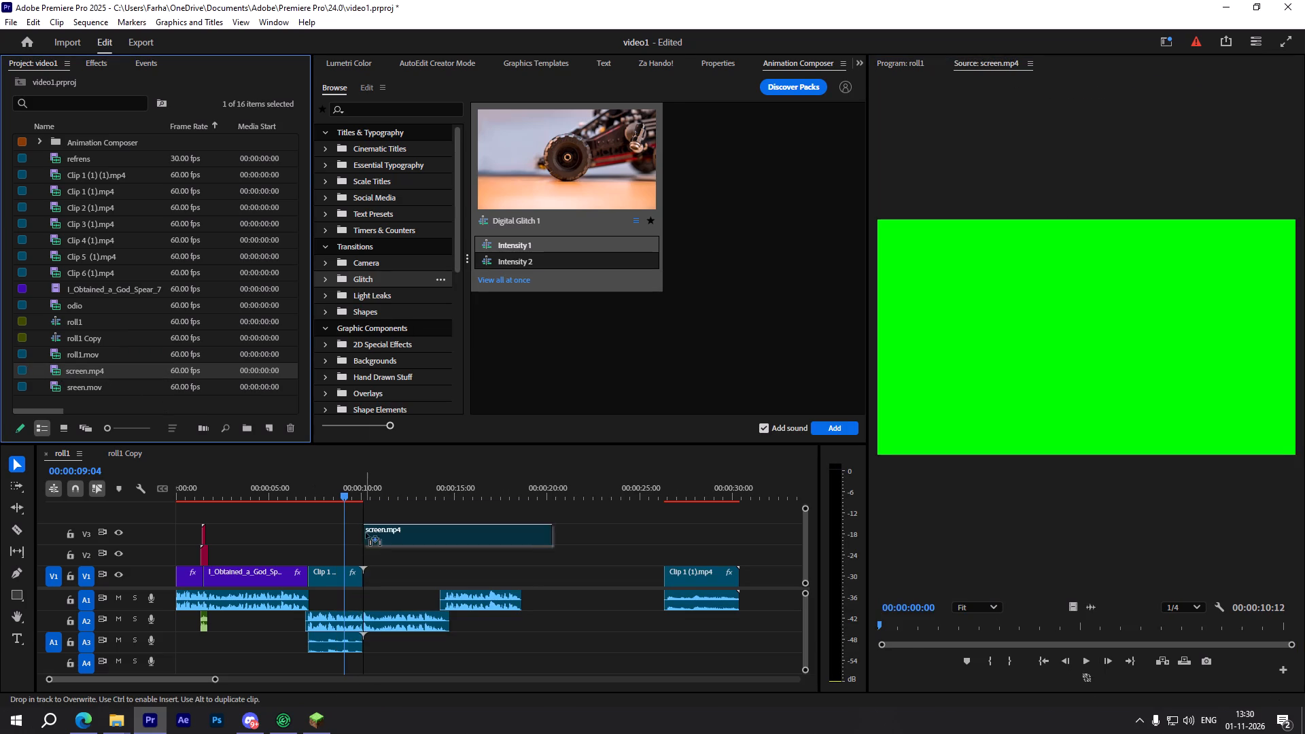
left_click_drag(366, 533, 326, 557)
Play the roll1 sequence from 00:00:05:41 into the screen.mp4 overlay, stopping at 00:00:09:04.
scroll(333, 559, "up", 3, "alt")
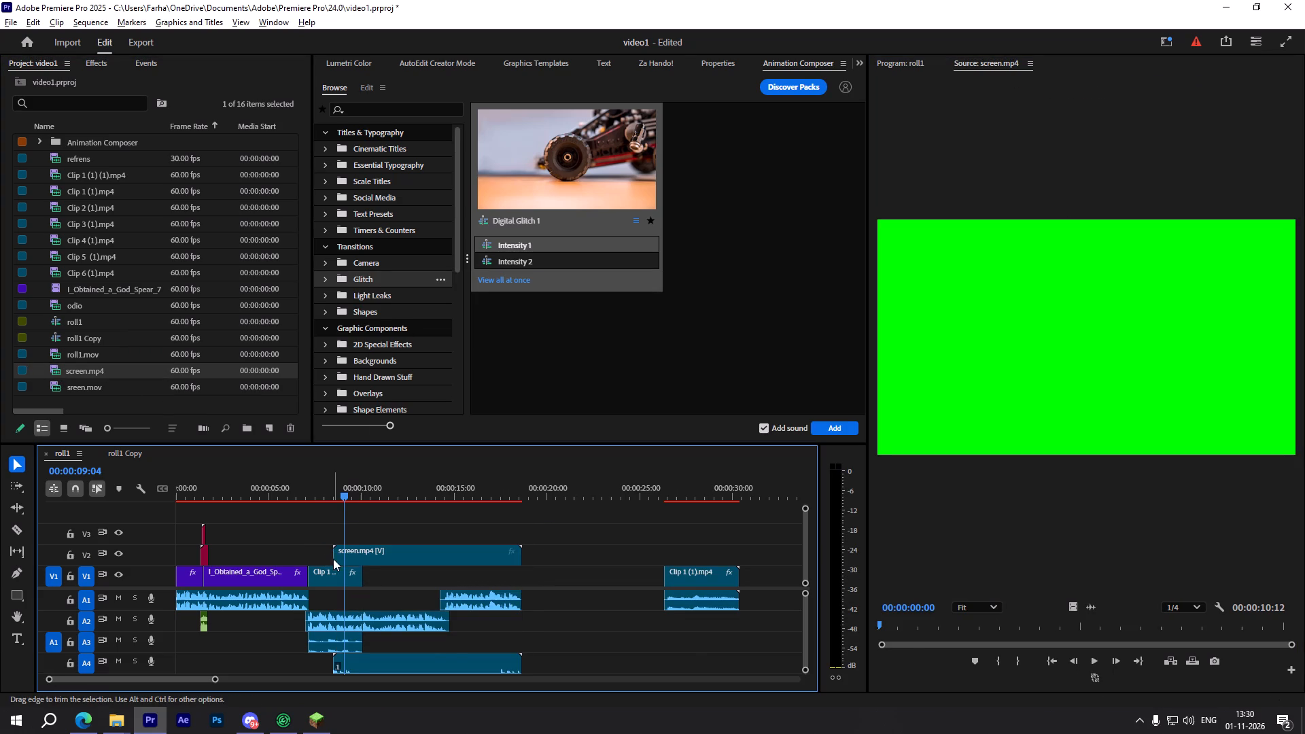
scroll(333, 559, "up", 3, "alt")
scroll(333, 559, "up", 5)
left_click_drag(423, 488, 421, 489)
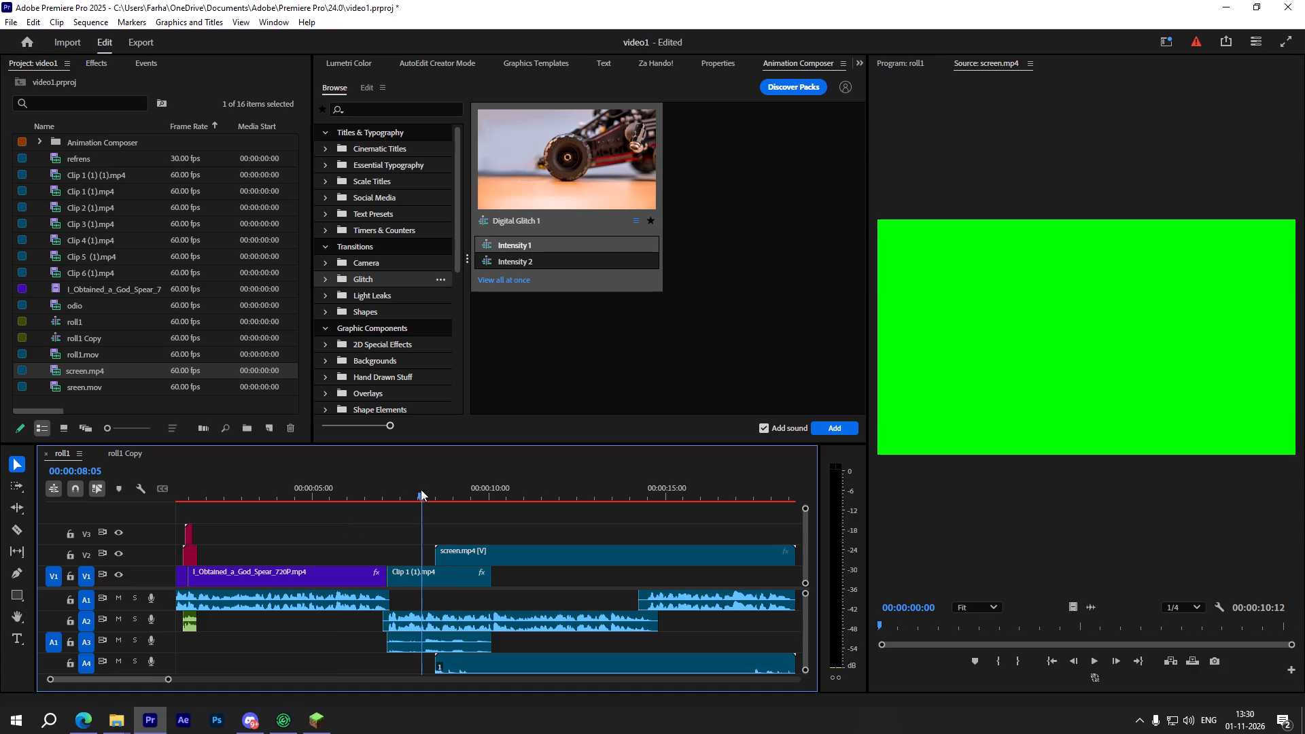
left_click_drag(421, 489, 338, 514)
scroll(346, 574, "up", 4, "alt")
scroll(346, 574, "up", 10)
scroll(346, 574, "down", 2, "alt")
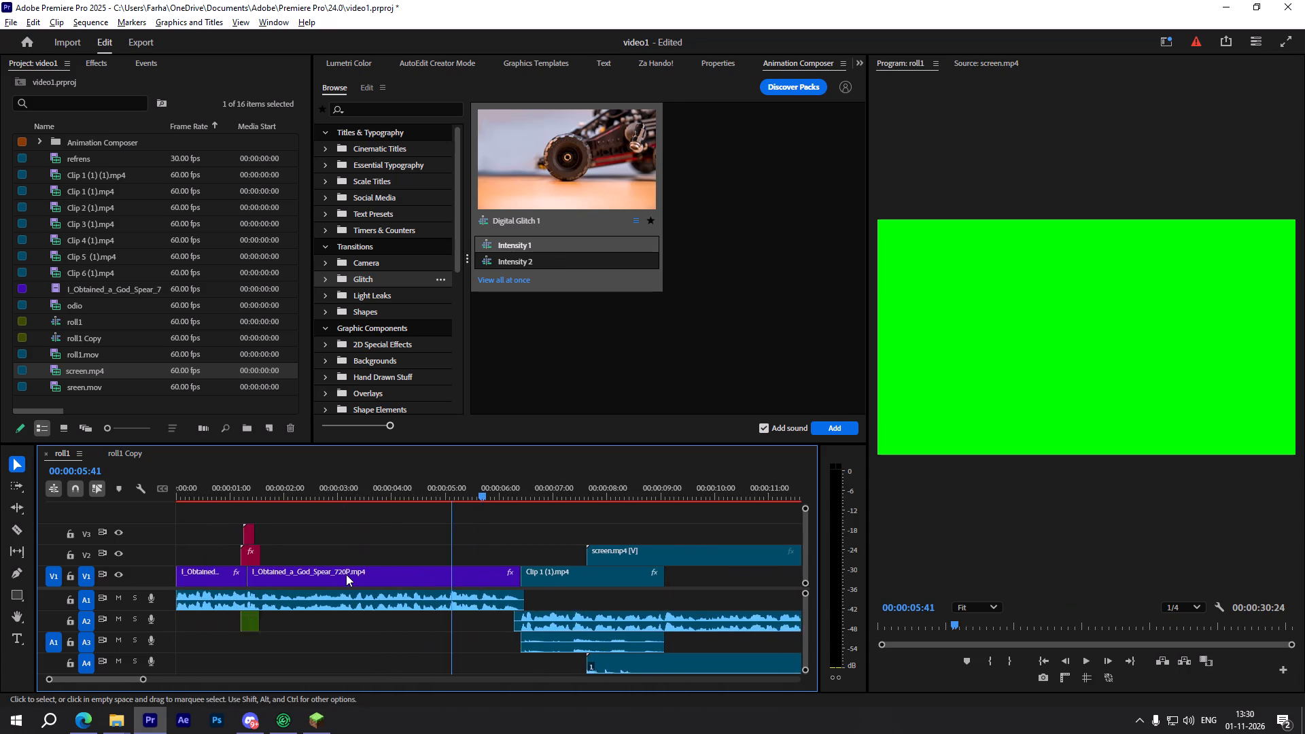
scroll(346, 574, "down", 4, "alt")
scroll(313, 589, "up", 2, "alt")
key("space")
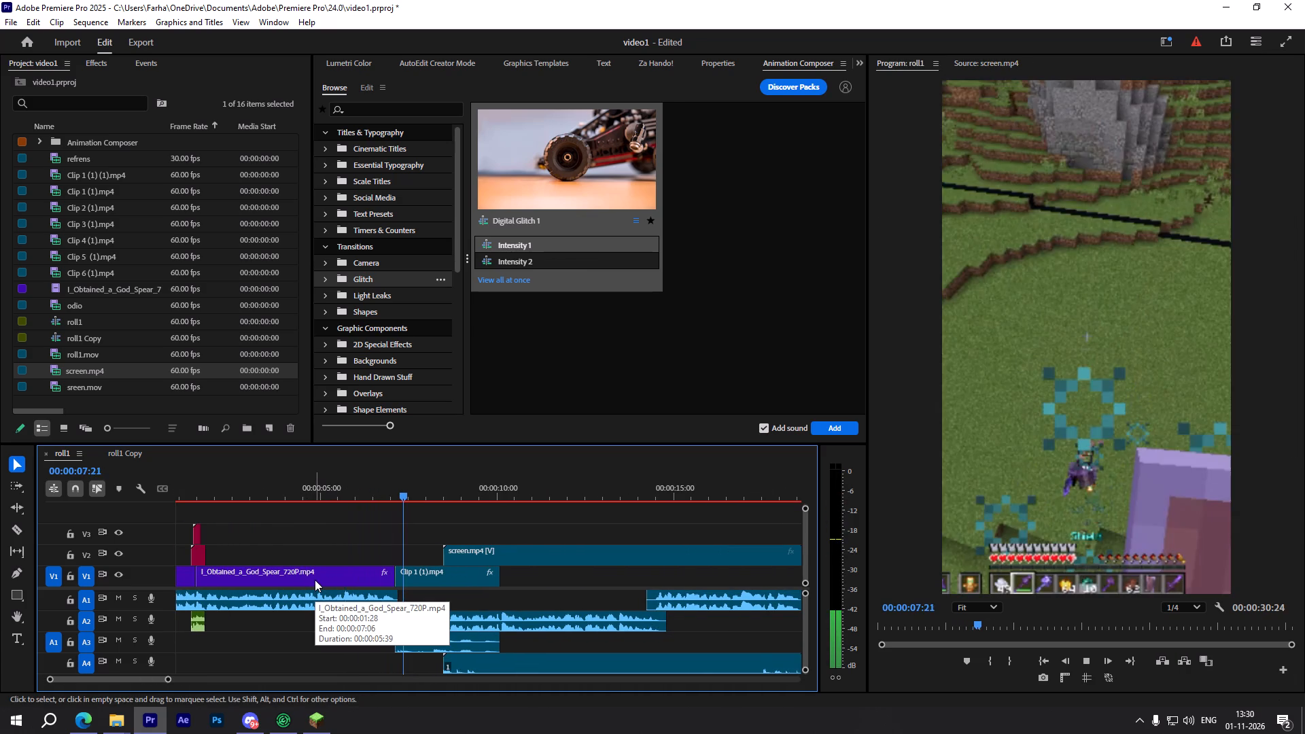
scroll(330, 583, "down", 2)
key("space")
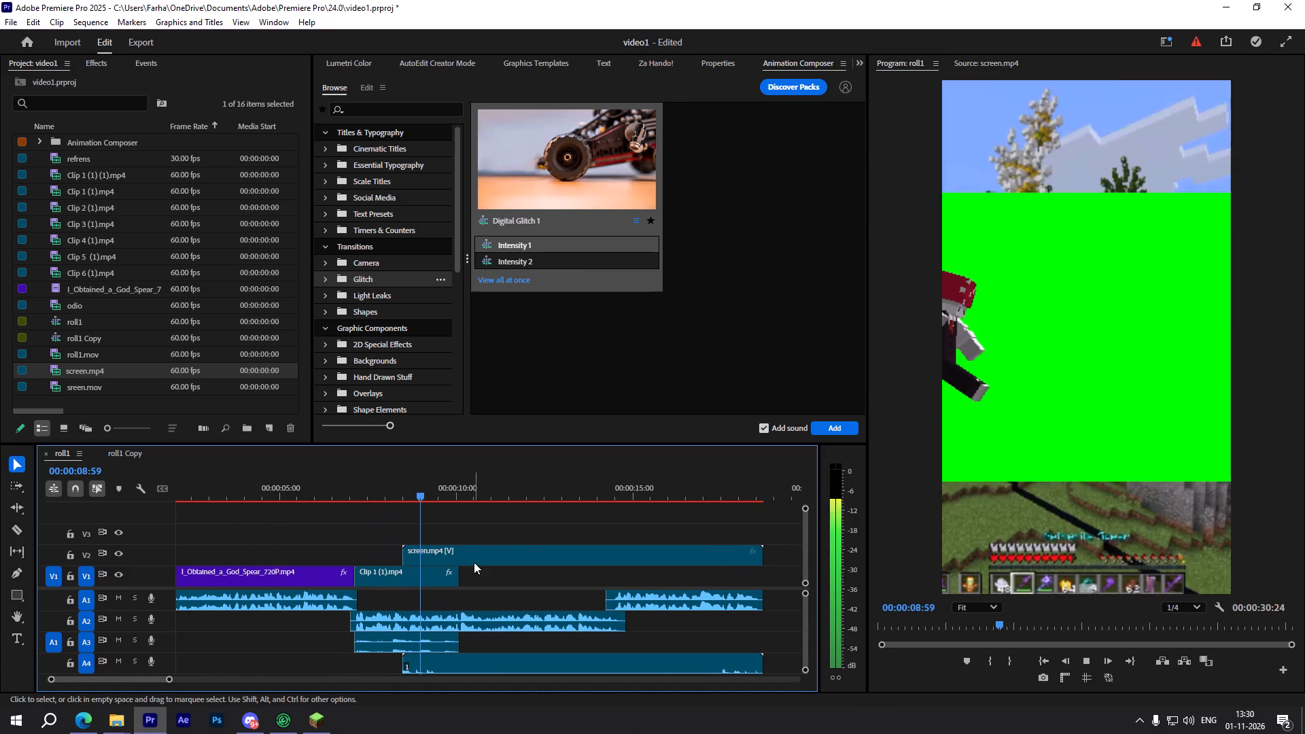
Move screen.mp4 earlier on V2 so it starts at about 00:00:06:40, just before the cut to Clip 1 (1).mp4.
left_click_drag(447, 557, 385, 550)
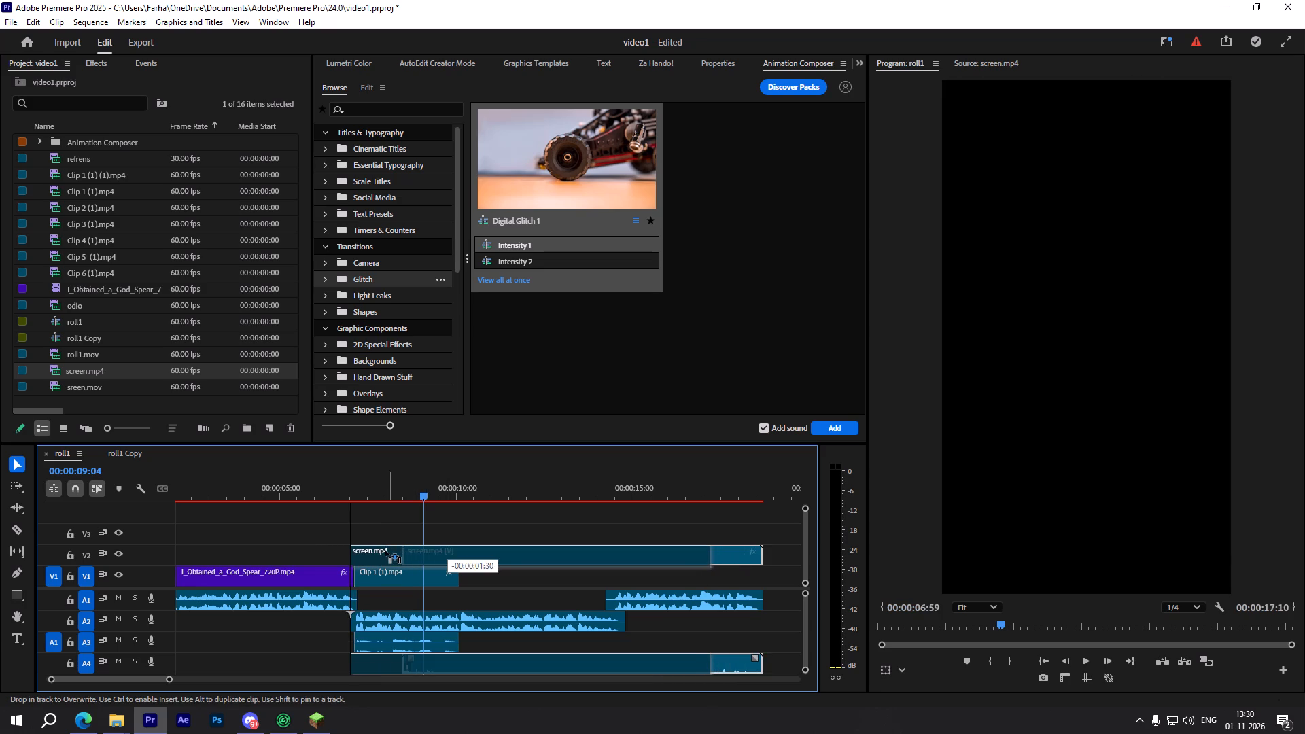
left_click_drag(385, 550, 384, 550)
Find the Ultra Key Preset (green) and apply it to screen.mp4 on V2, with the frame at 00:00:07:56 shown.
left_click_drag(425, 489, 385, 493)
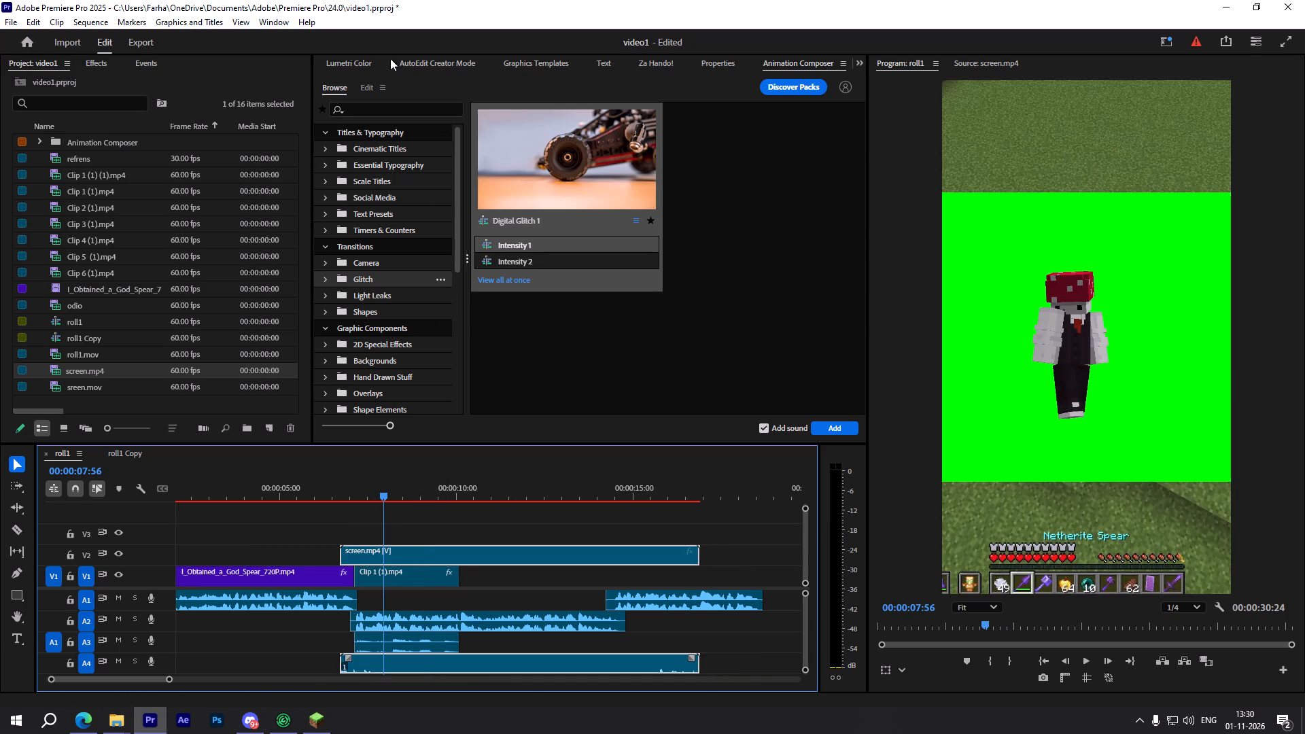
left_click(109, 65)
left_click(75, 88)
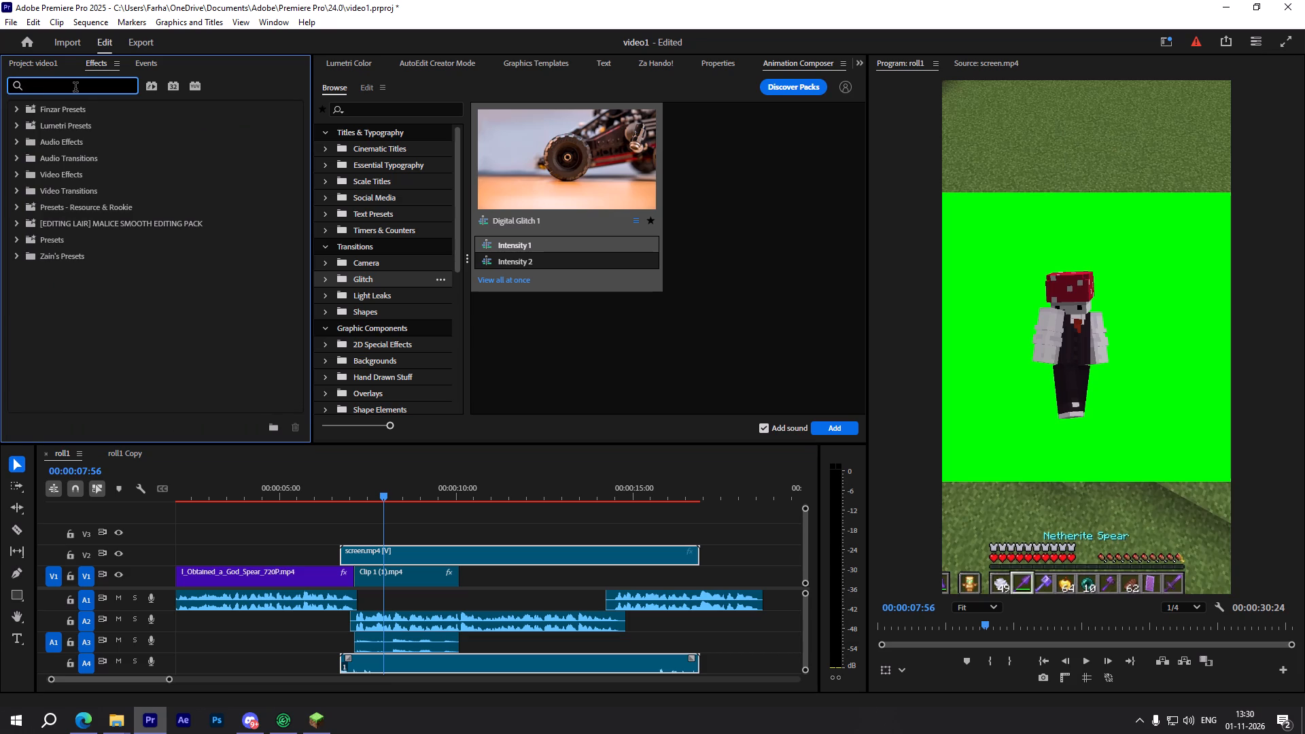
type("ultra")
key("space")
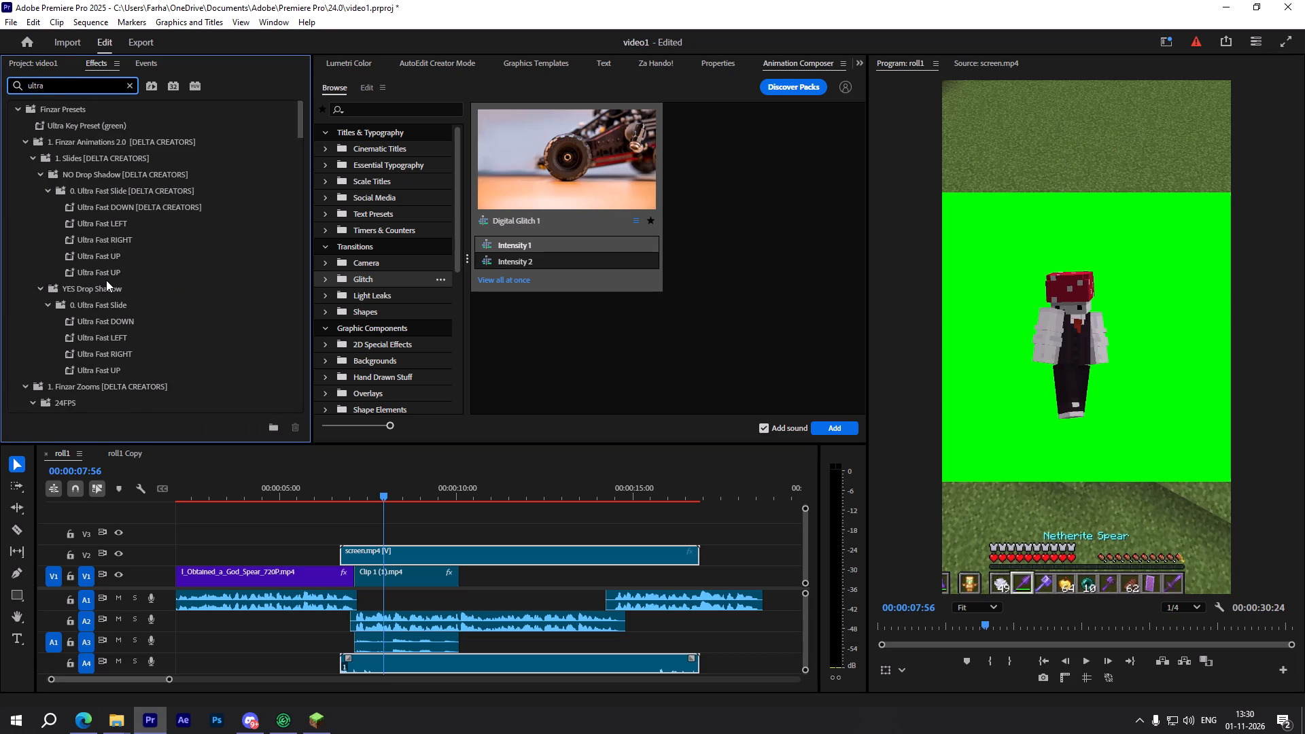
key("k")
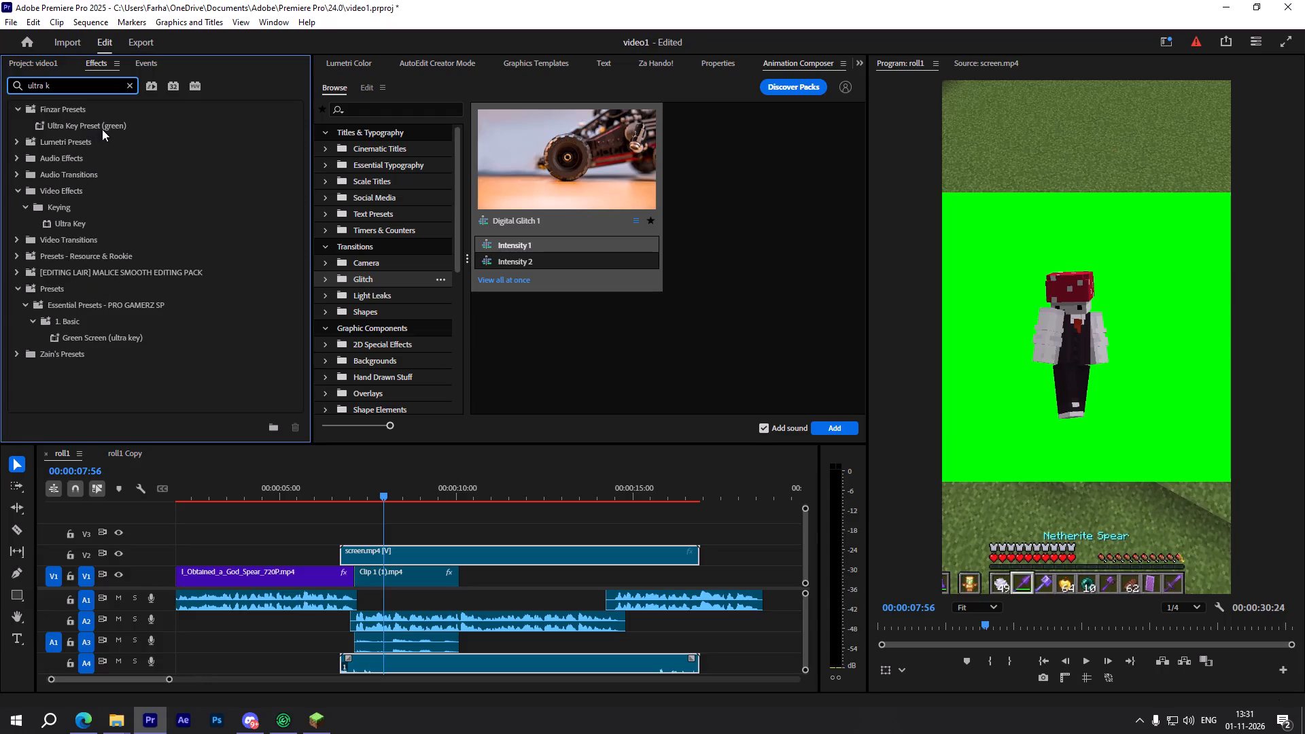
left_click_drag(104, 122, 307, 383)
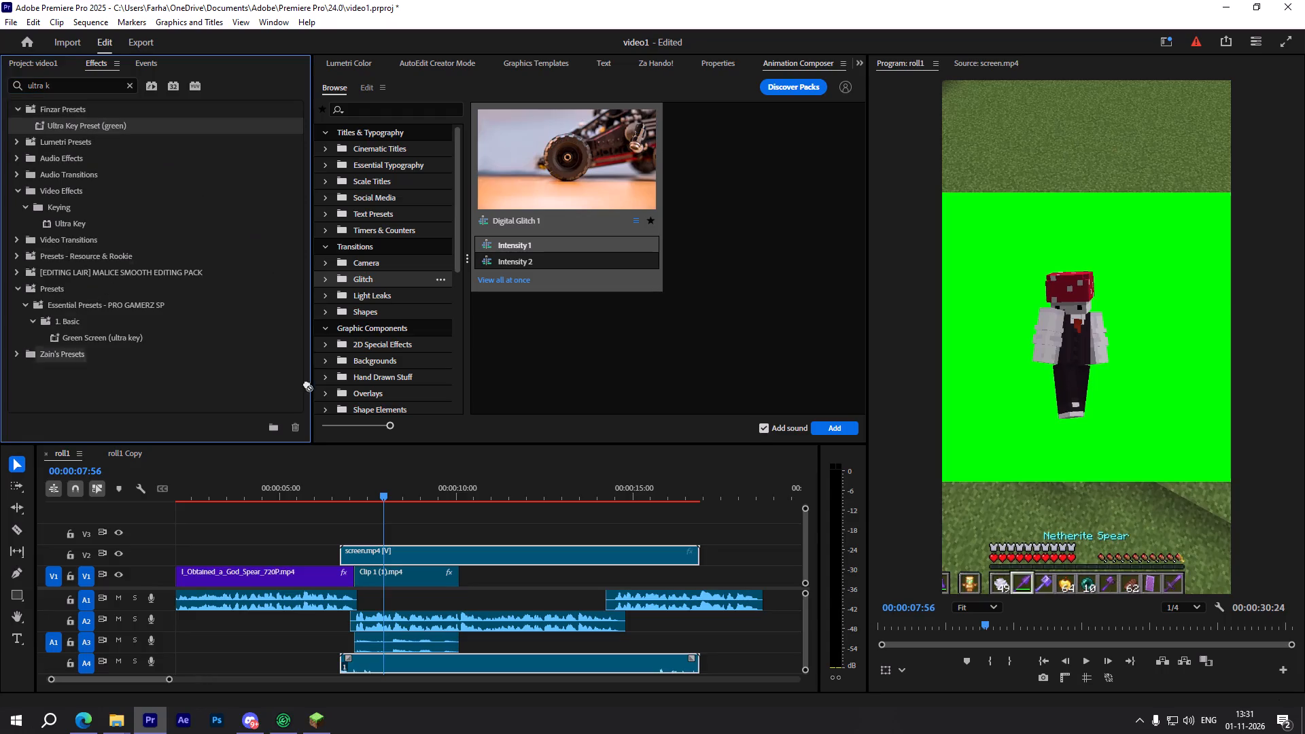
left_click_drag(307, 383, 406, 549)
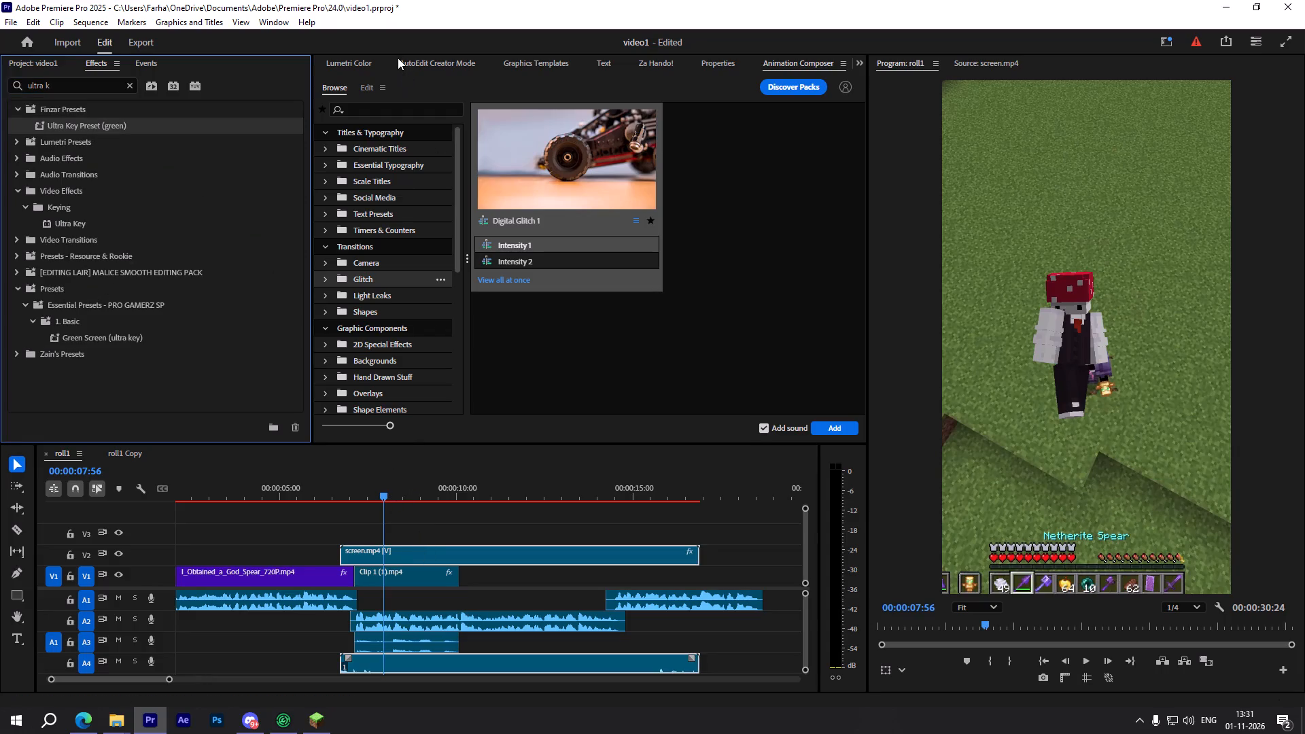
Set the Motion scale of the screen.mp4 overlay to 169.
scroll(398, 58, "up", 8)
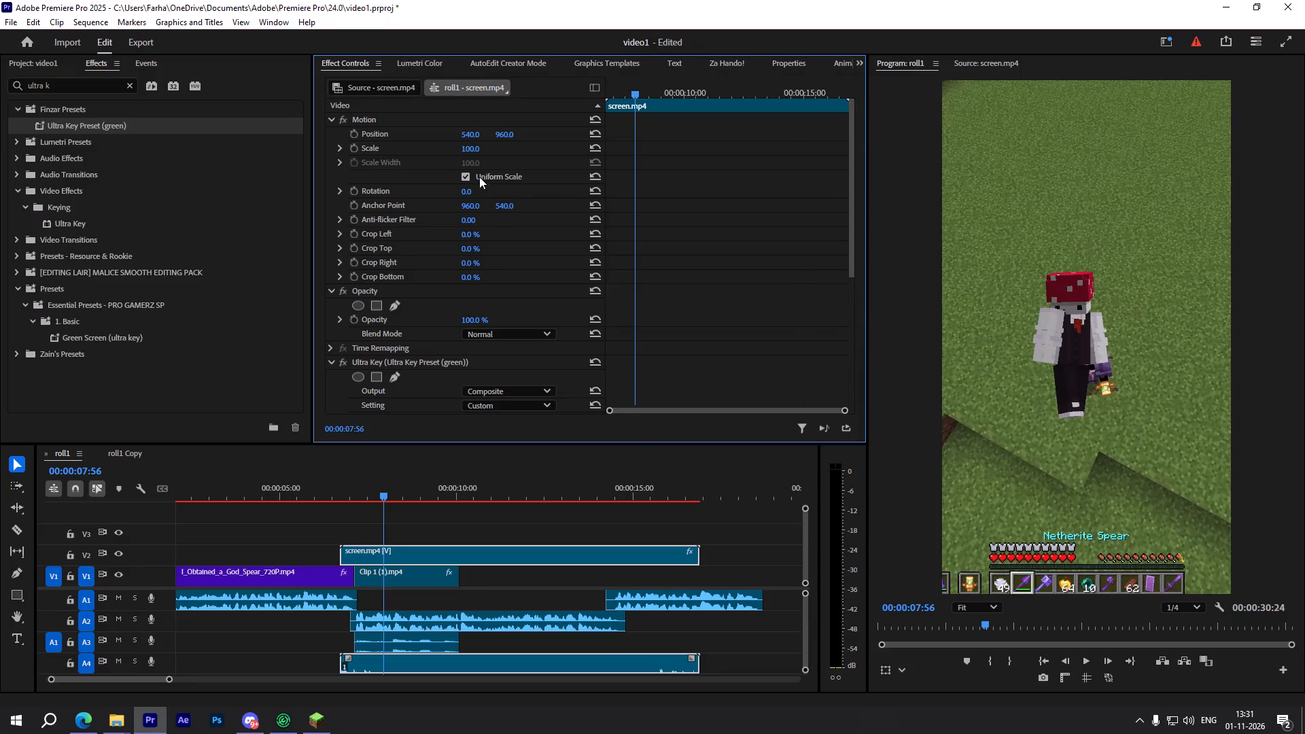
left_click_drag(472, 152, 524, 154)
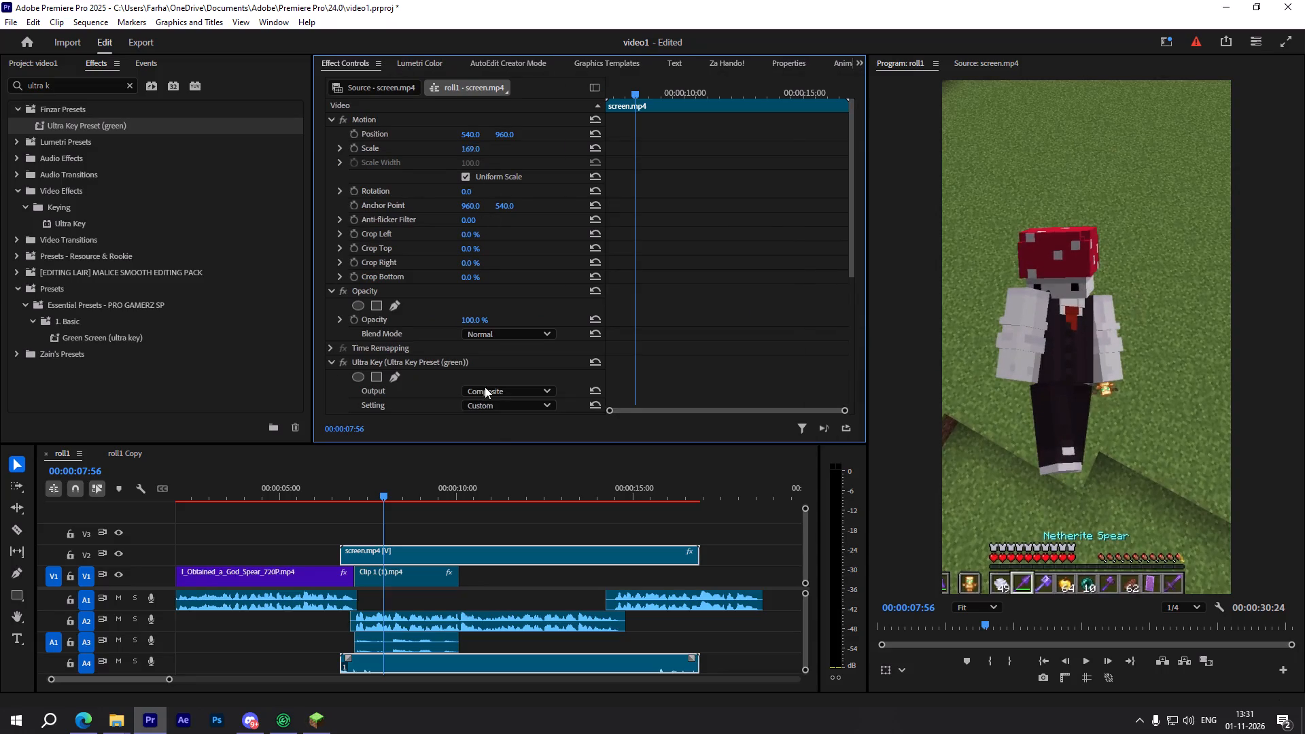
Scrub the keyed character overlay between 00:00:06:14 and 00:00:08:55, return to the sequence start and deselect the clip.
left_click_drag(370, 501, 313, 506)
left_click_drag(365, 491, 352, 489)
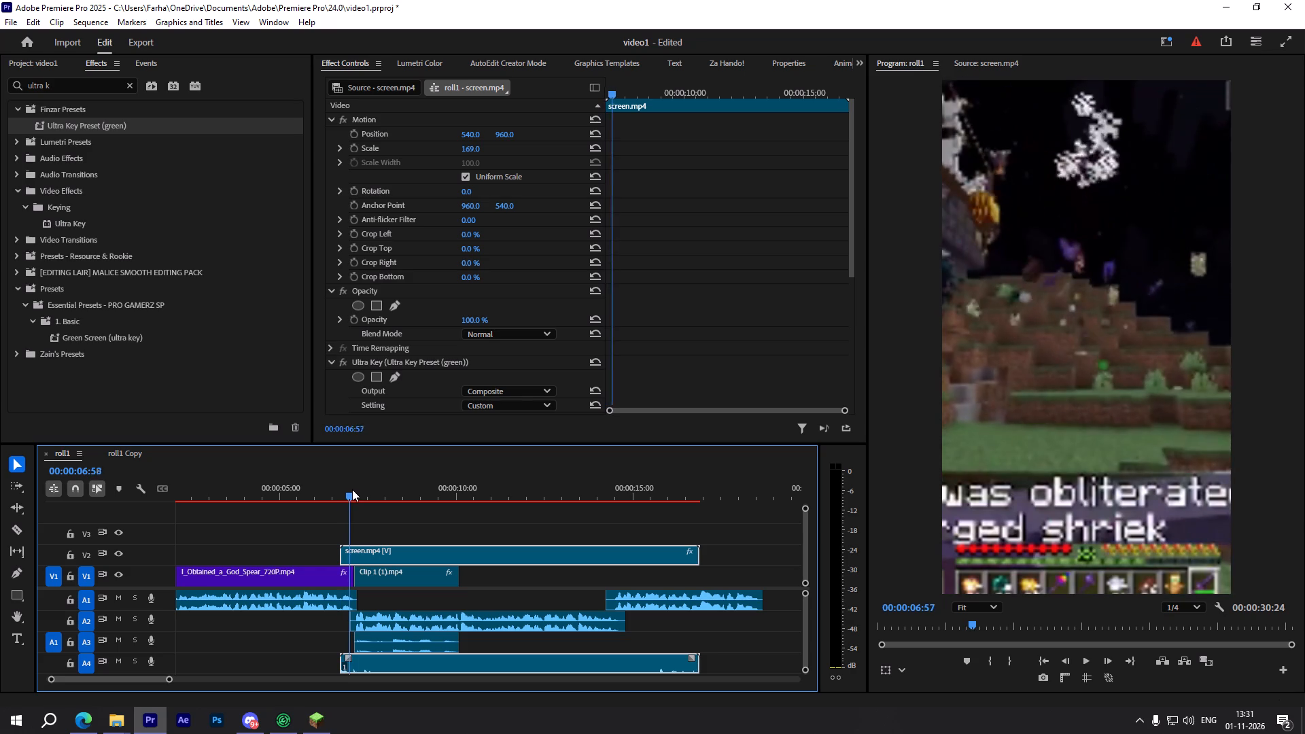
left_click_drag(352, 489, 389, 483)
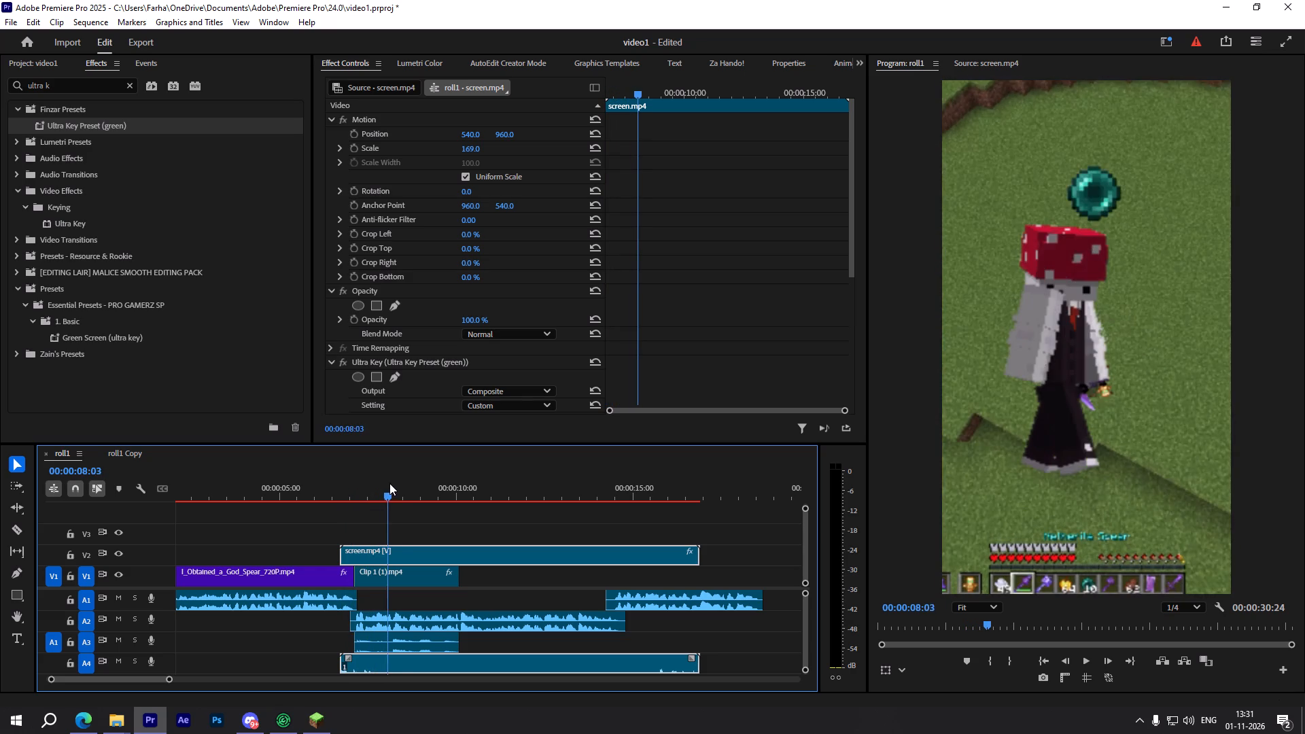
left_click_drag(389, 483, 421, 471)
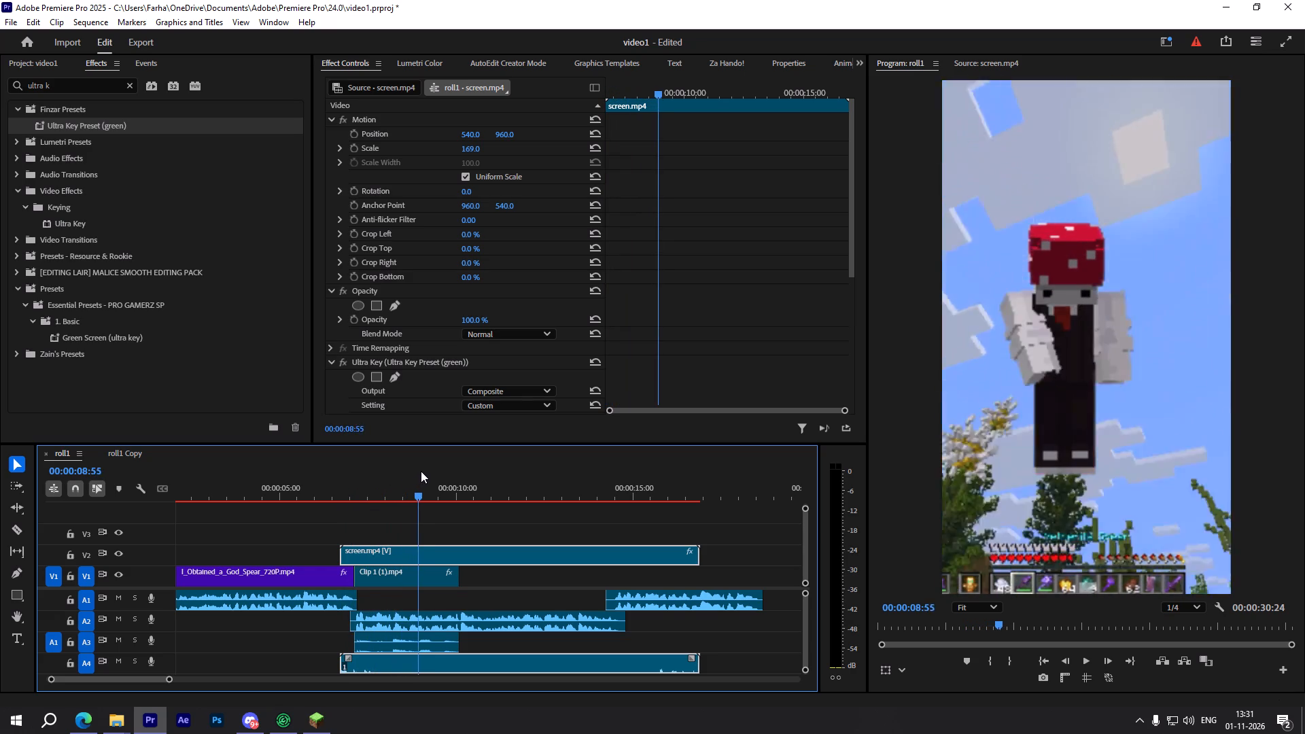
left_click_drag(421, 471, 336, 468)
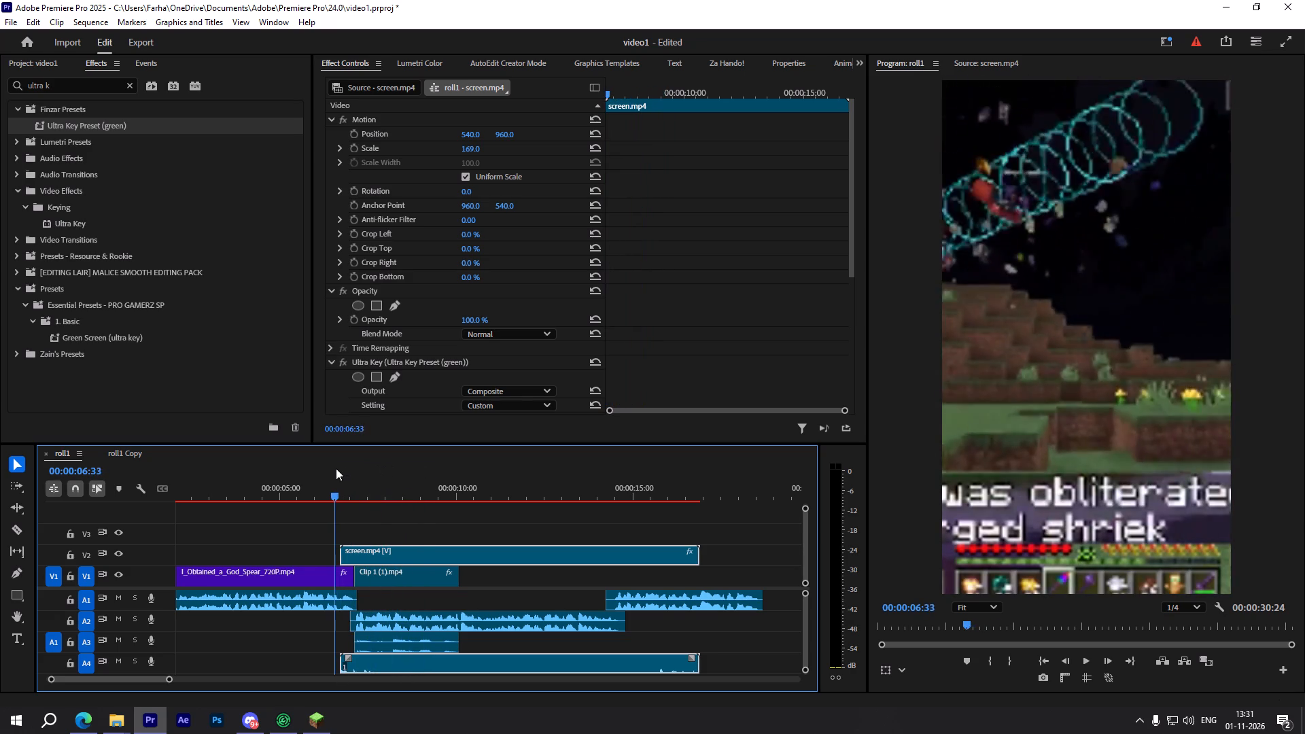
left_click_drag(336, 468, 326, 466)
scroll(297, 566, "down", 2, "alt")
scroll(296, 566, "up", 5)
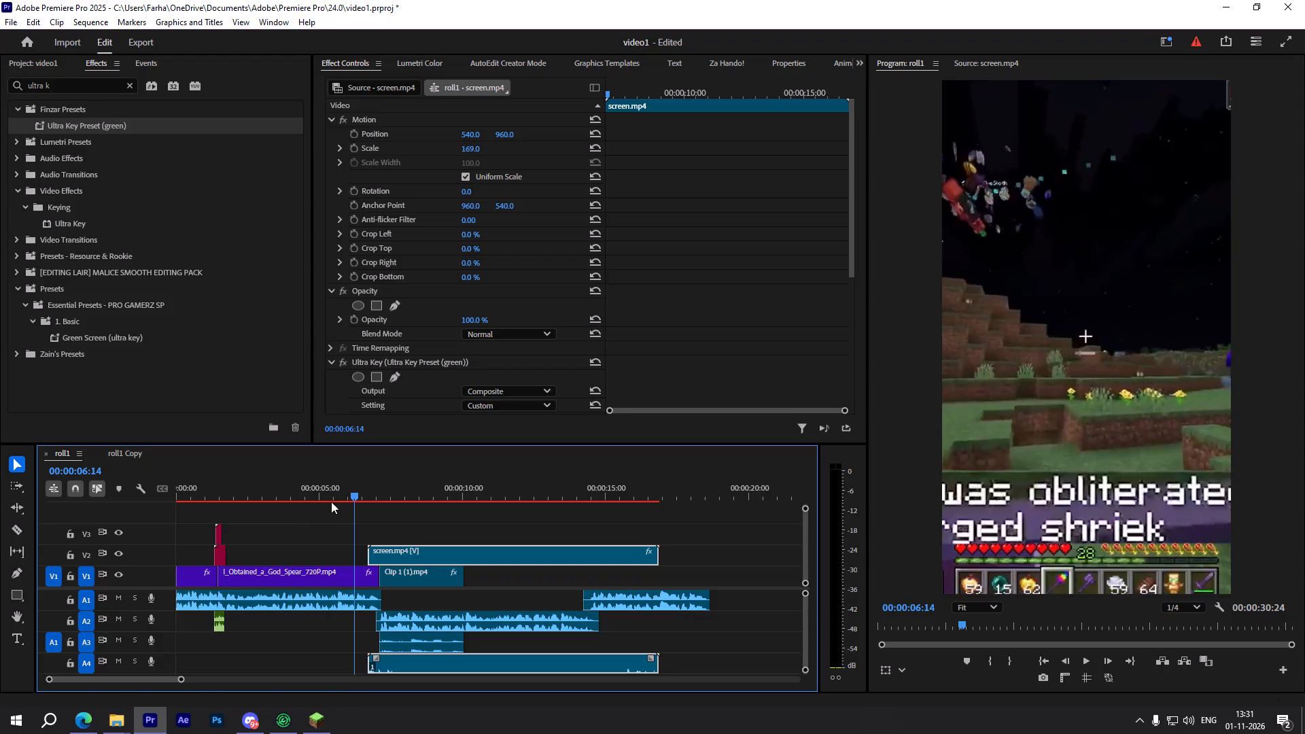
left_click_drag(341, 488, 133, 502)
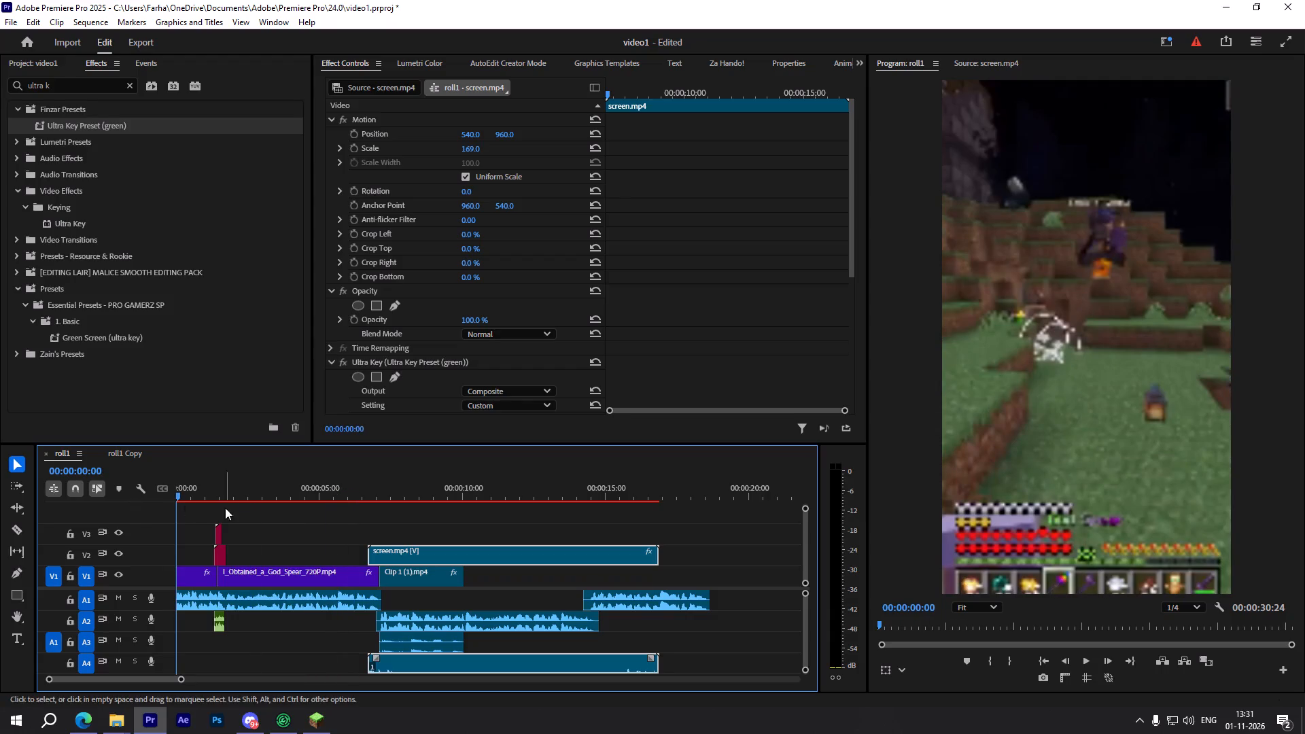
left_click(232, 509)
Browse the free tools offered in AutoEdit Creator Mode.
scroll(561, 58, "down", 2)
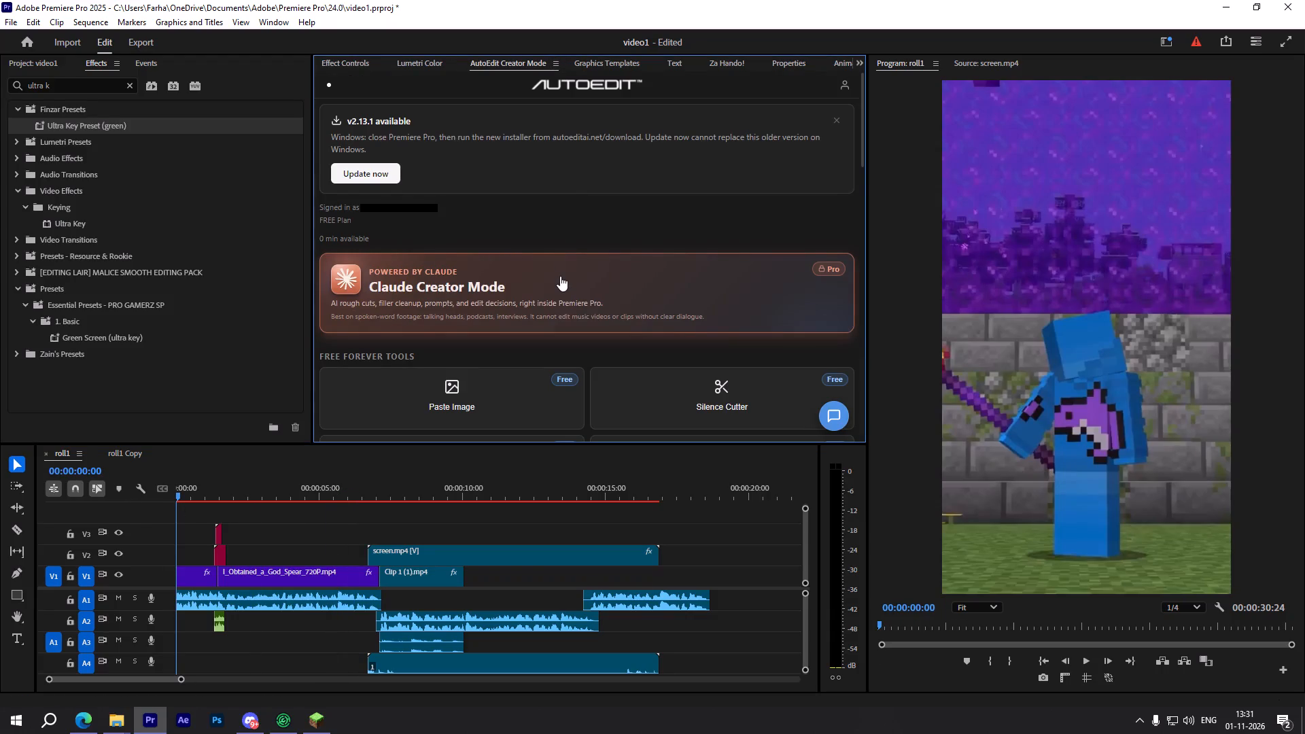
scroll(560, 276, "down", 3)
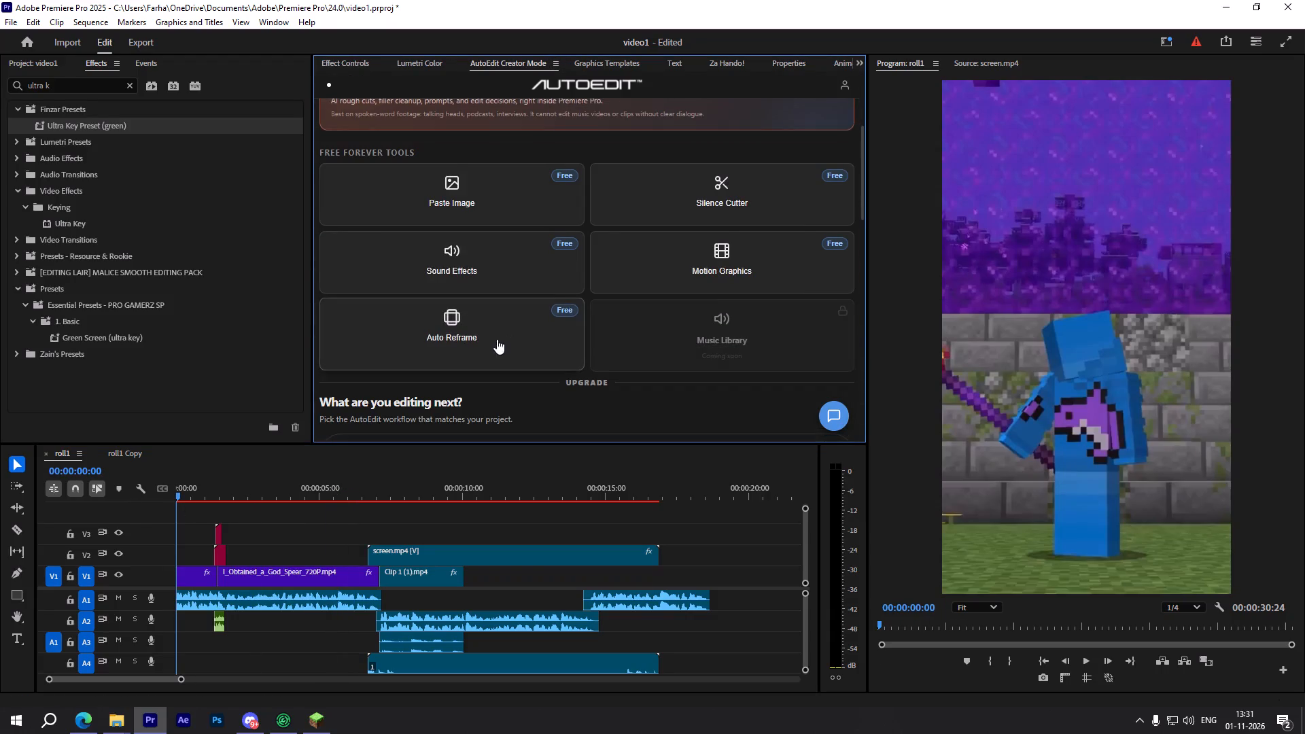
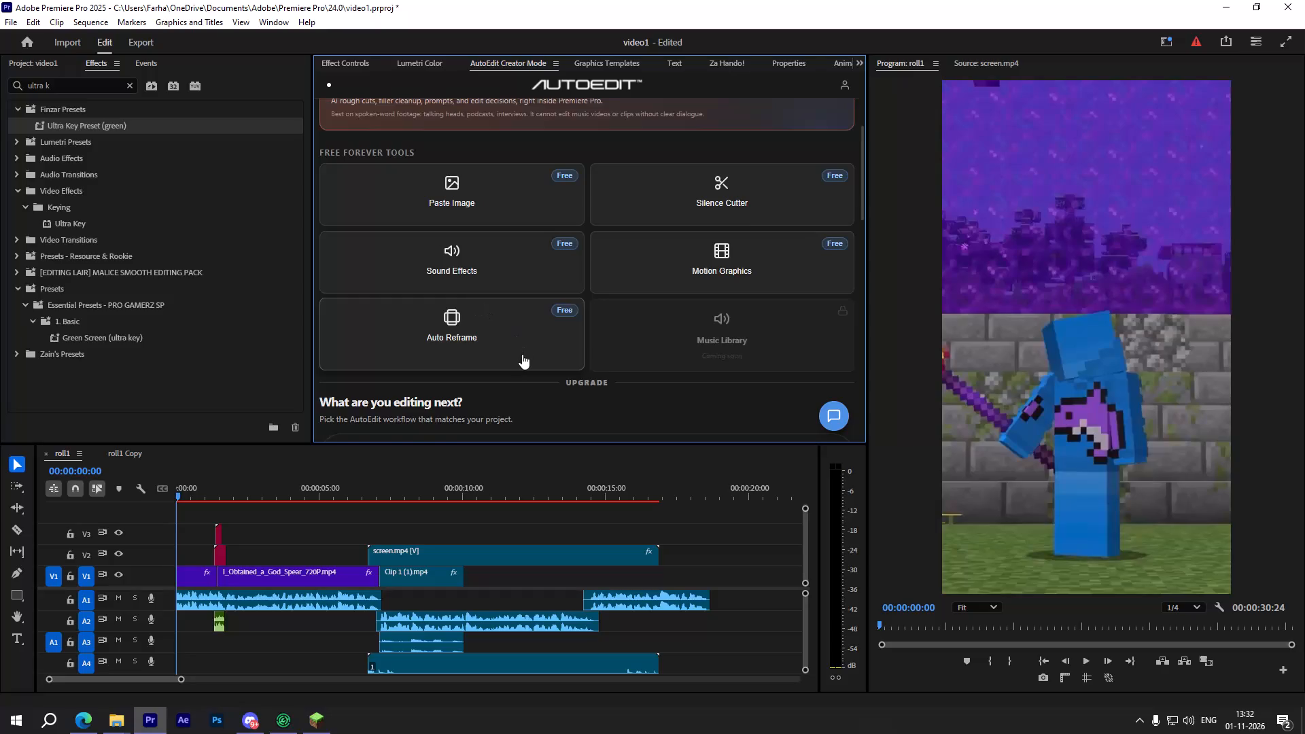
Look through the AutoEdit Pro tools and start a new Chat Edit session on the roll1 sequence.
scroll(522, 354, "down", 4)
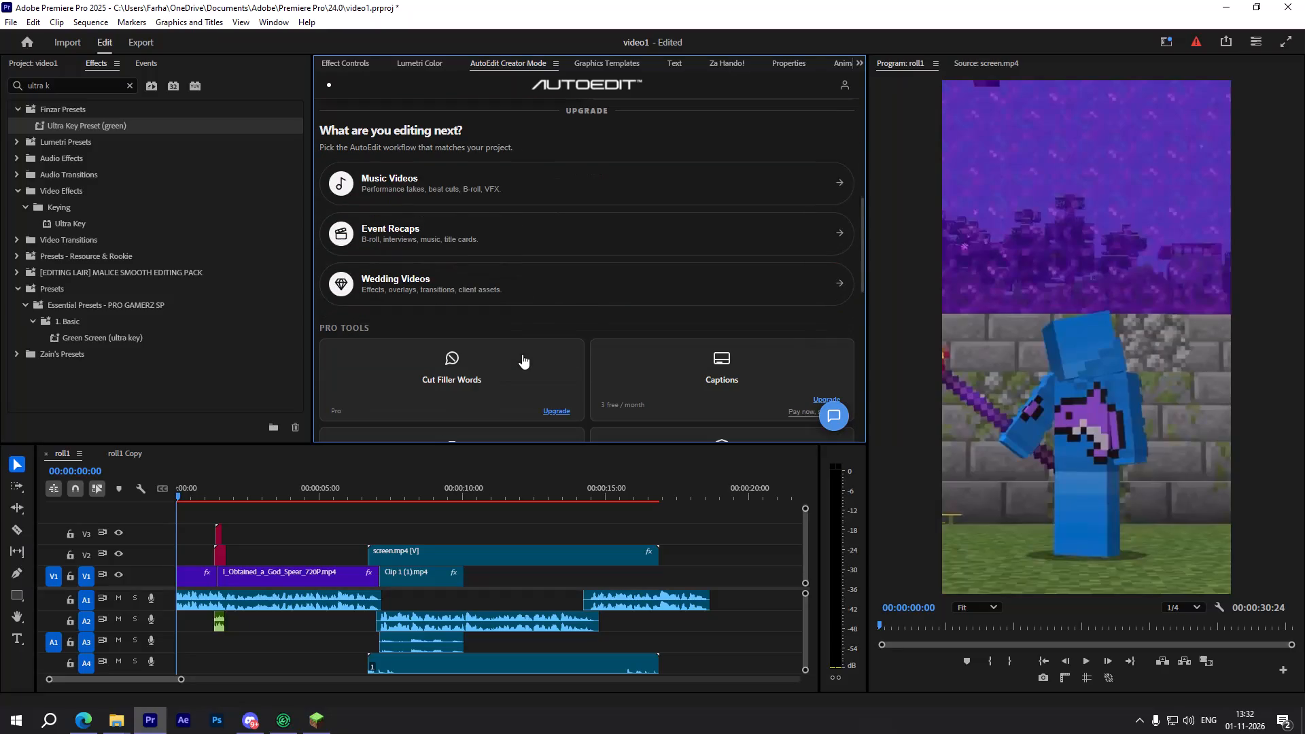
scroll(507, 353, "down", 4)
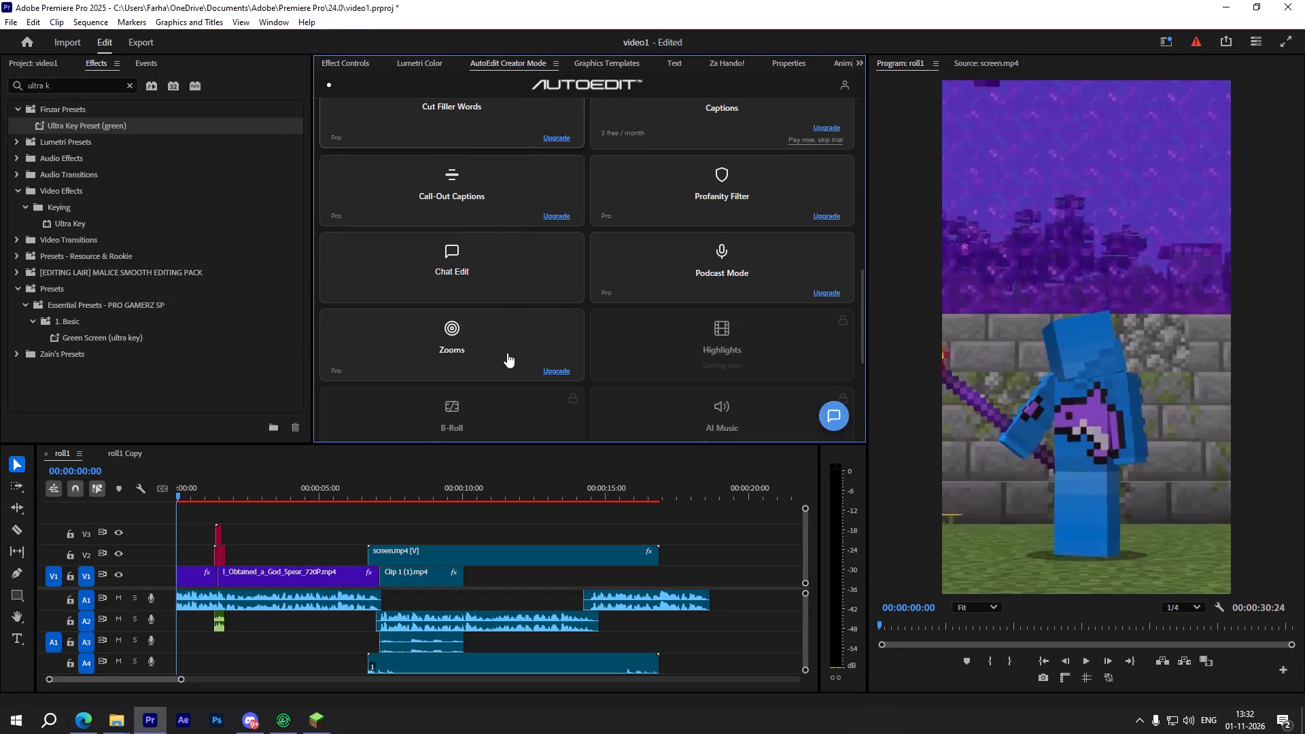
scroll(630, 367, "down", 4)
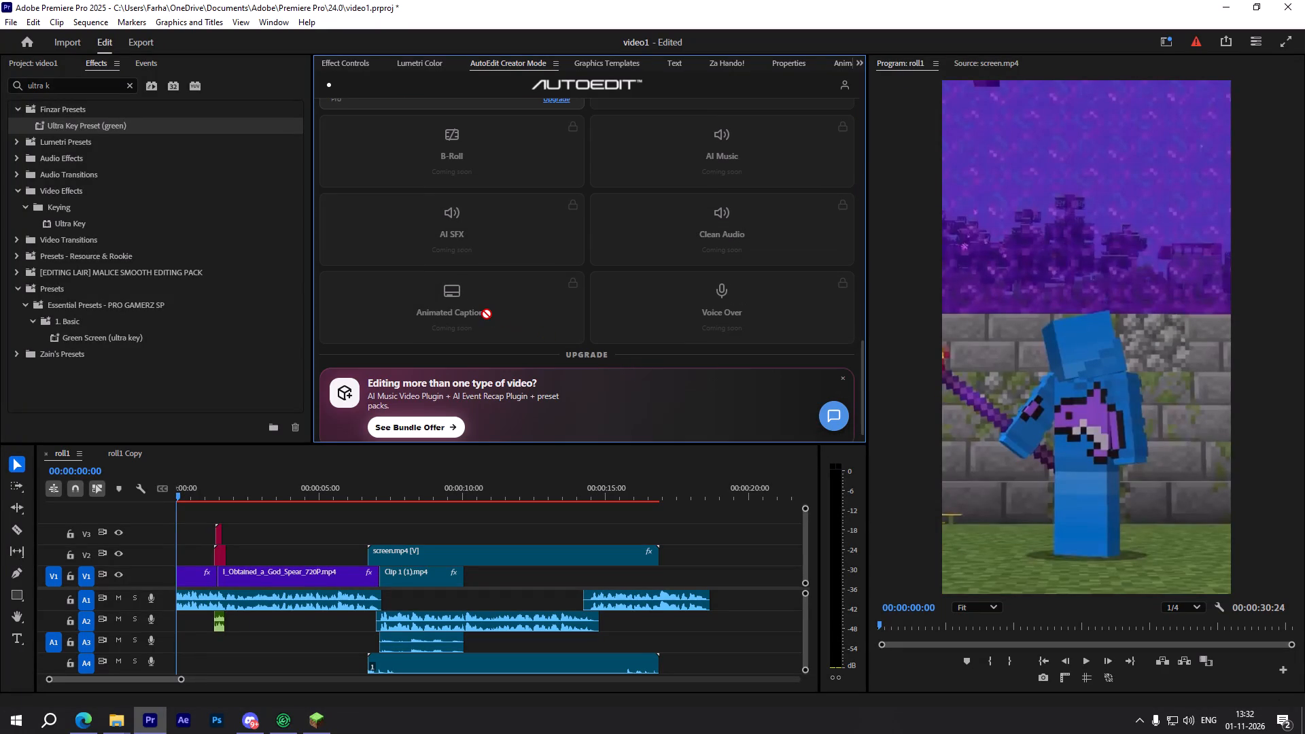
scroll(487, 314, "up", 5)
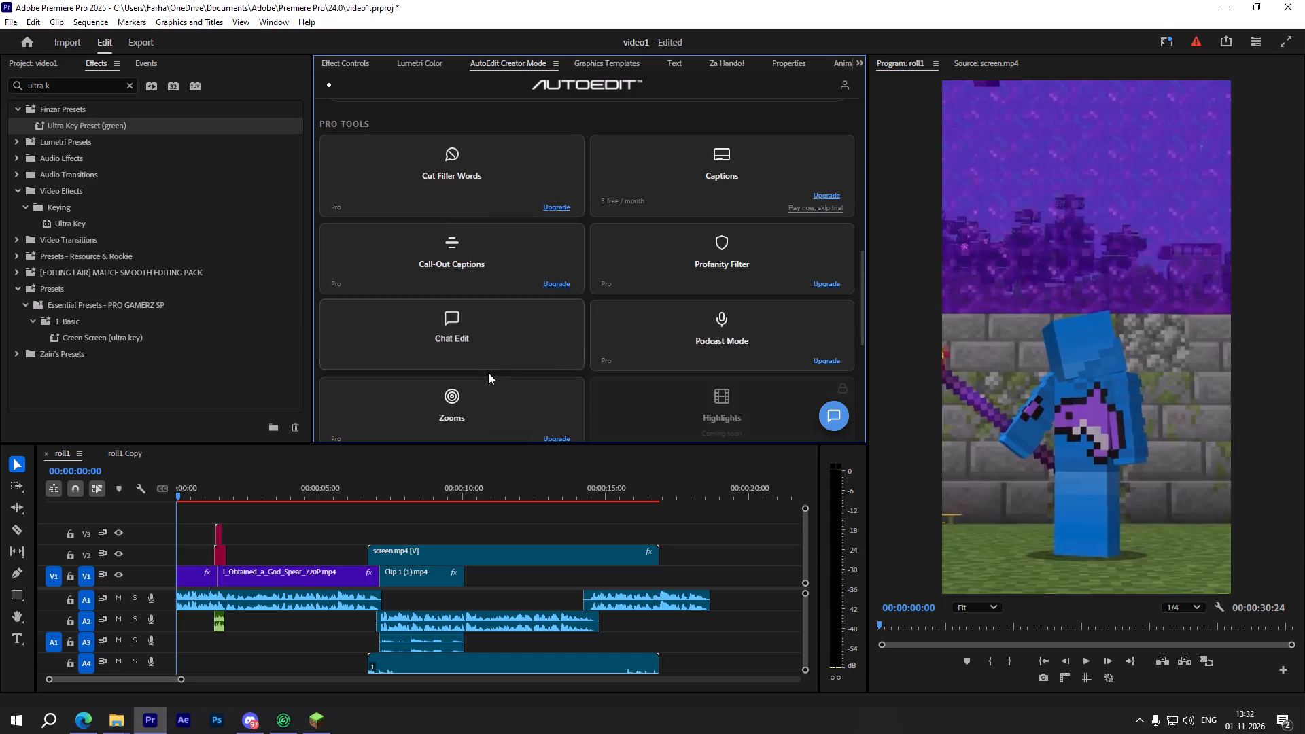
left_click(495, 334)
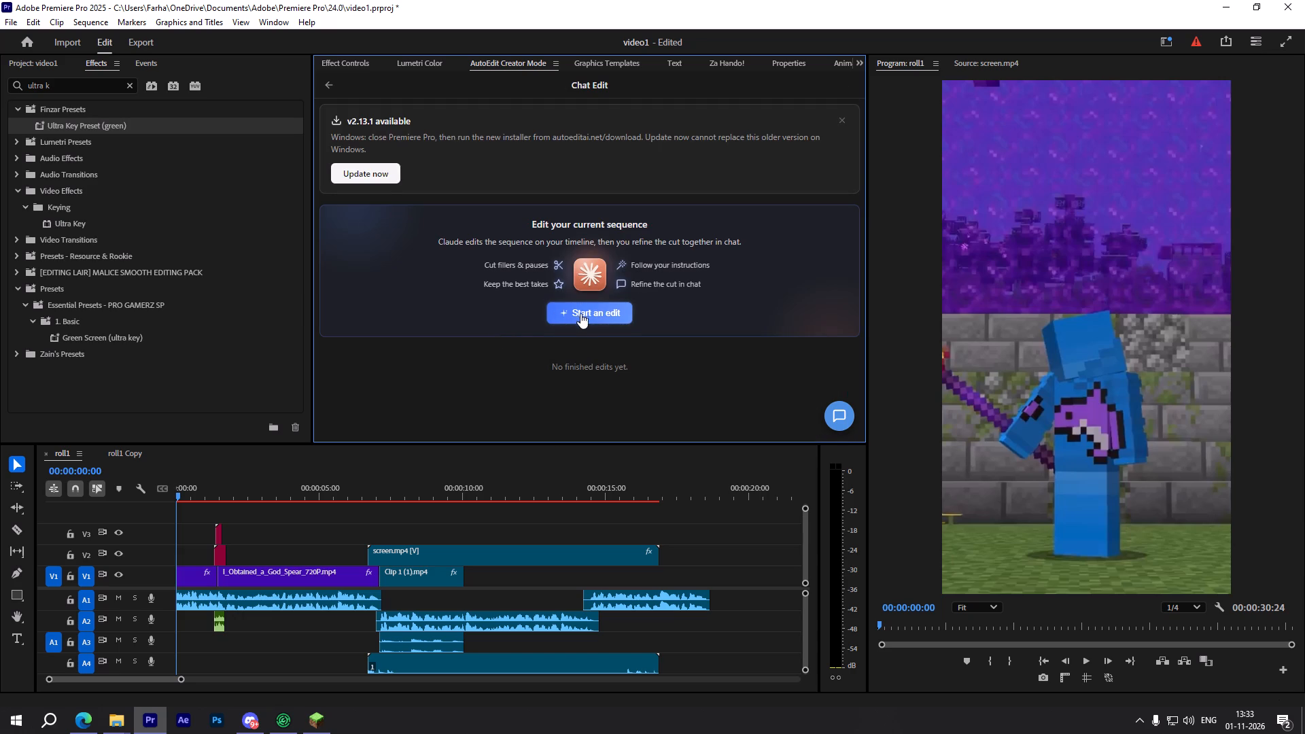
left_click(595, 315)
scroll(508, 387, "down", 5)
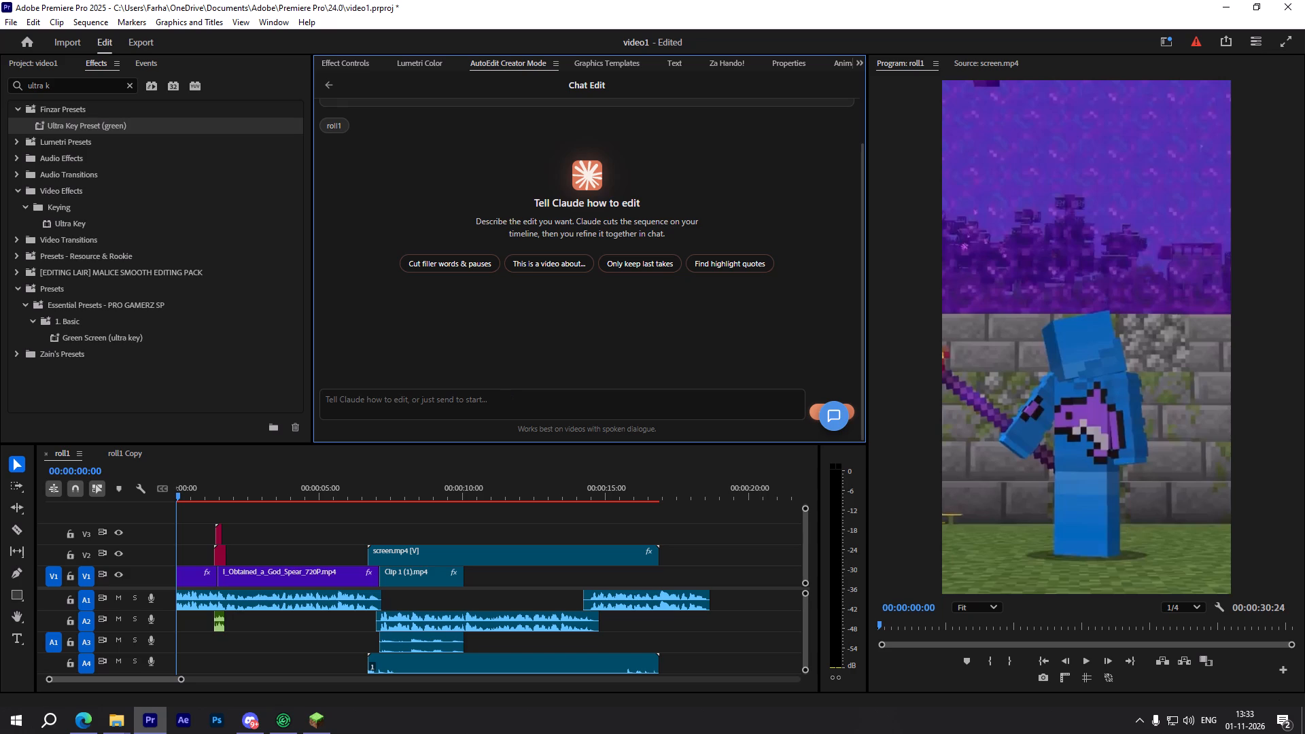
scroll(496, 399, "up", 5)
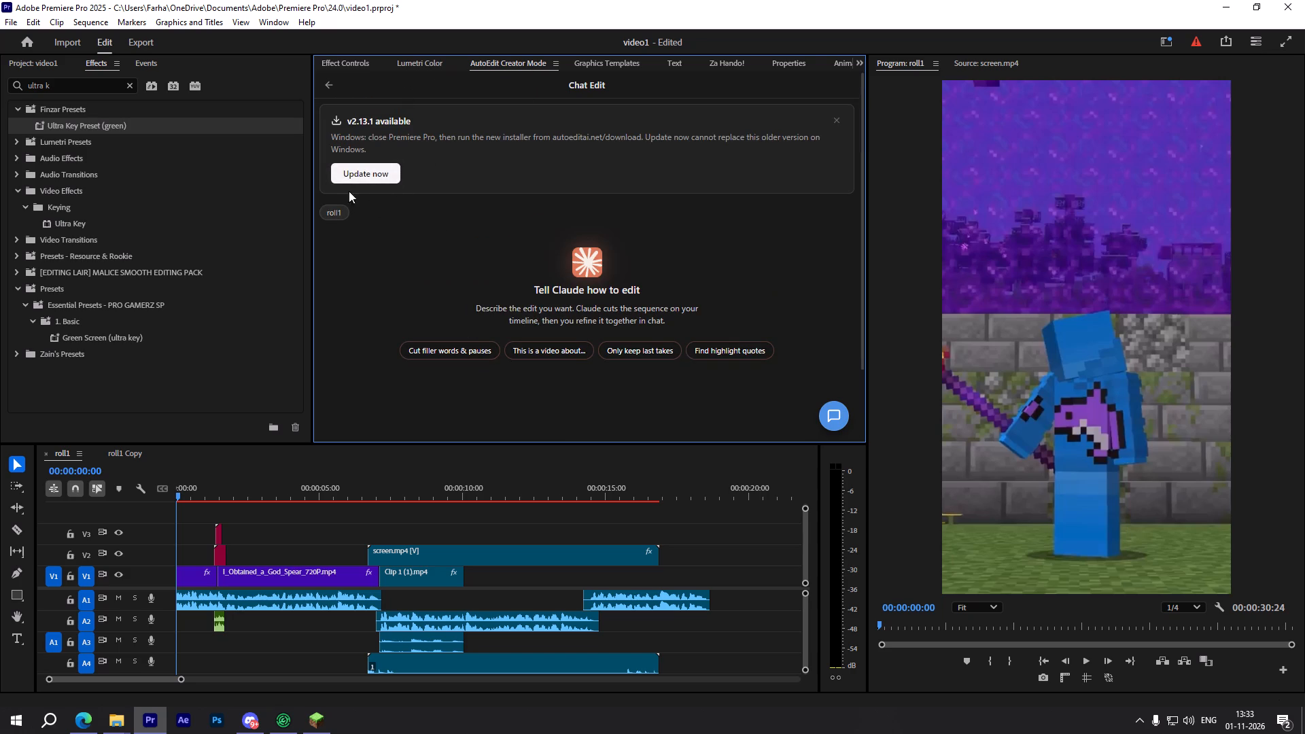
Start the AutoEdit v2.13.1 update and return from Chat Edit to the AutoEdit home page.
left_click(368, 165)
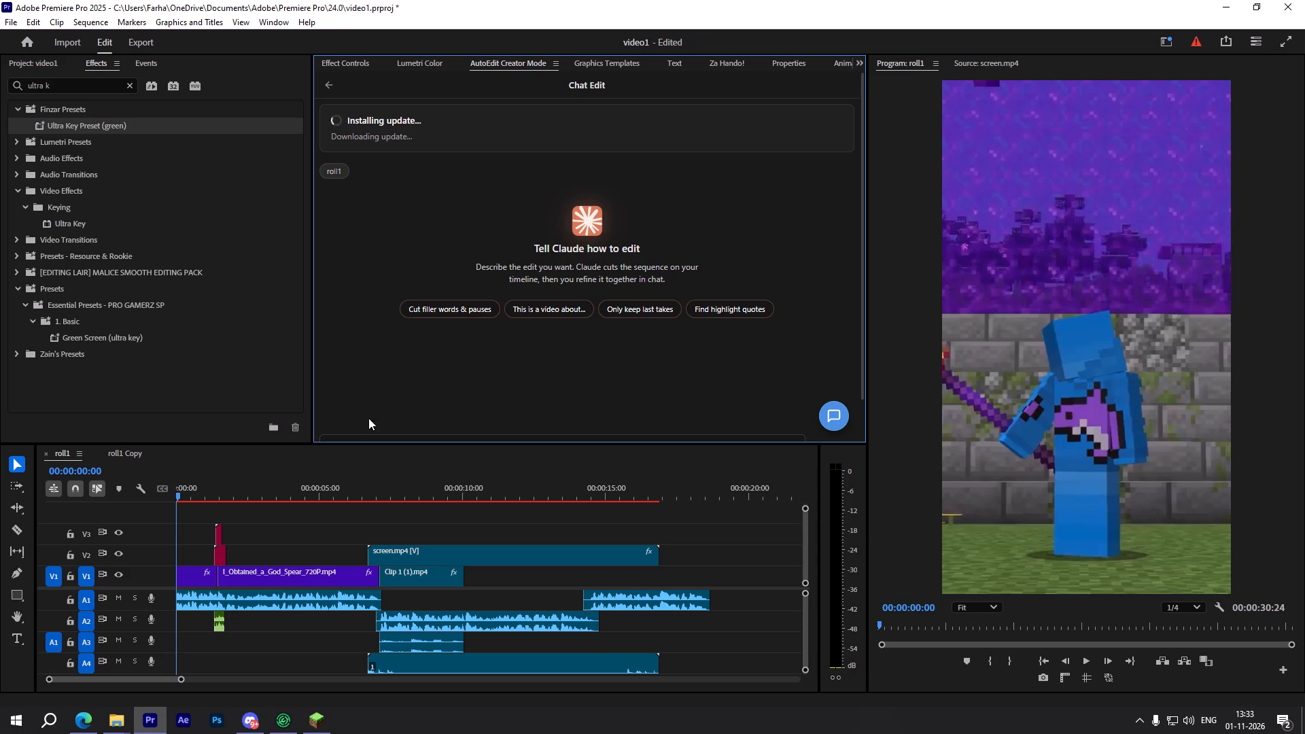
scroll(432, 357, "down", 3)
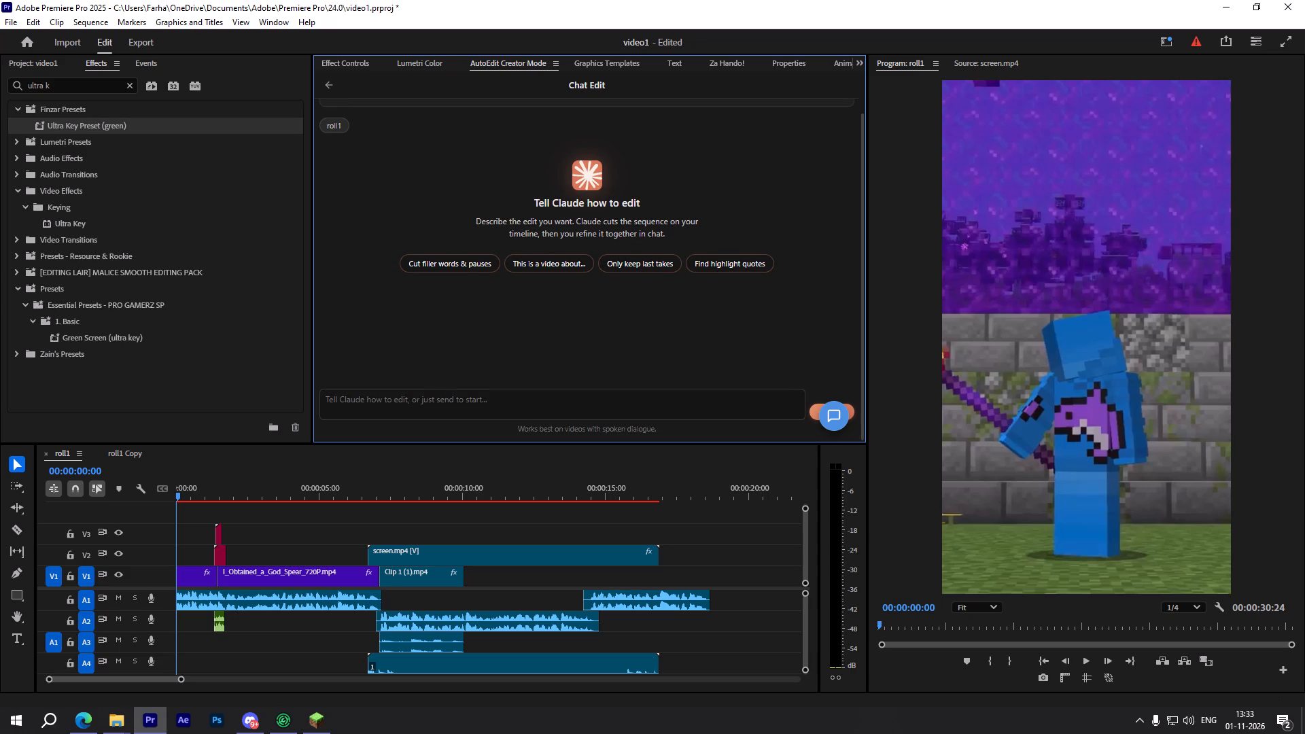
scroll(367, 570, "up", 4, "ctrl")
scroll(367, 570, "down", 5, "ctrl")
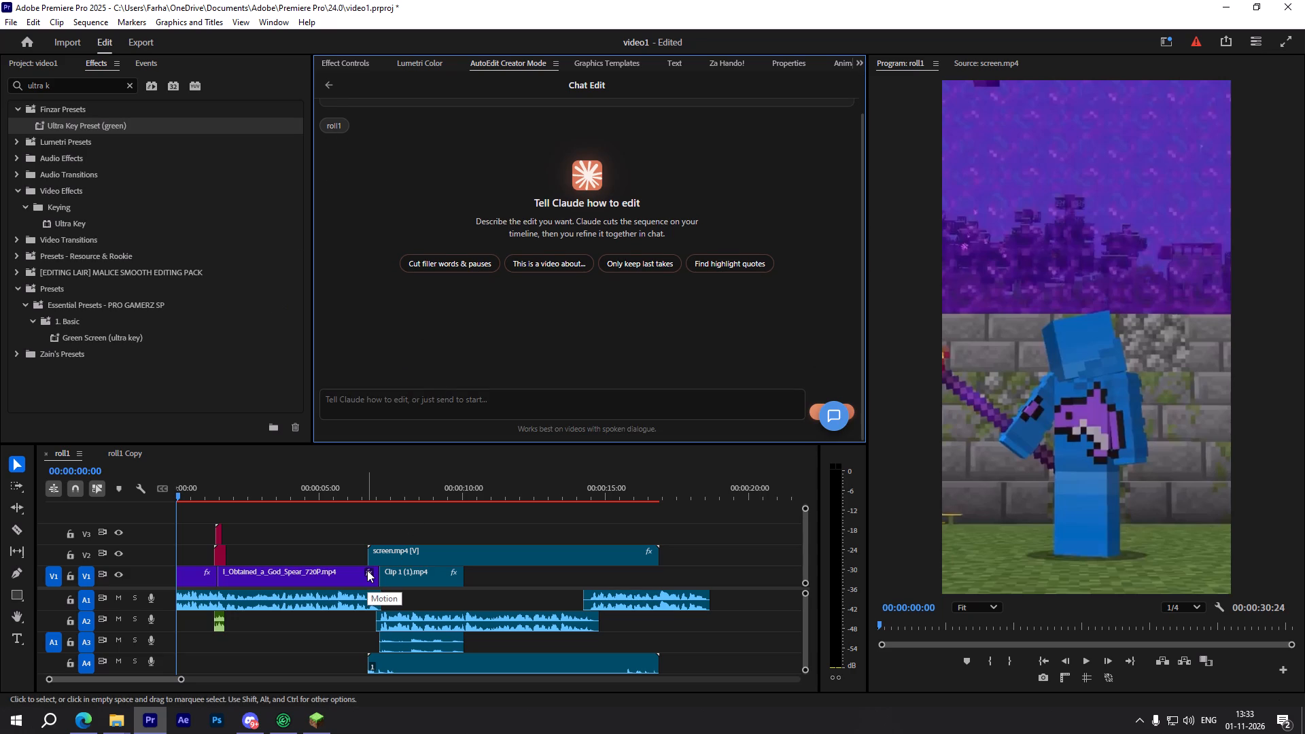
scroll(367, 570, "up", 5, "ctrl")
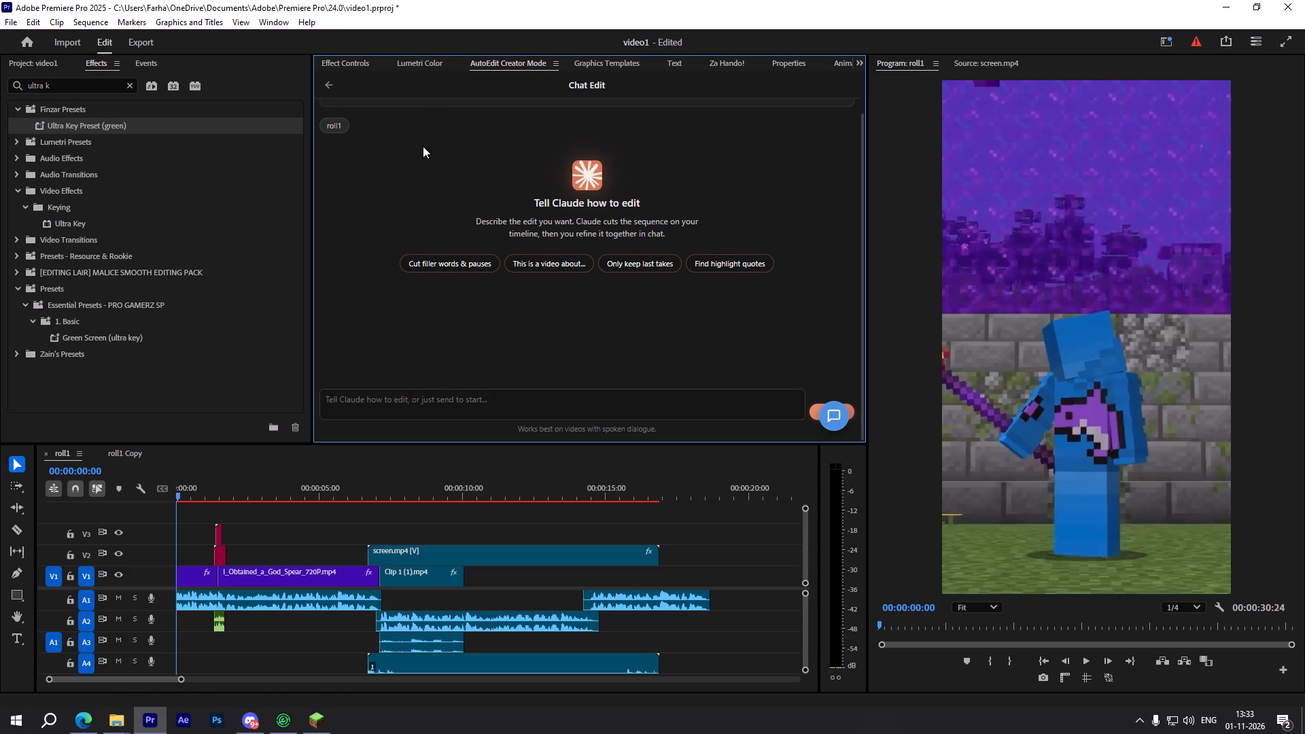
scroll(393, 203, "up", 8)
left_click(330, 79)
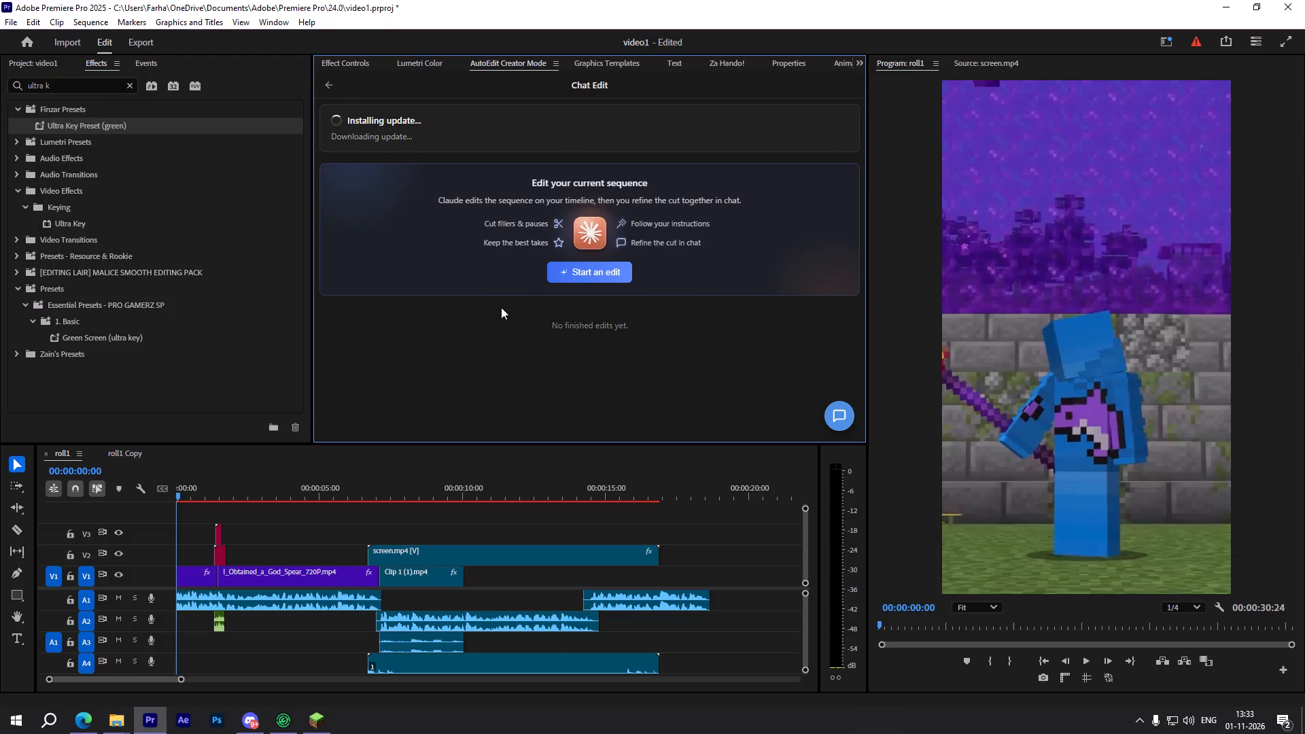
scroll(501, 307, "up", 5)
left_click(329, 86)
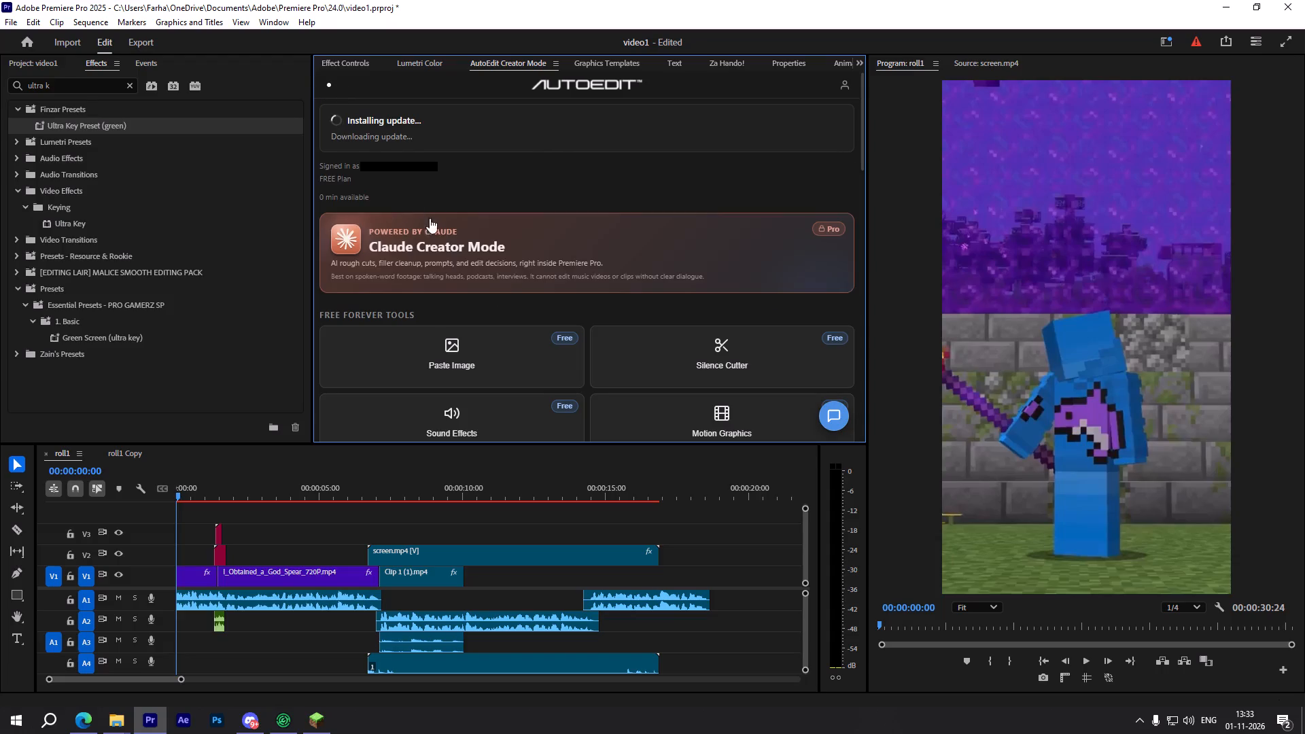
Open AutoEdit's Motion Graphics tool, browse its MOGRT templates and select Creator Mode Scenario 11 Gakuyen (White) (Vertical) for preview.
scroll(525, 293, "up", 4)
scroll(525, 293, "down", 2)
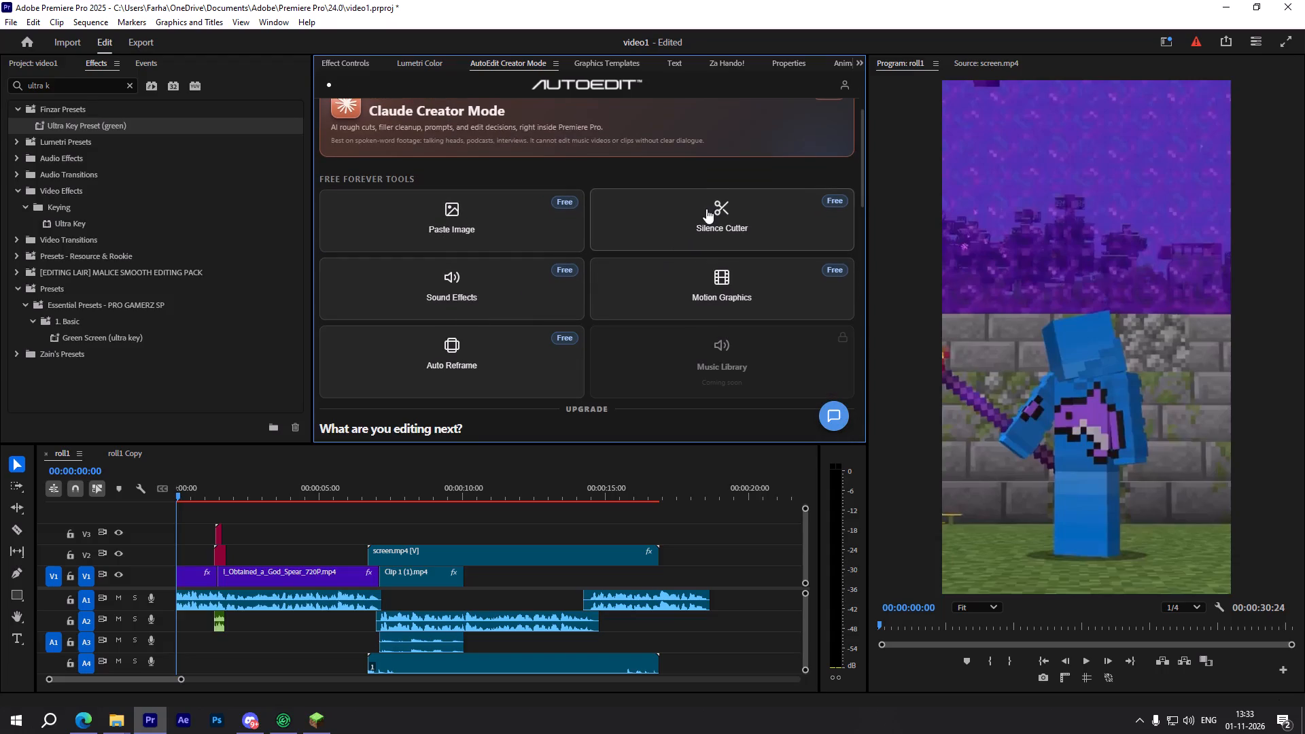
left_click(674, 304)
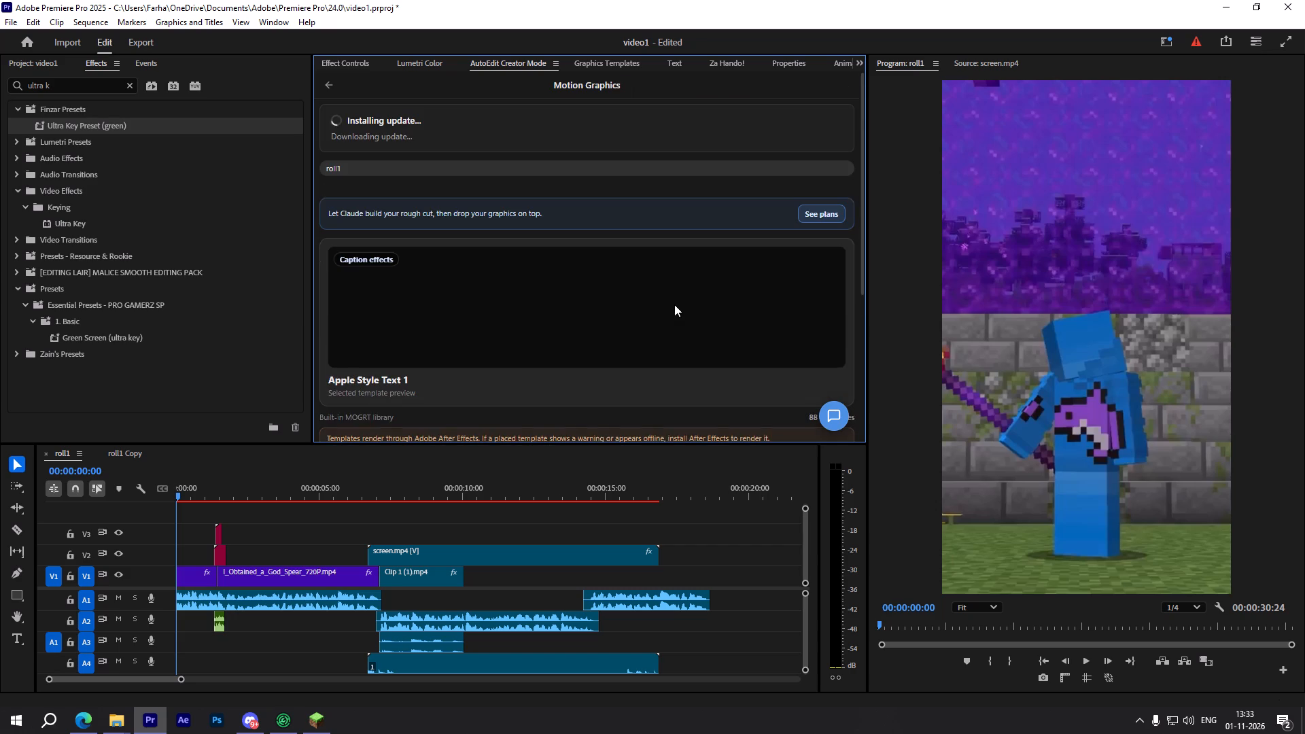
scroll(535, 313, "down", 2)
scroll(519, 366, "down", 3)
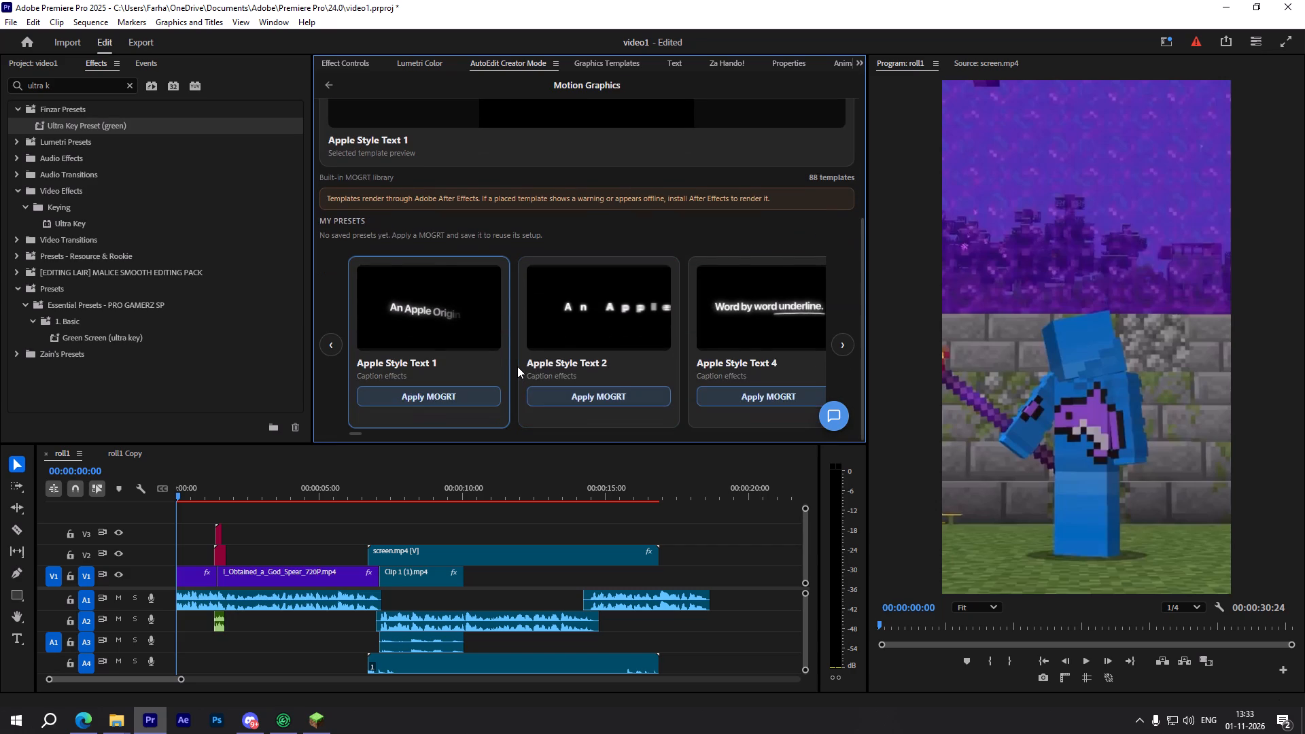
scroll(517, 366, "down", 3)
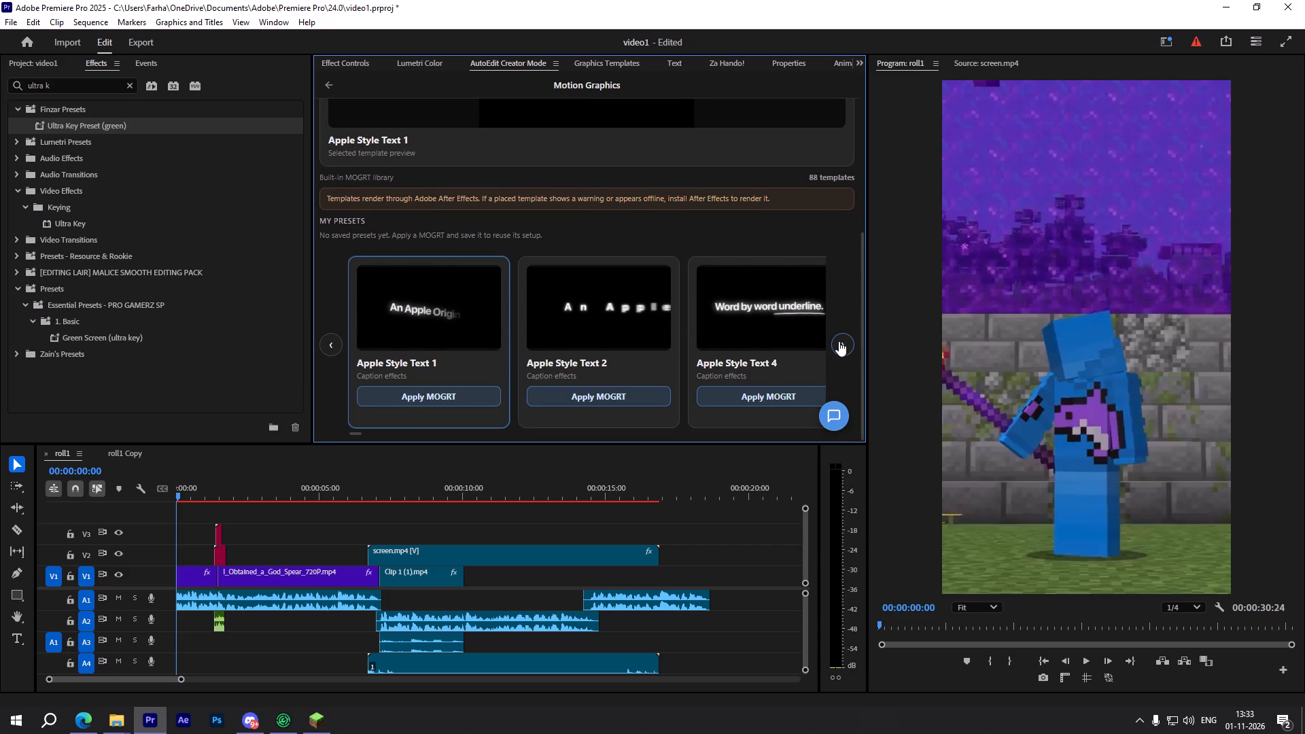
left_click(839, 341)
left_click(839, 340)
left_click(839, 340)
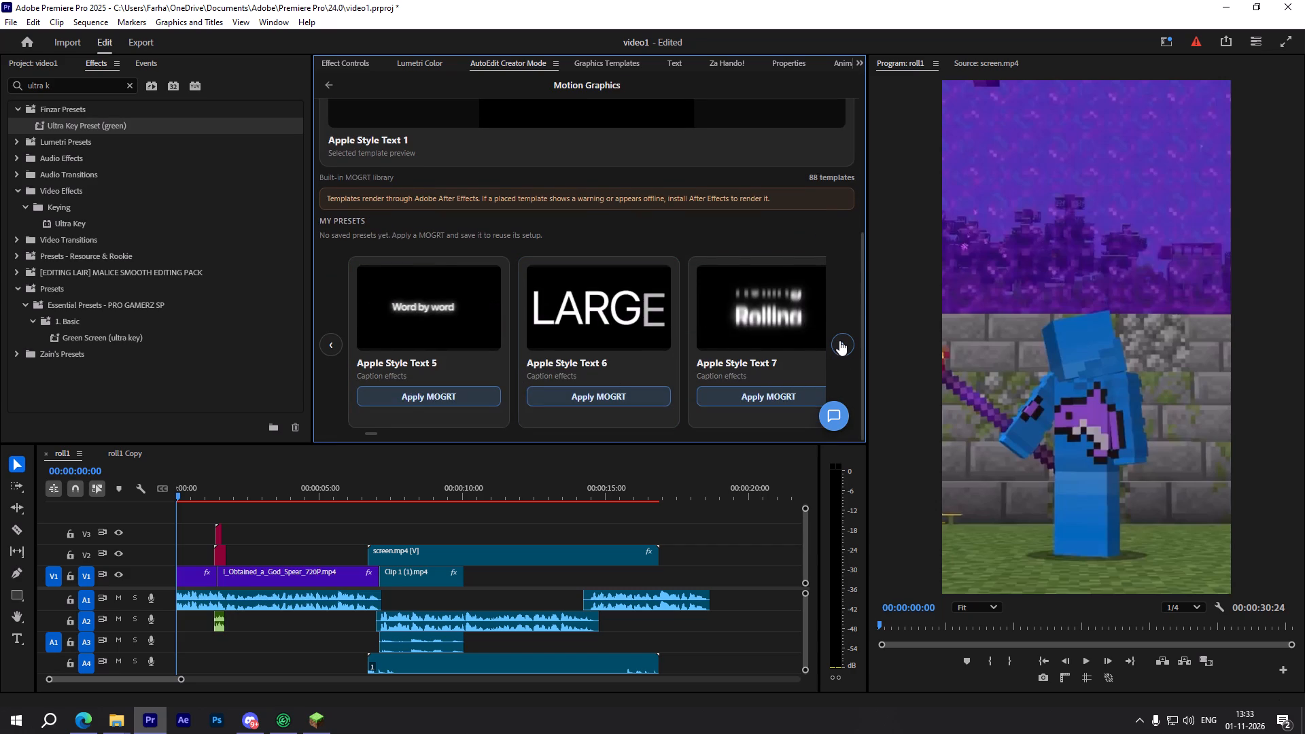
left_click(839, 340)
left_click(839, 340)
left_click(839, 340)
left_click(839, 340)
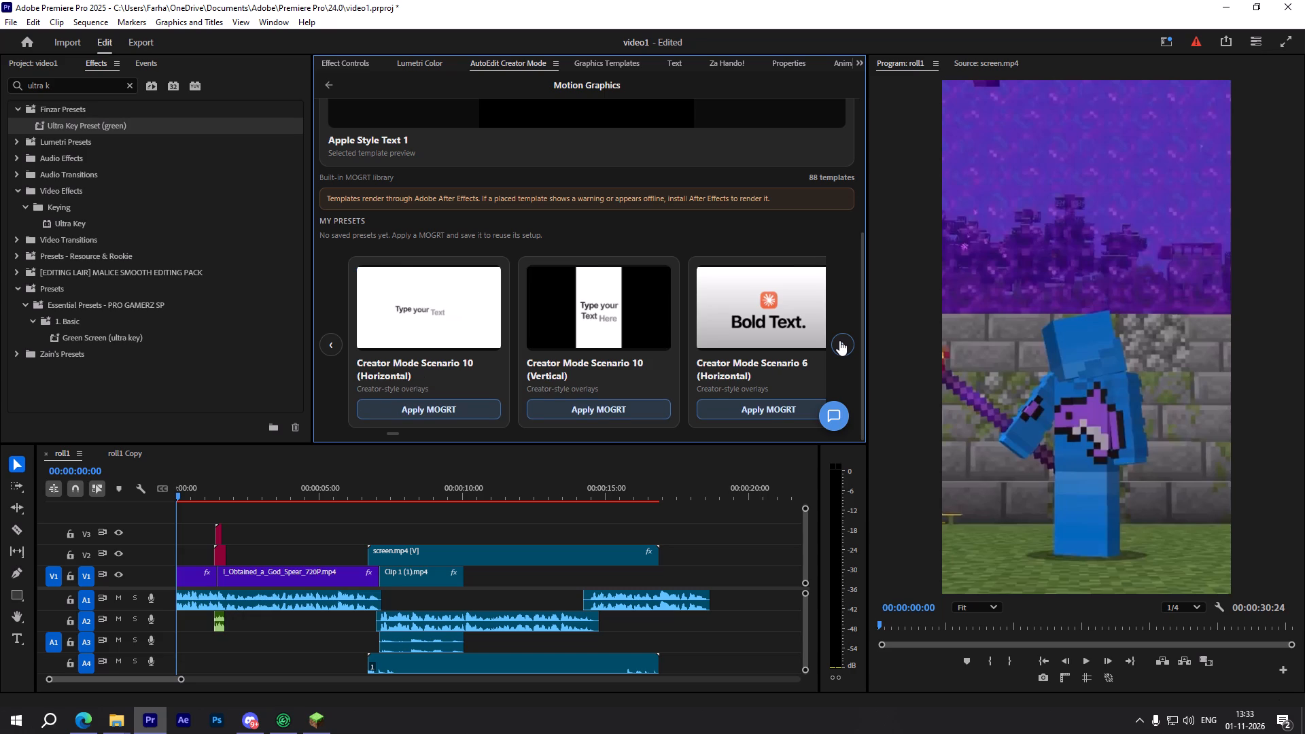
left_click(839, 340)
left_click(839, 340)
triple_click(839, 340)
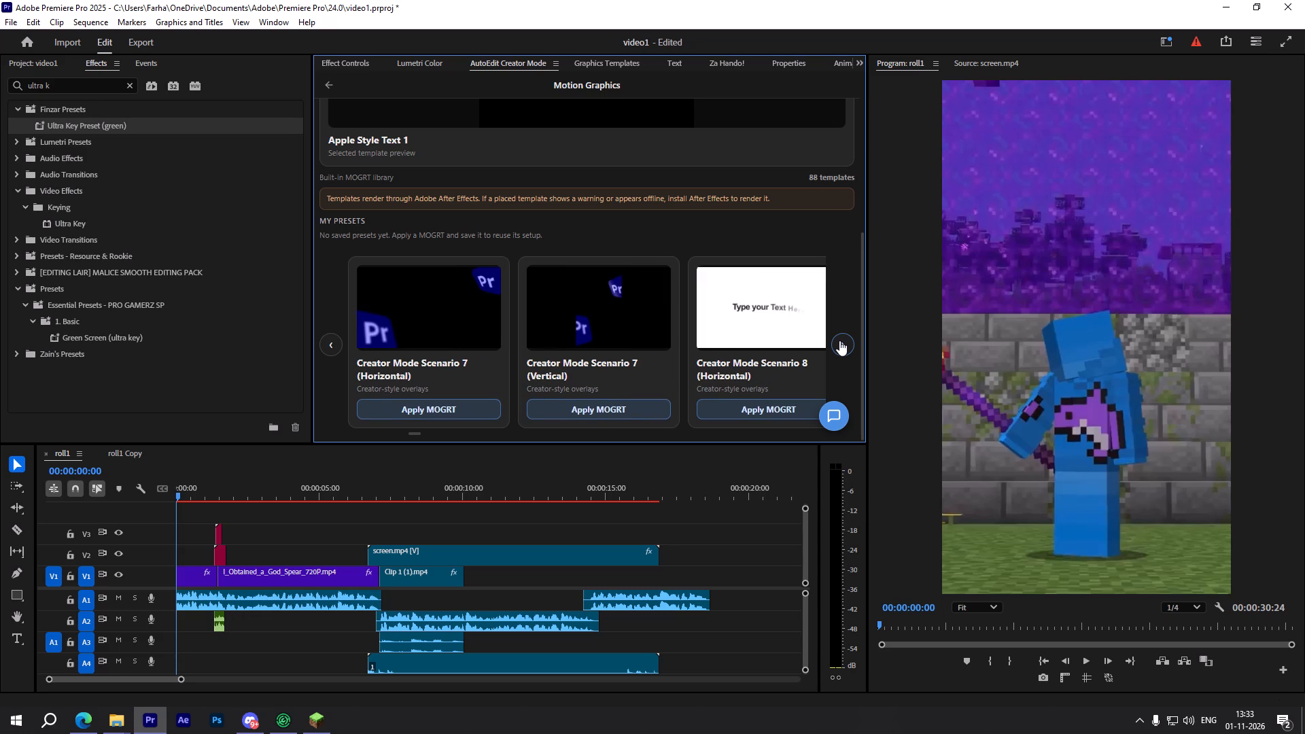
left_click(839, 340)
left_click(839, 340)
left_click(839, 340)
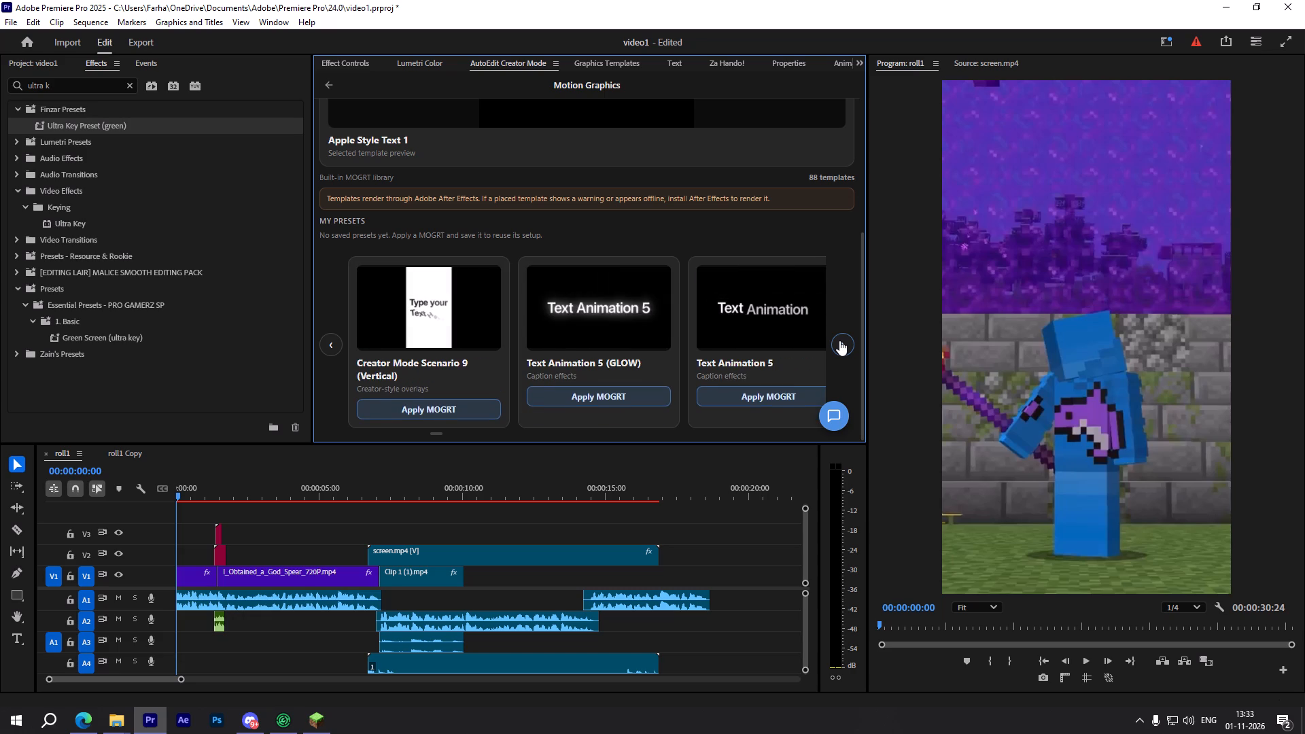
left_click(839, 340)
left_click(839, 340)
left_click(839, 340)
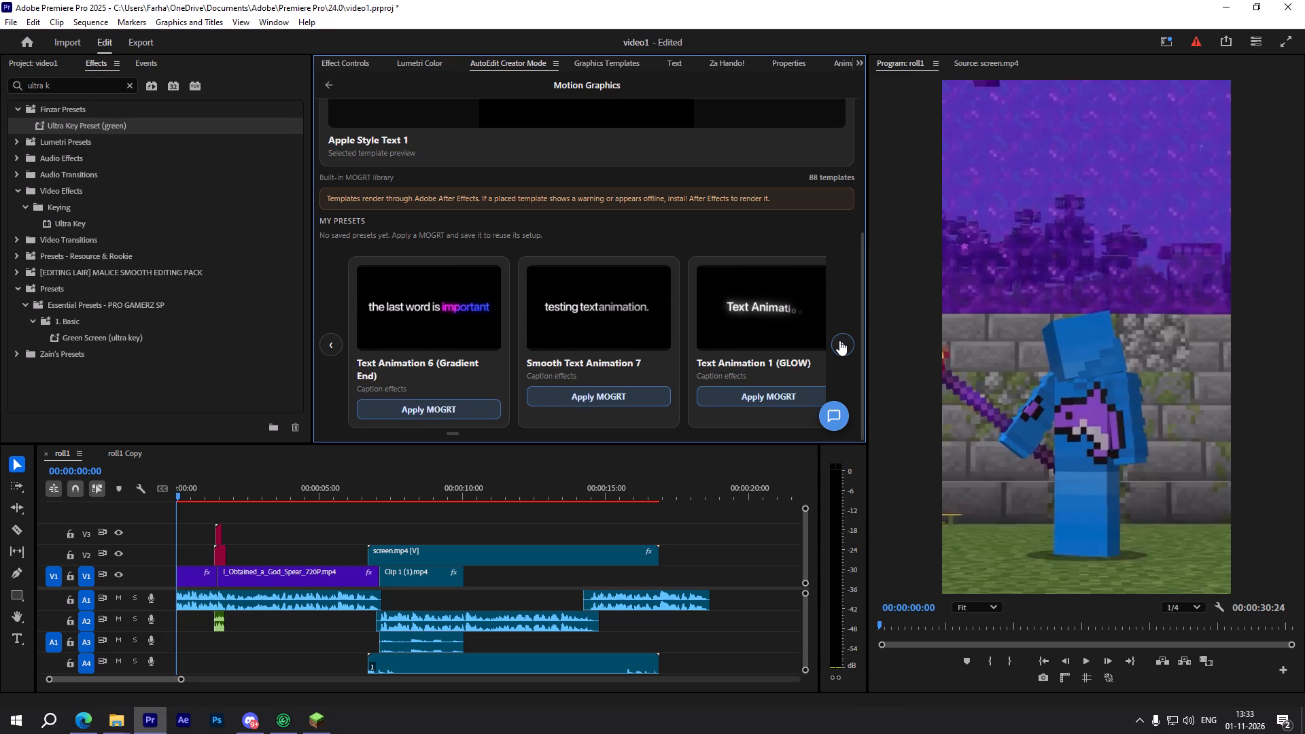
left_click(839, 340)
triple_click(839, 340)
triple_click(839, 340)
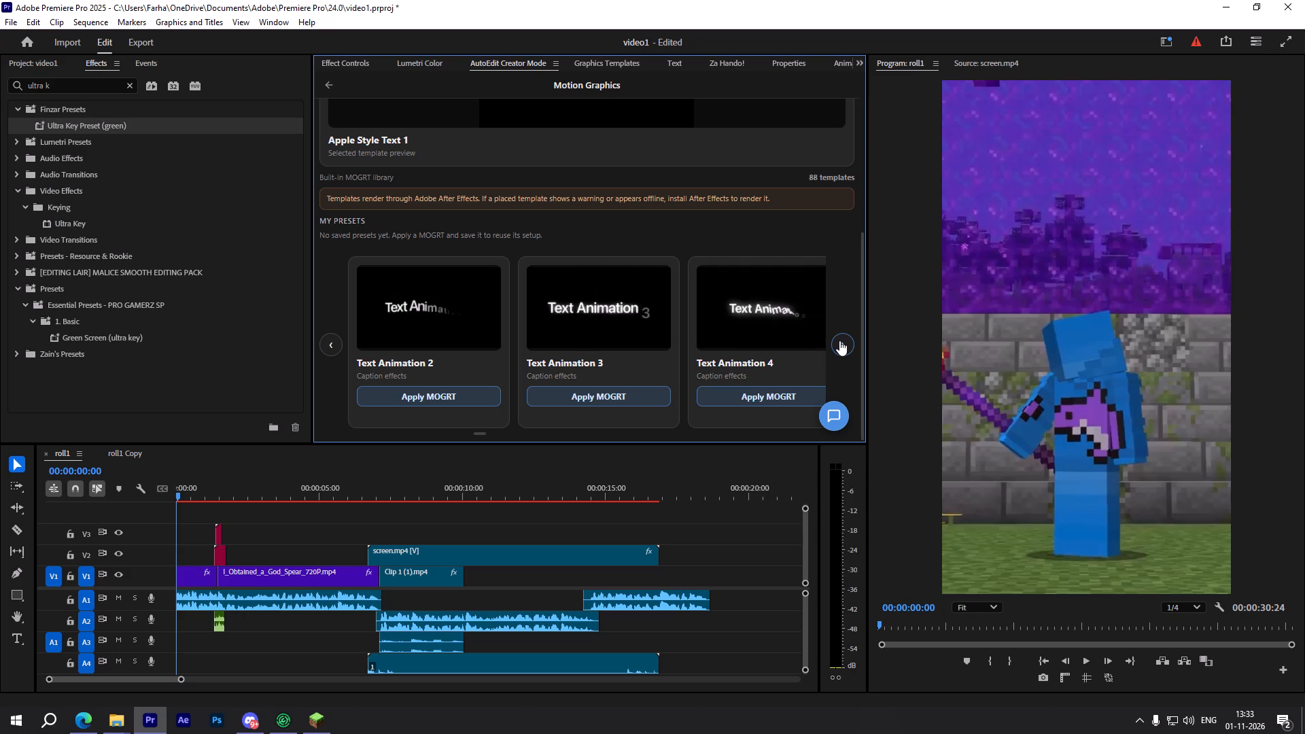
double_click(839, 340)
left_click(839, 340)
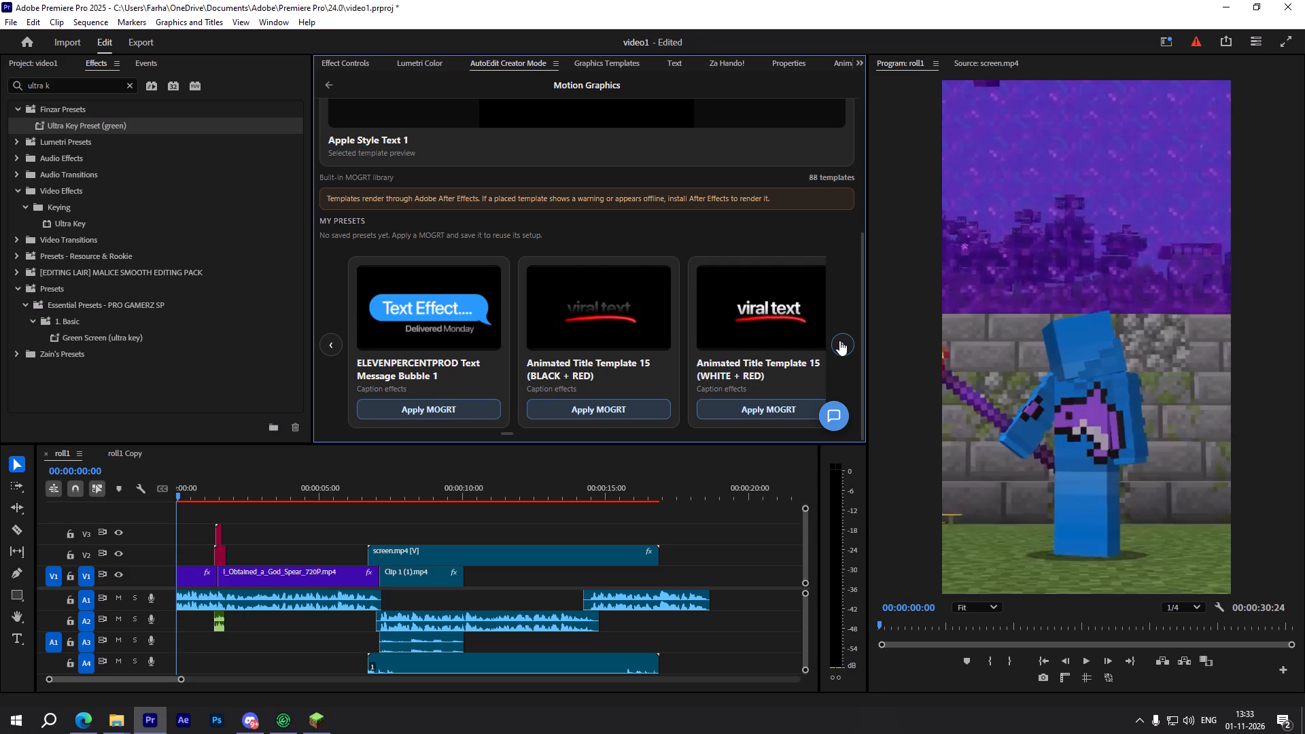
left_click(839, 340)
double_click(839, 340)
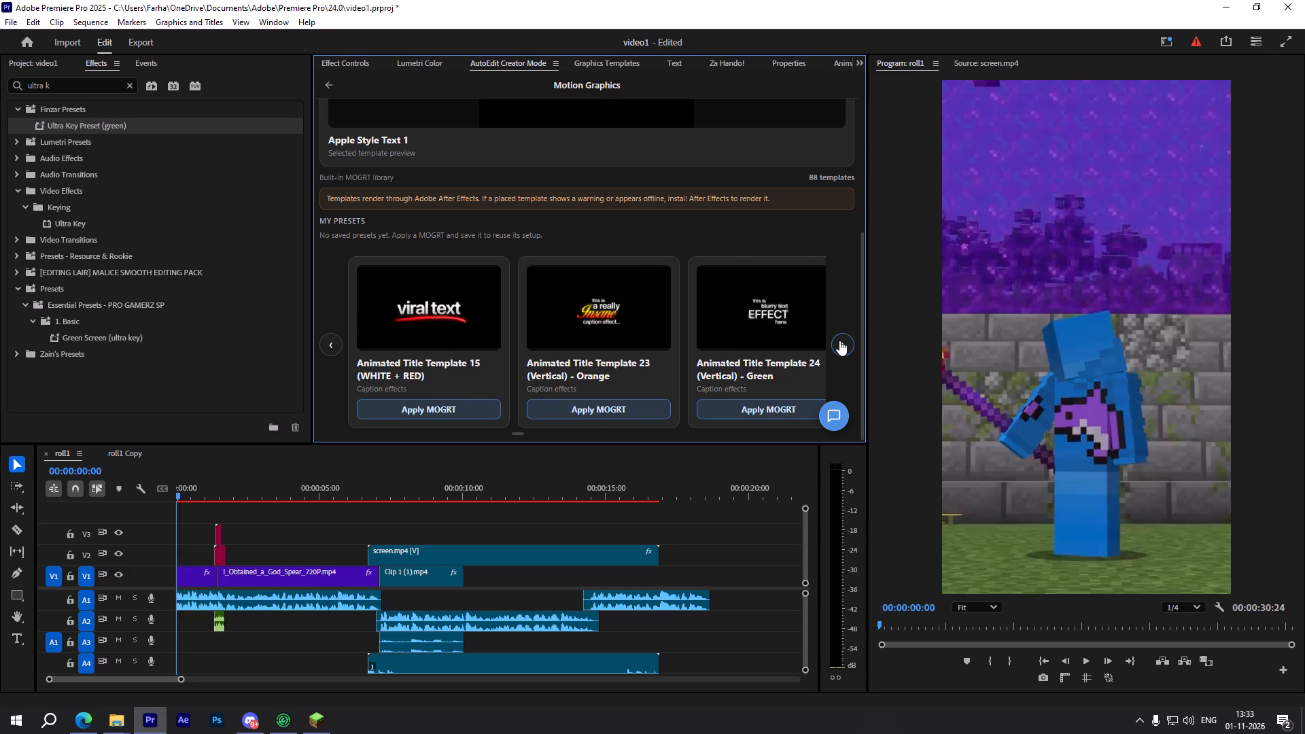
triple_click(839, 340)
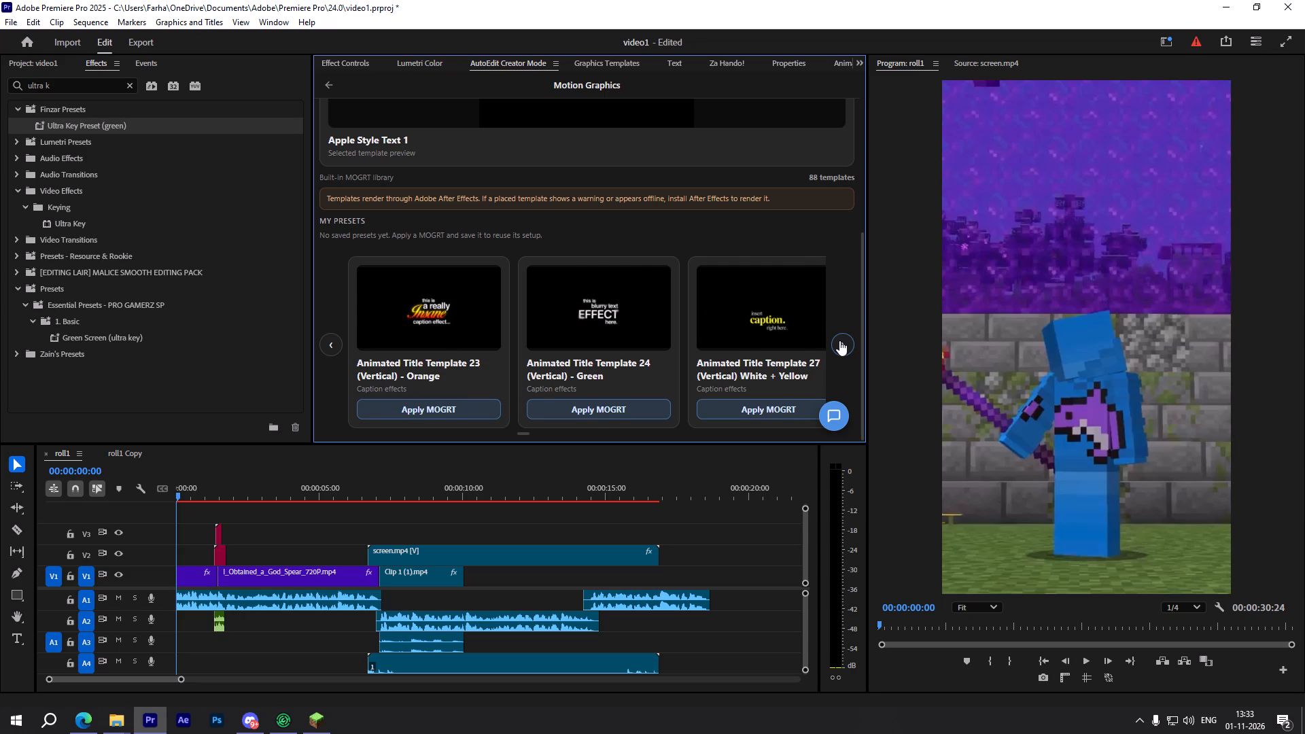
double_click(839, 340)
left_click(839, 340)
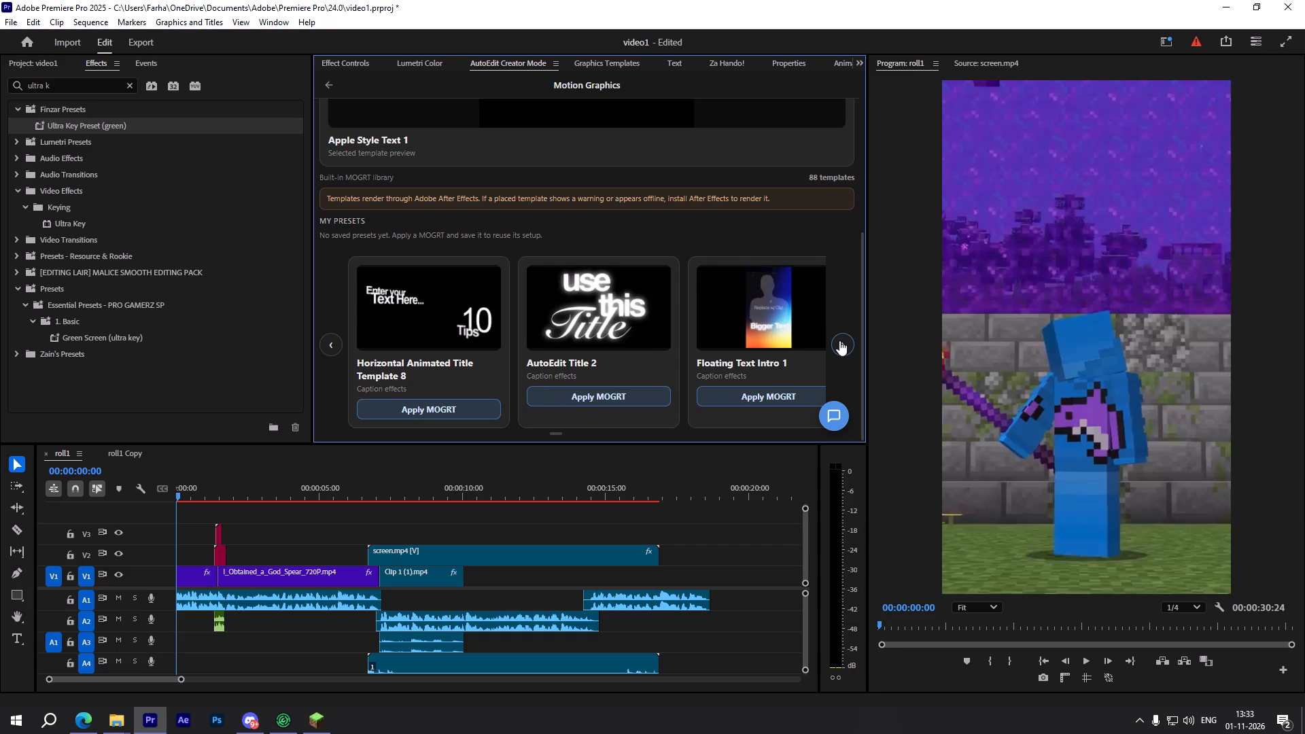
left_click(839, 340)
left_click(839, 340)
left_click(839, 340)
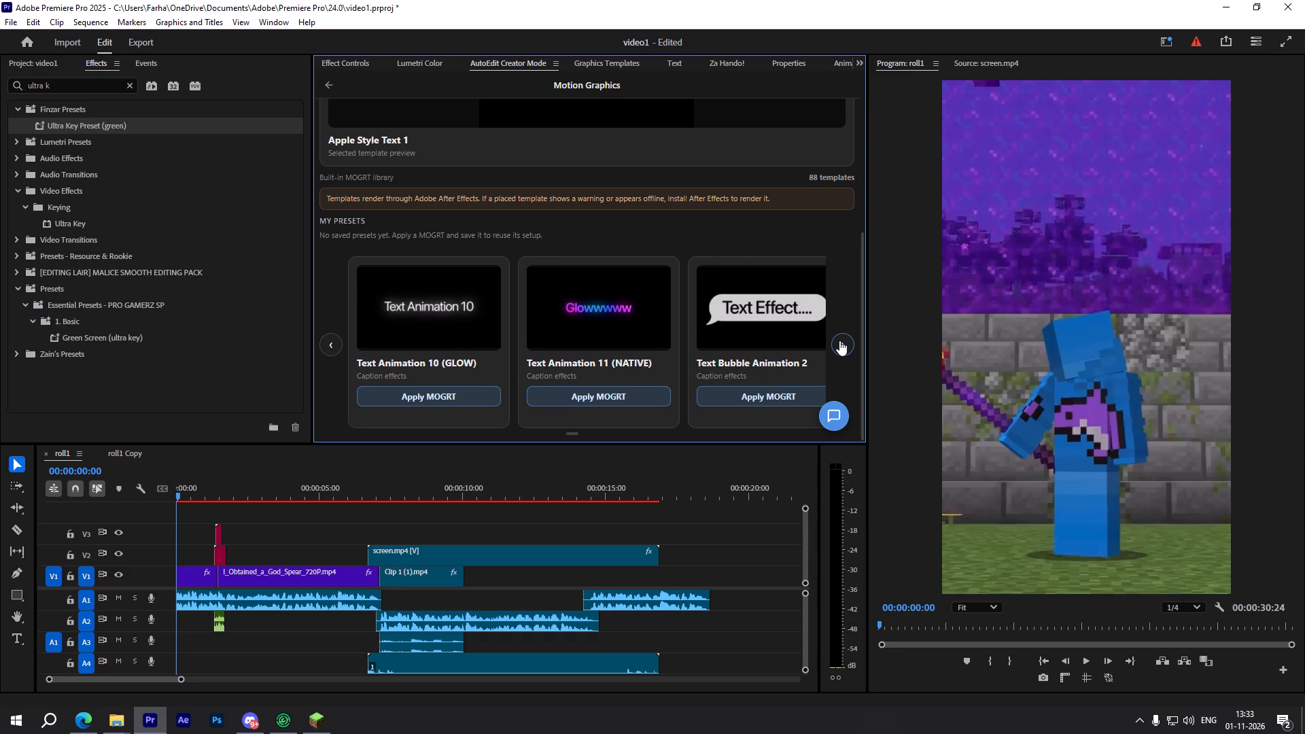
left_click(839, 340)
left_click(839, 340)
left_click(839, 340)
left_click(839, 340)
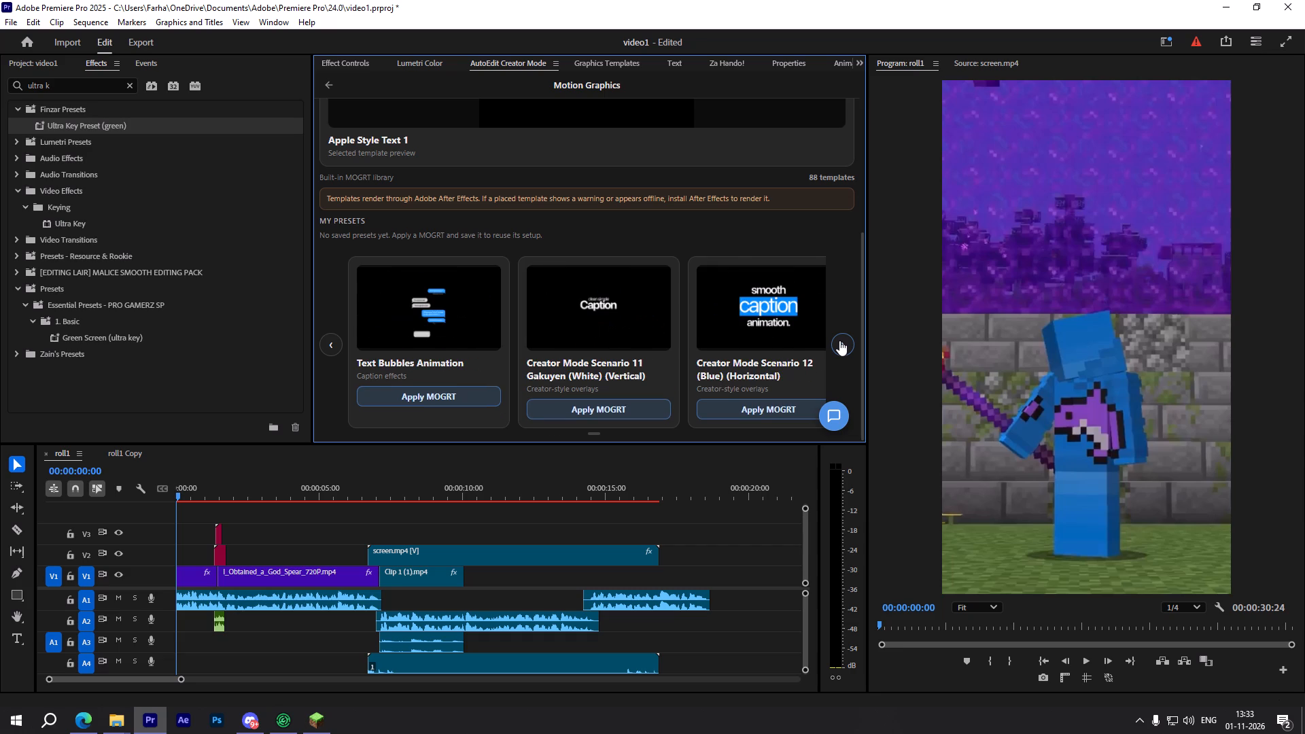
left_click(839, 340)
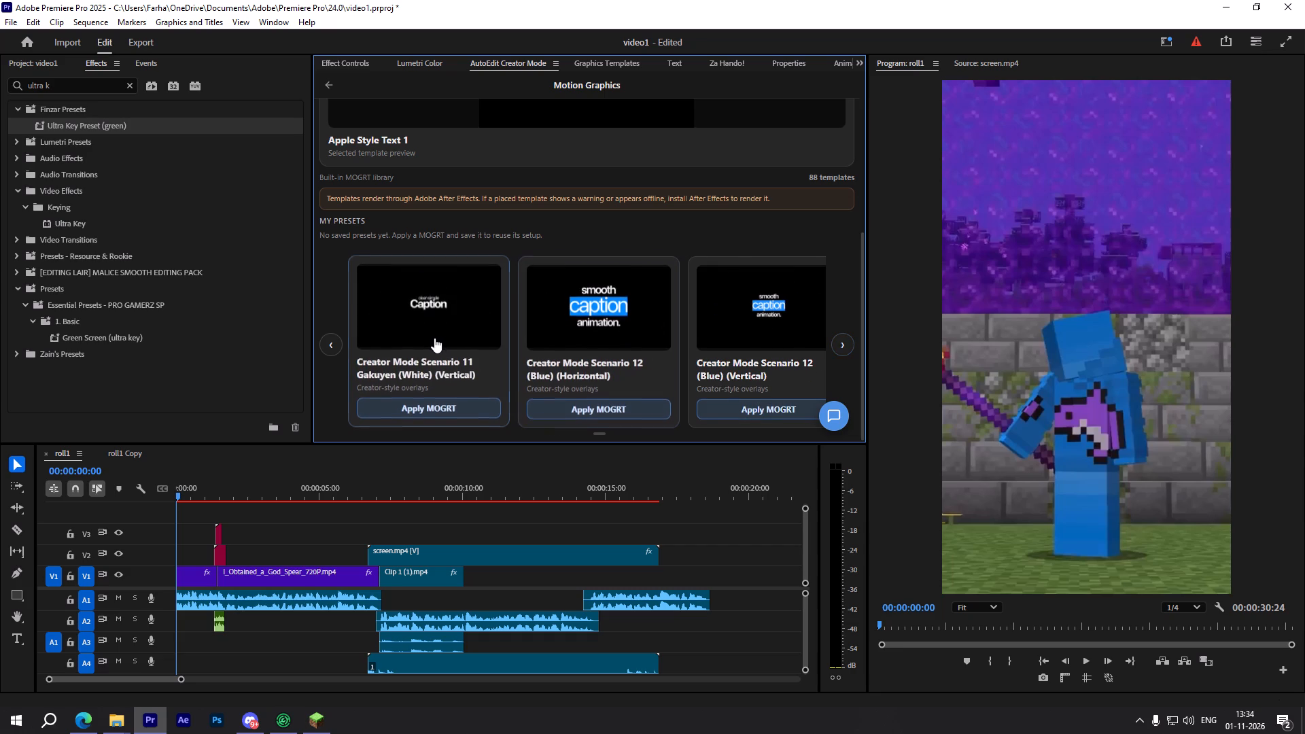
left_click(434, 337)
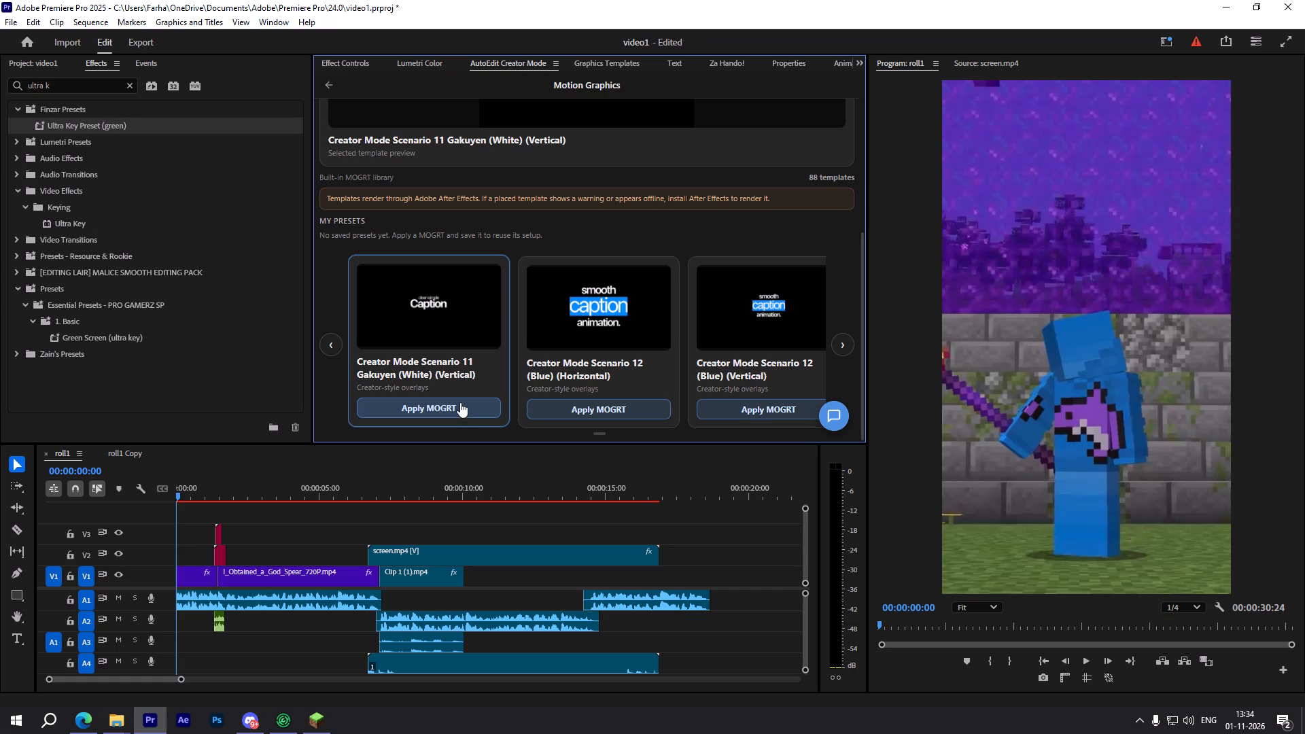
Browse the MOGRT template library to Aesthetic Caption Card 4 and apply it to the roll1 sequence.
left_click(843, 343)
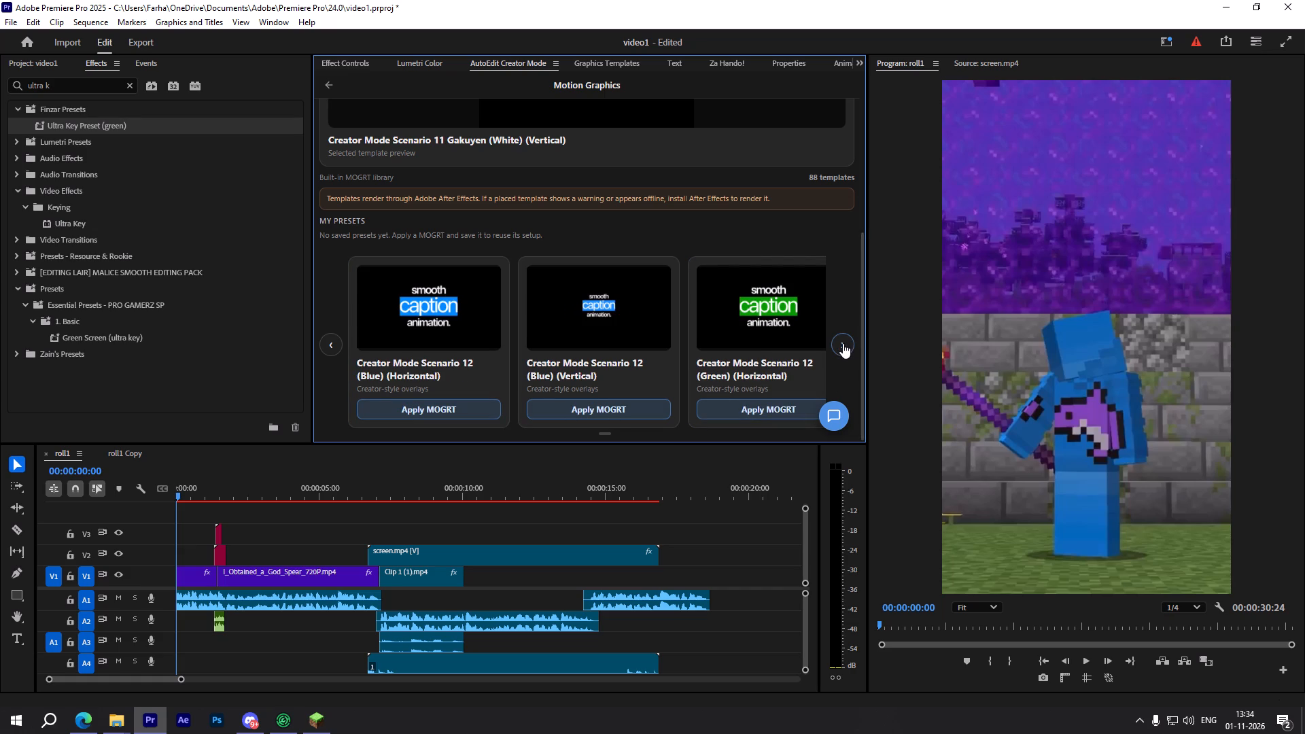
left_click(843, 343)
triple_click(843, 343)
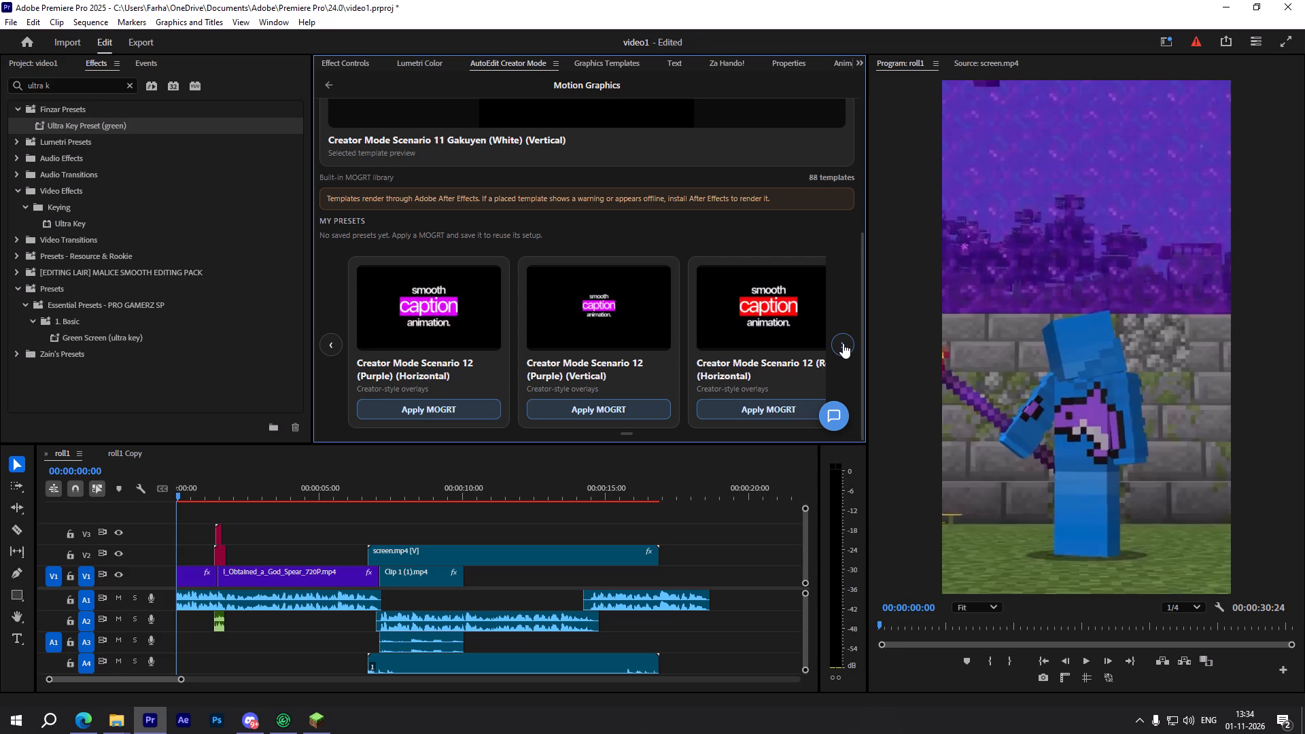
triple_click(843, 343)
triple_click(843, 343)
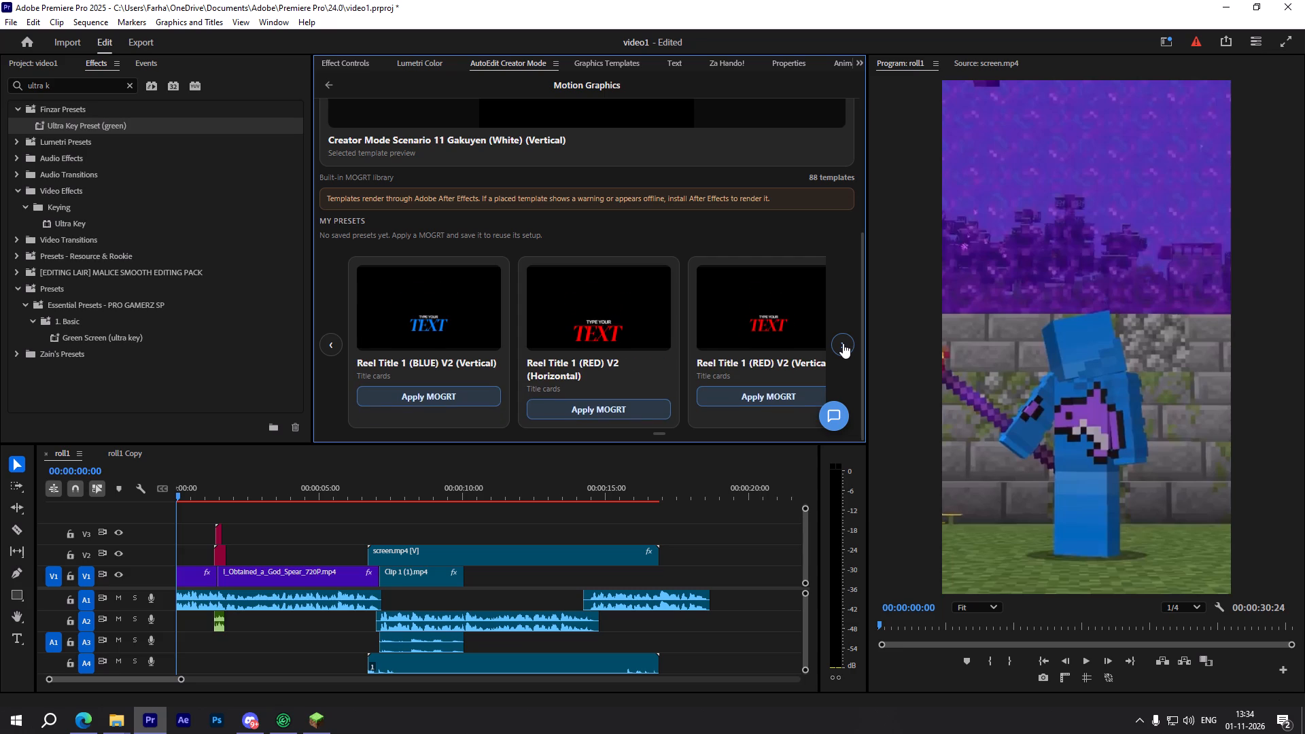
left_click(843, 343)
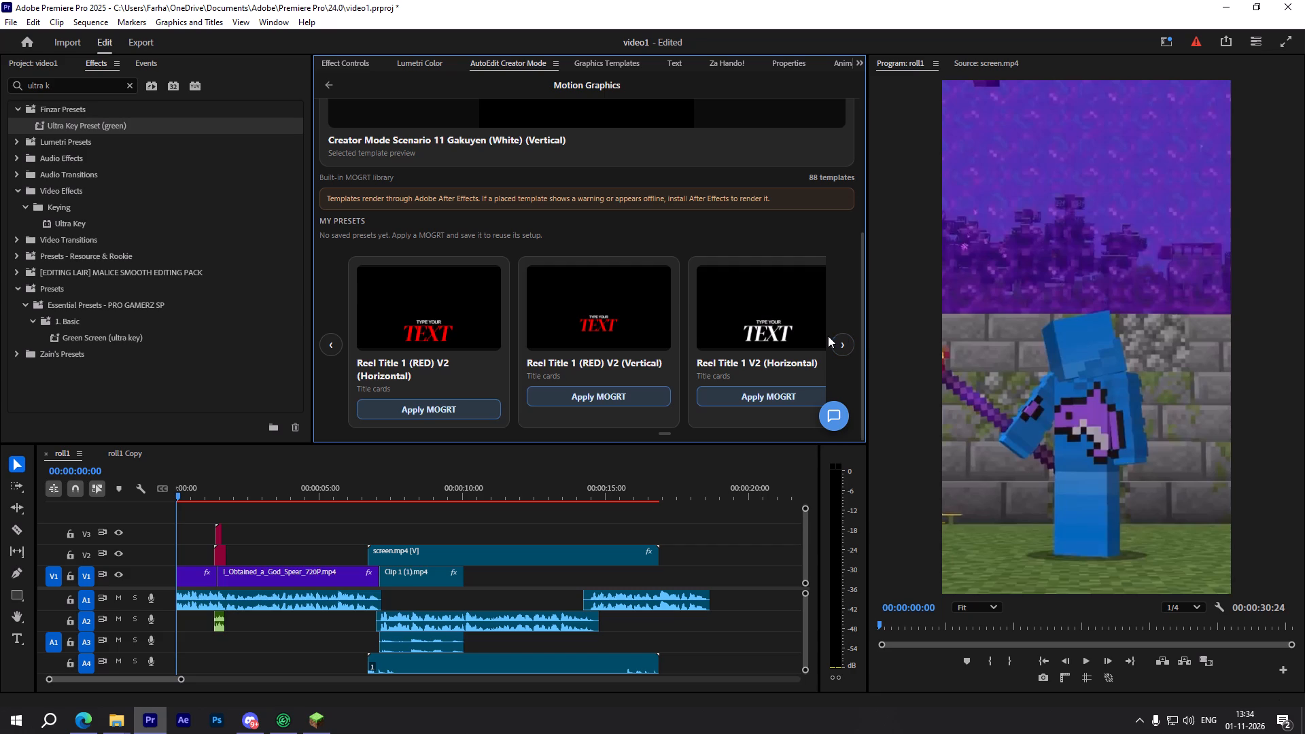
scroll(697, 339, "down", 3)
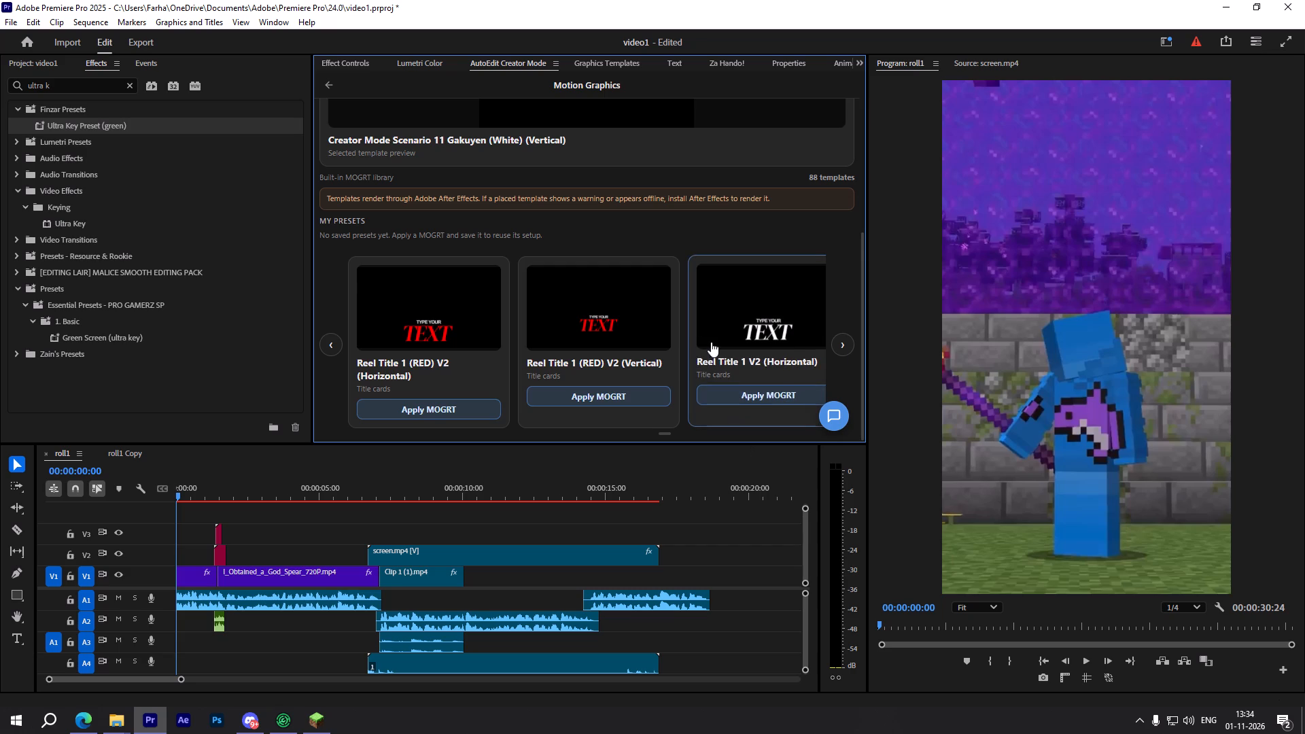
left_click(843, 345)
triple_click(843, 345)
triple_click(843, 345)
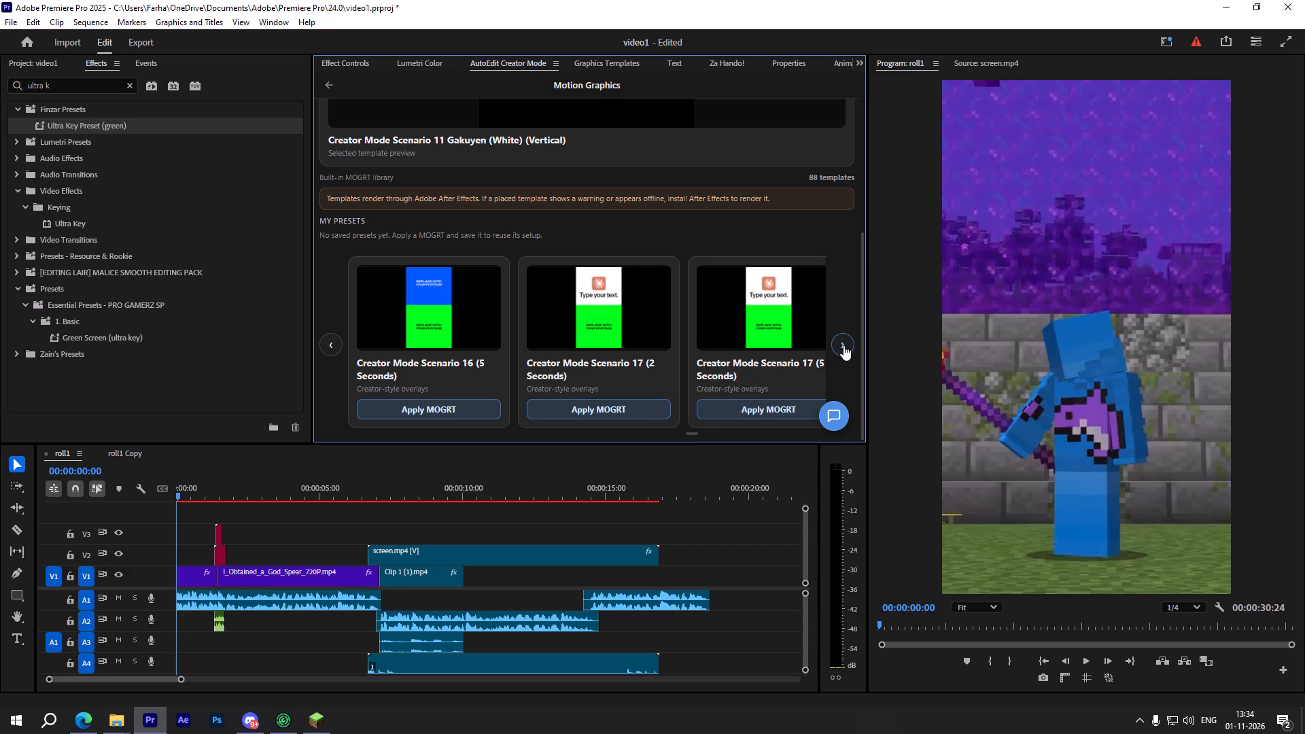
left_click(843, 345)
left_click(843, 345)
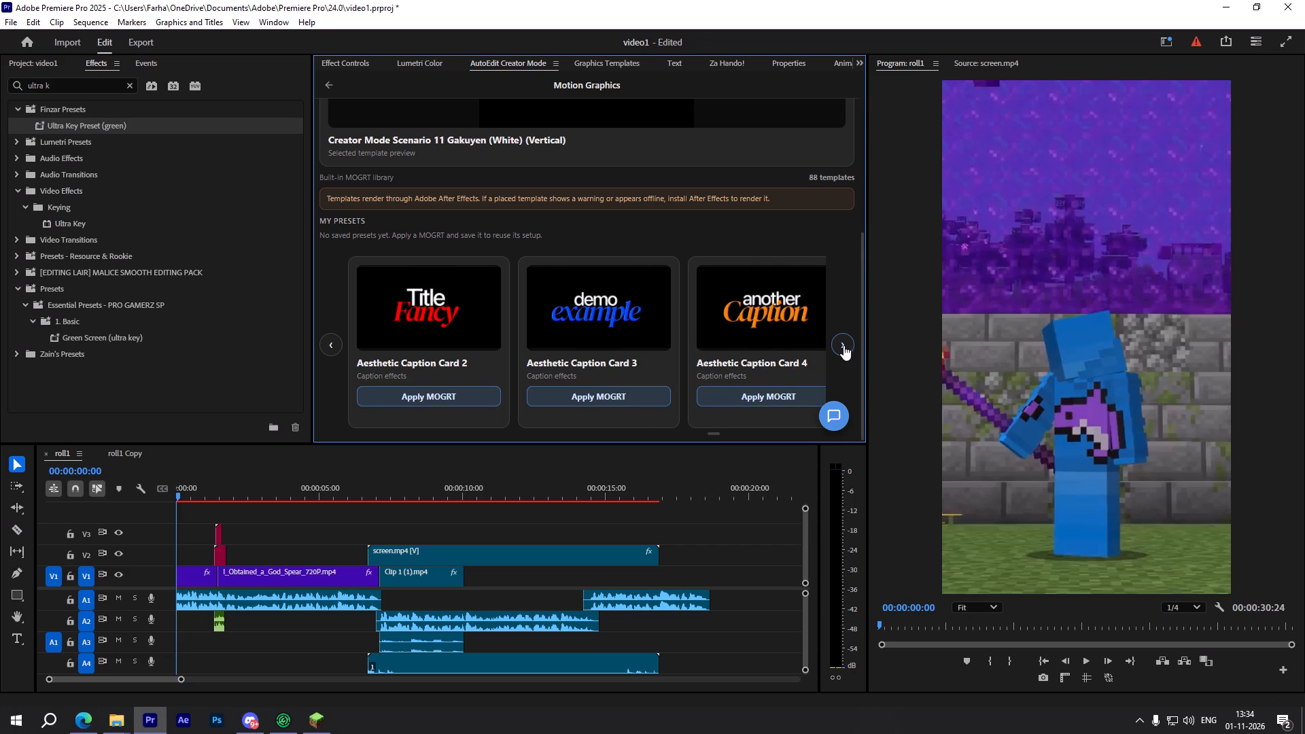
left_click(843, 345)
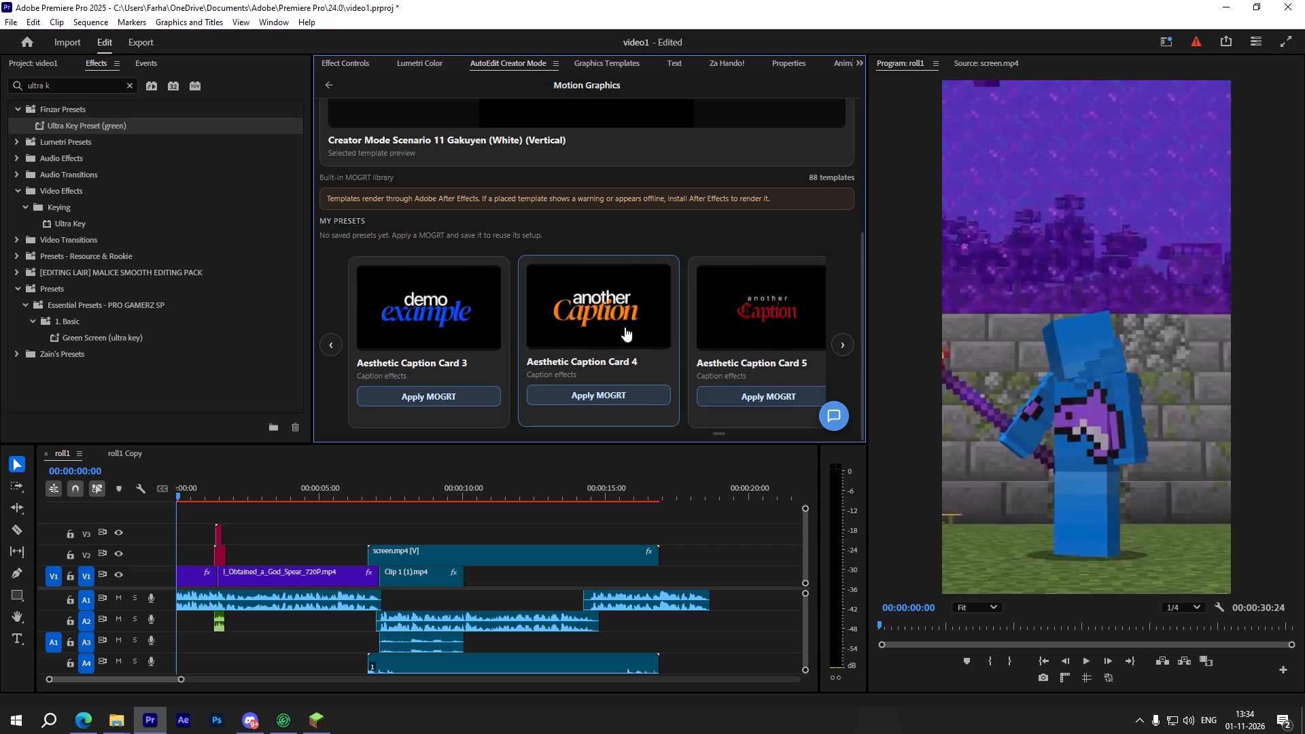
left_click(625, 327)
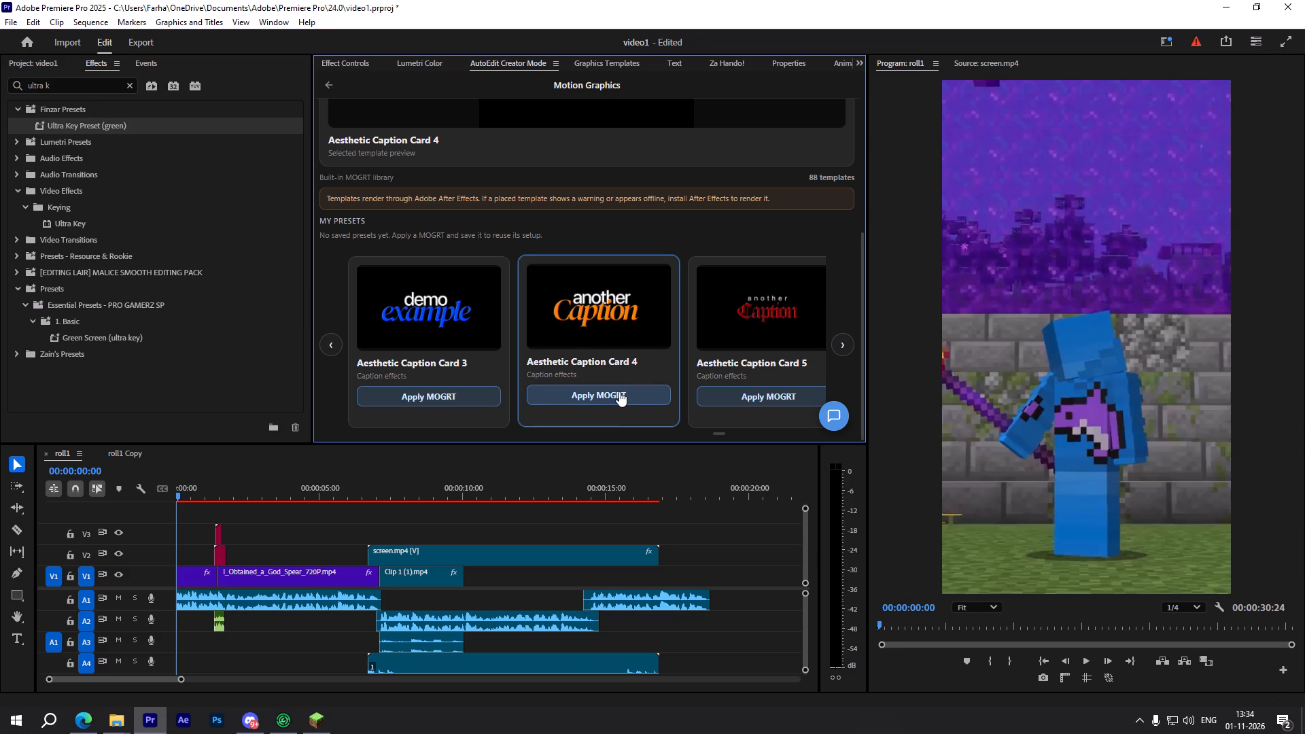
left_click(619, 391)
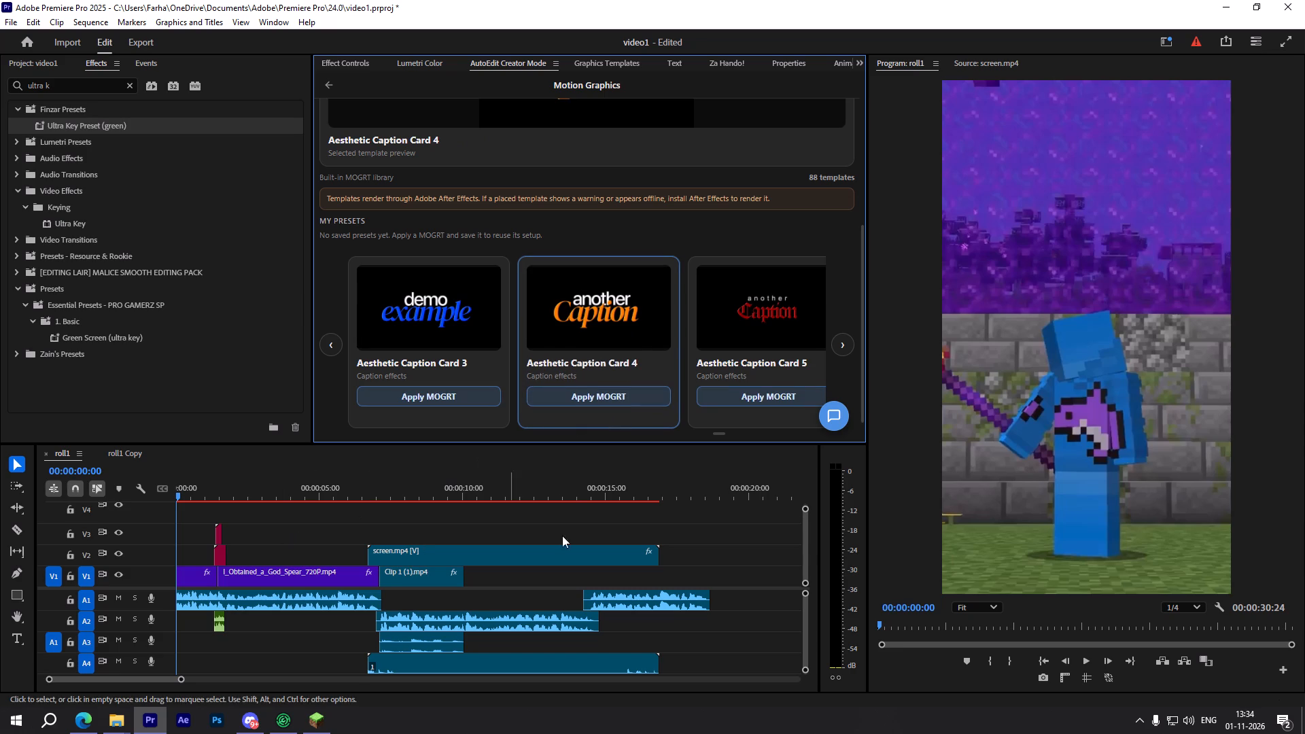
Examine the clips and tracks along the full length of the roll1 timeline.
scroll(387, 509, "down", 1)
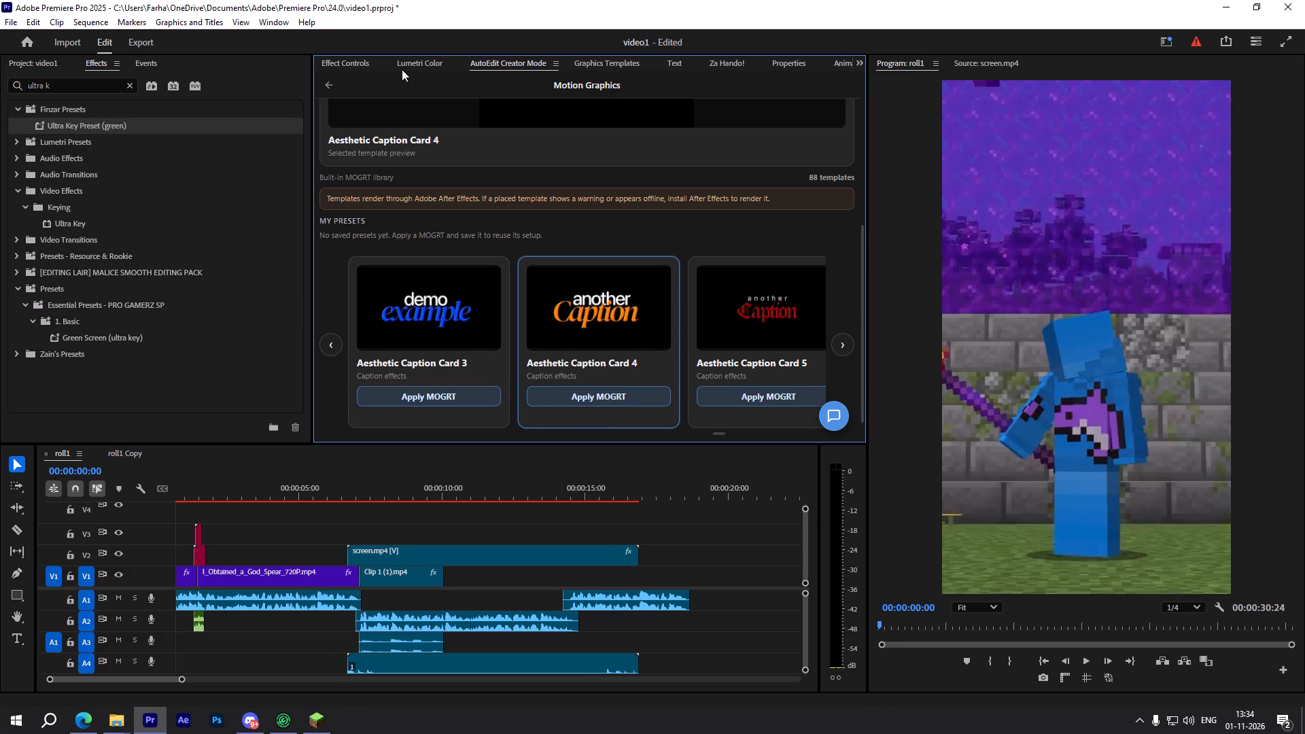
scroll(406, 67, "up", 3)
scroll(283, 542, "up", 6, "ctrl")
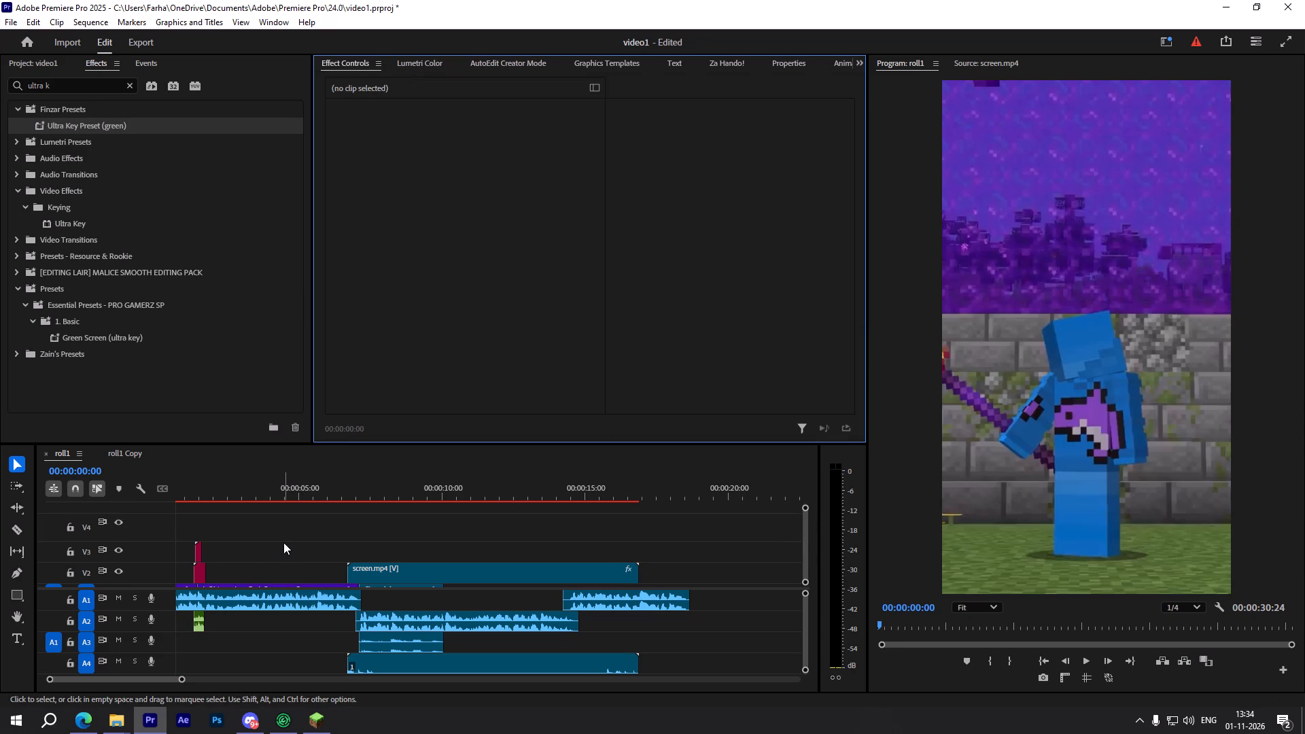
scroll(283, 542, "up", 4, "ctrl")
scroll(283, 542, "down", 8, "ctrl")
scroll(283, 542, "up", 9)
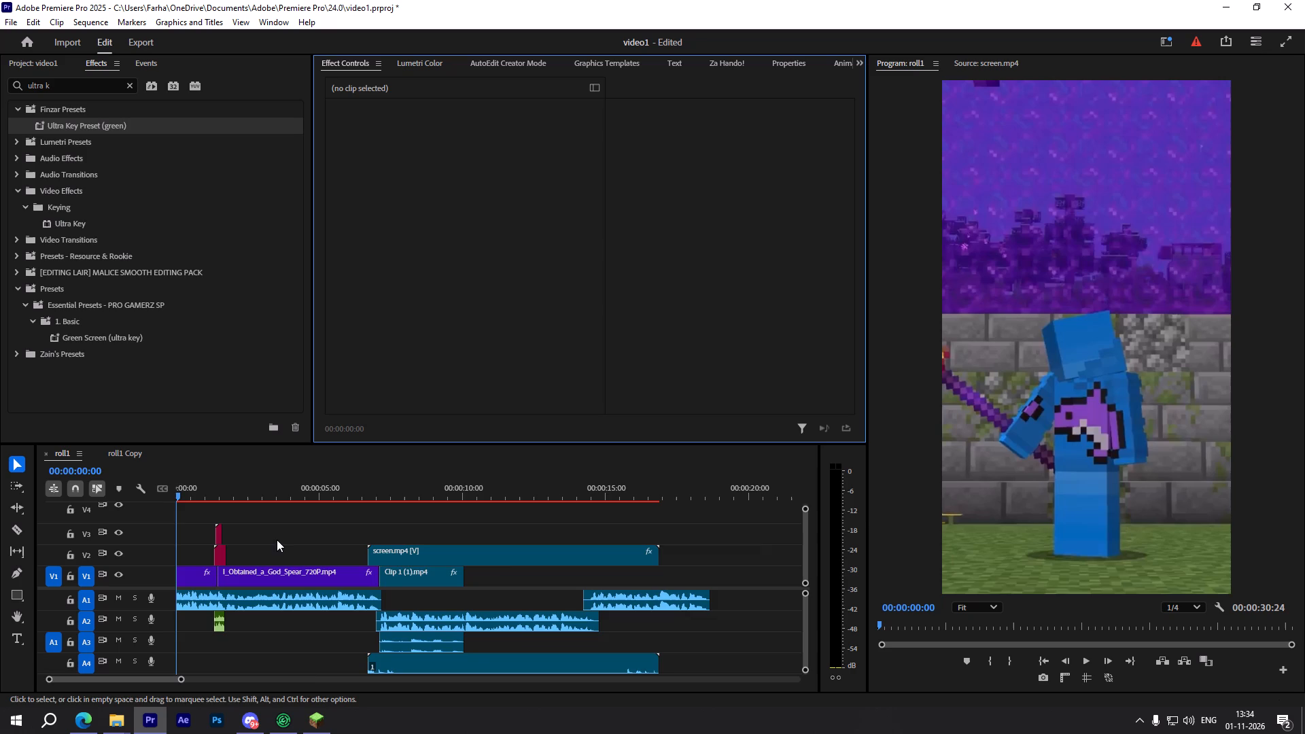
scroll(224, 557, "up", 14, "alt")
scroll(326, 540, "up", 2, "ctrl")
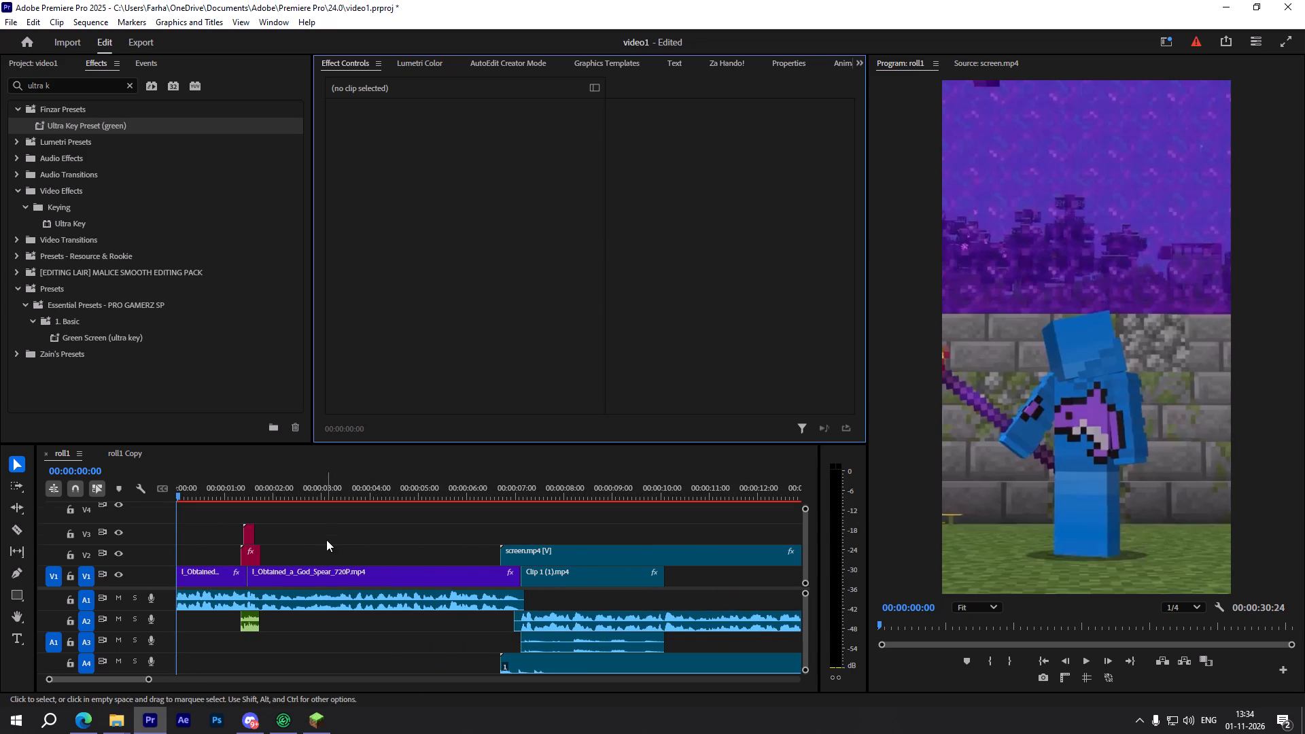
scroll(326, 540, "up", 6, "ctrl")
scroll(327, 538, "down", 14, "alt")
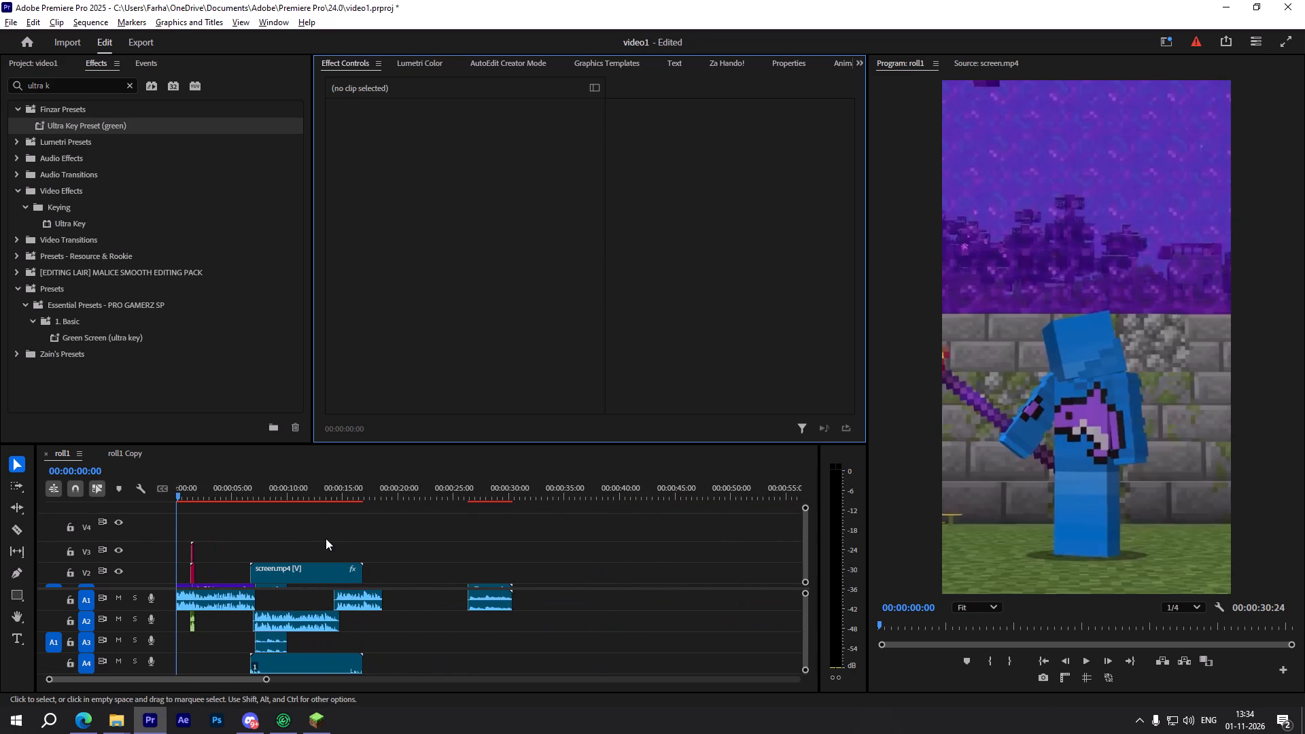
scroll(326, 538, "down", 4, "alt")
scroll(353, 538, "up", 4, "ctrl")
scroll(376, 532, "down", 5, "ctrl")
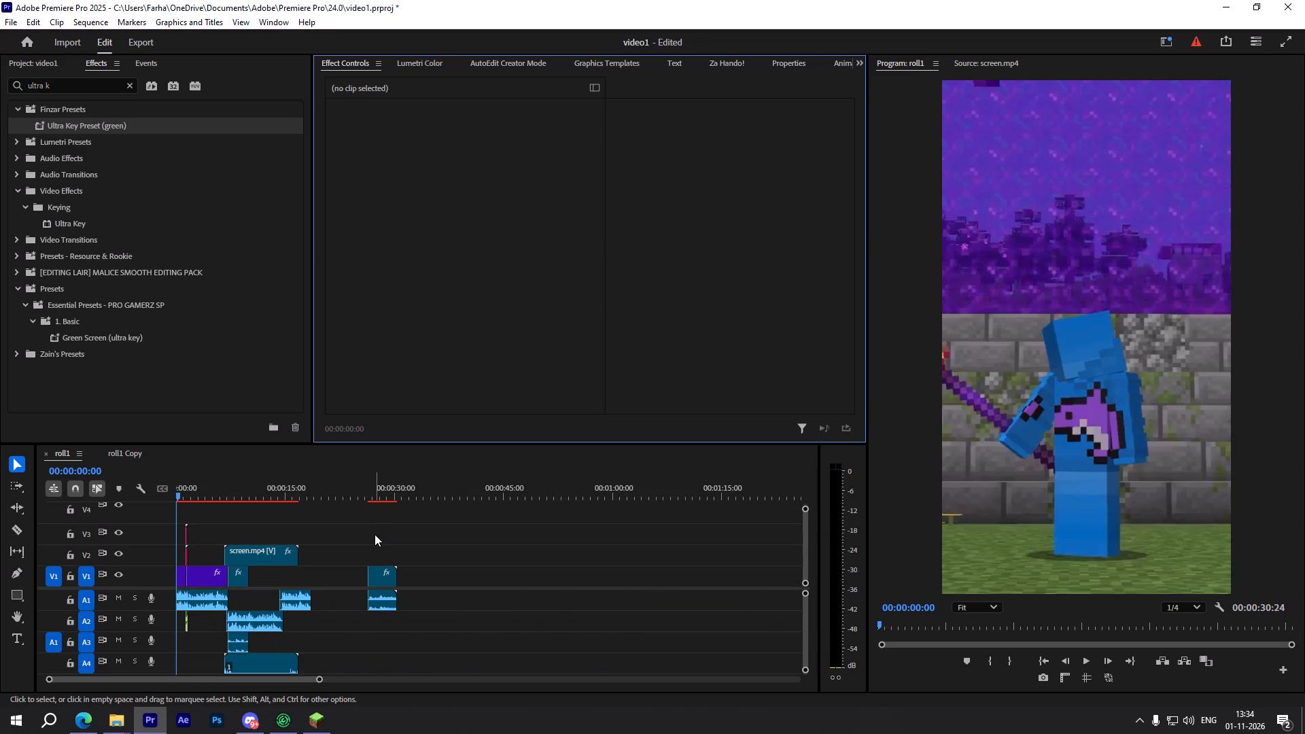
scroll(375, 534, "down", 2, "ctrl")
Scrub through the separate Clip 1 (1).mp4 segment at the end of roll1.
left_click_drag(372, 489, 384, 489)
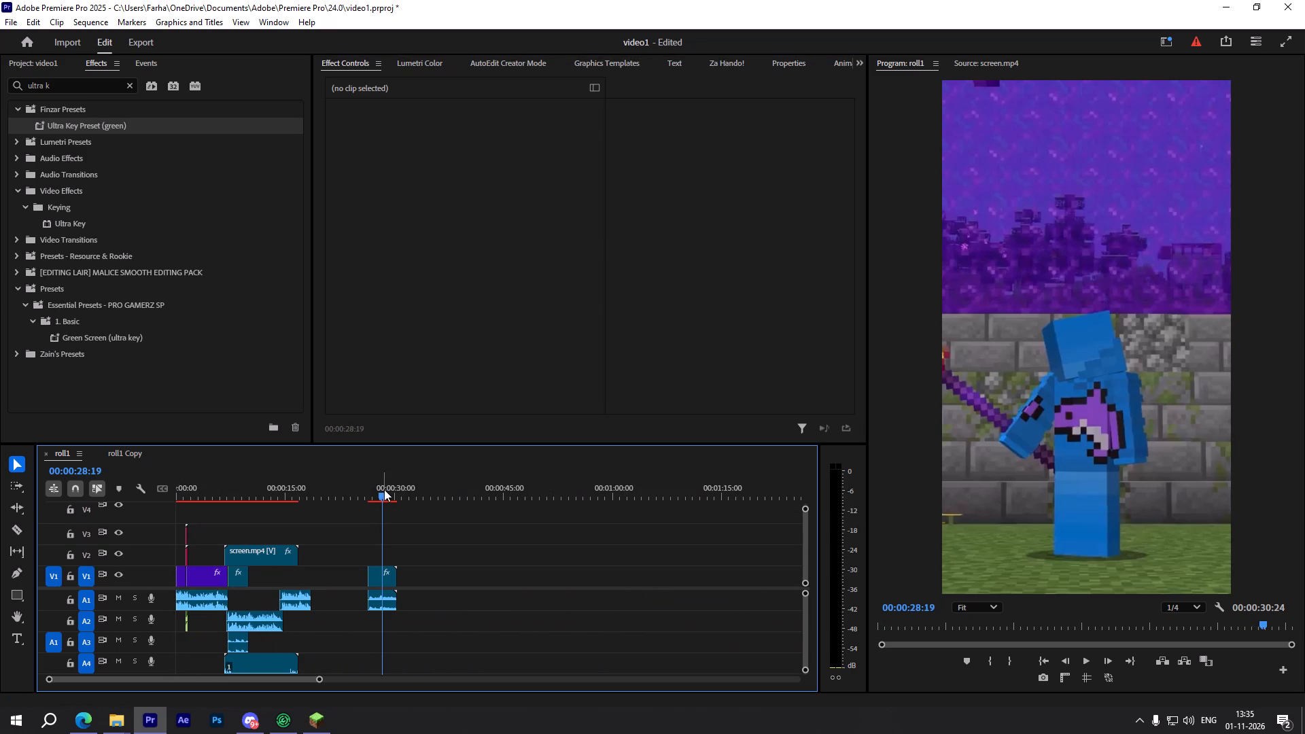
scroll(362, 579, "up", 5, "alt")
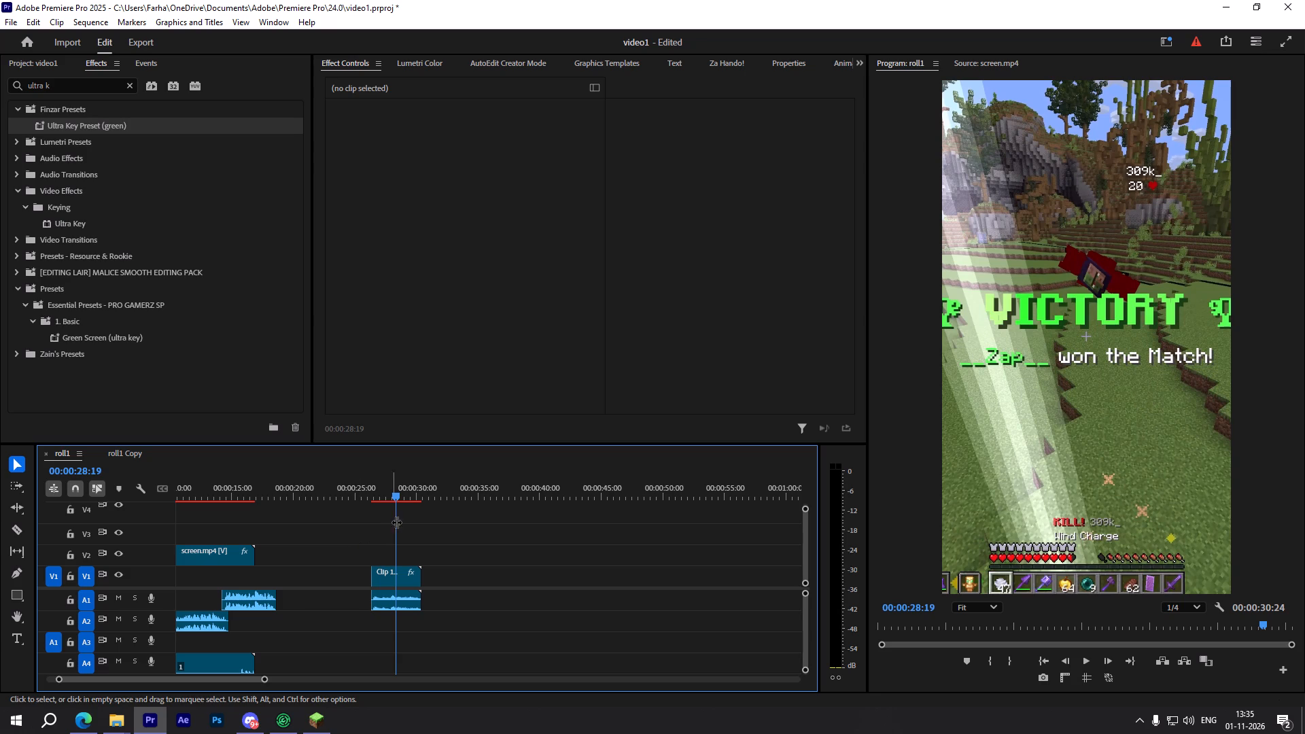
left_click_drag(396, 504, 374, 504)
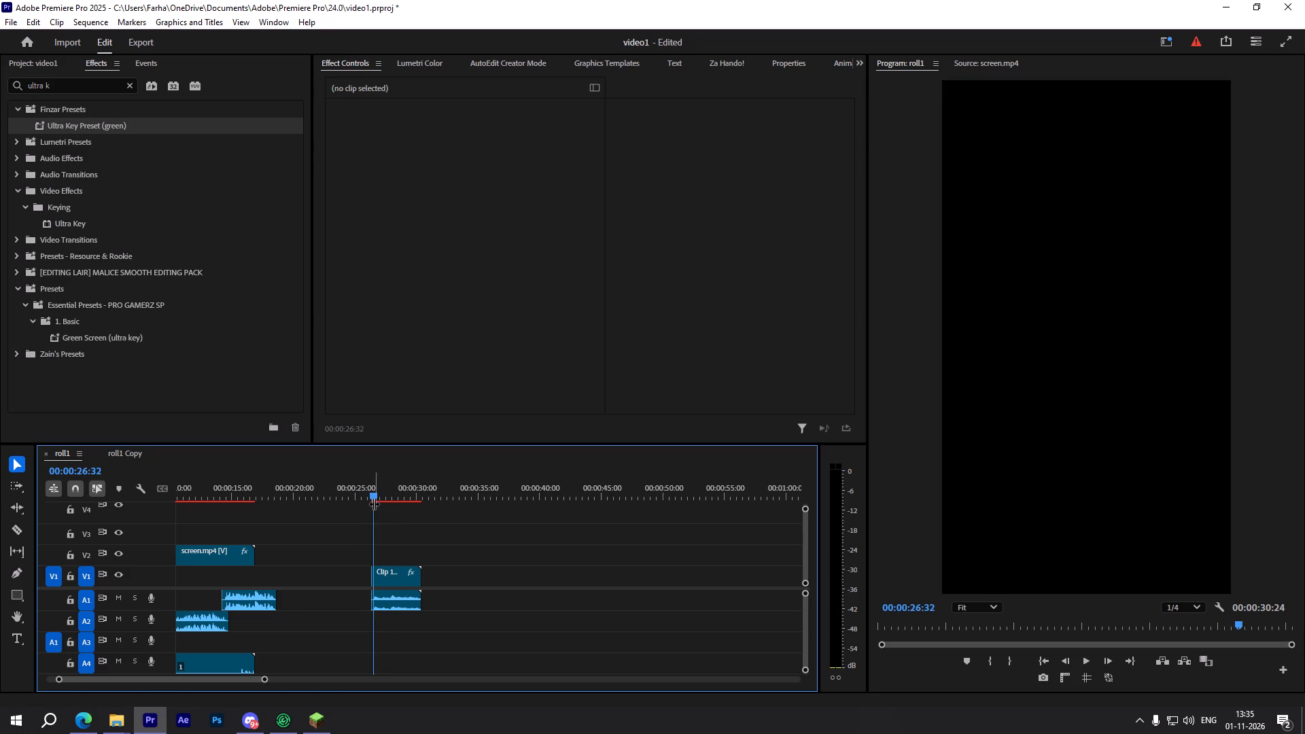
left_click_drag(374, 504, 390, 499)
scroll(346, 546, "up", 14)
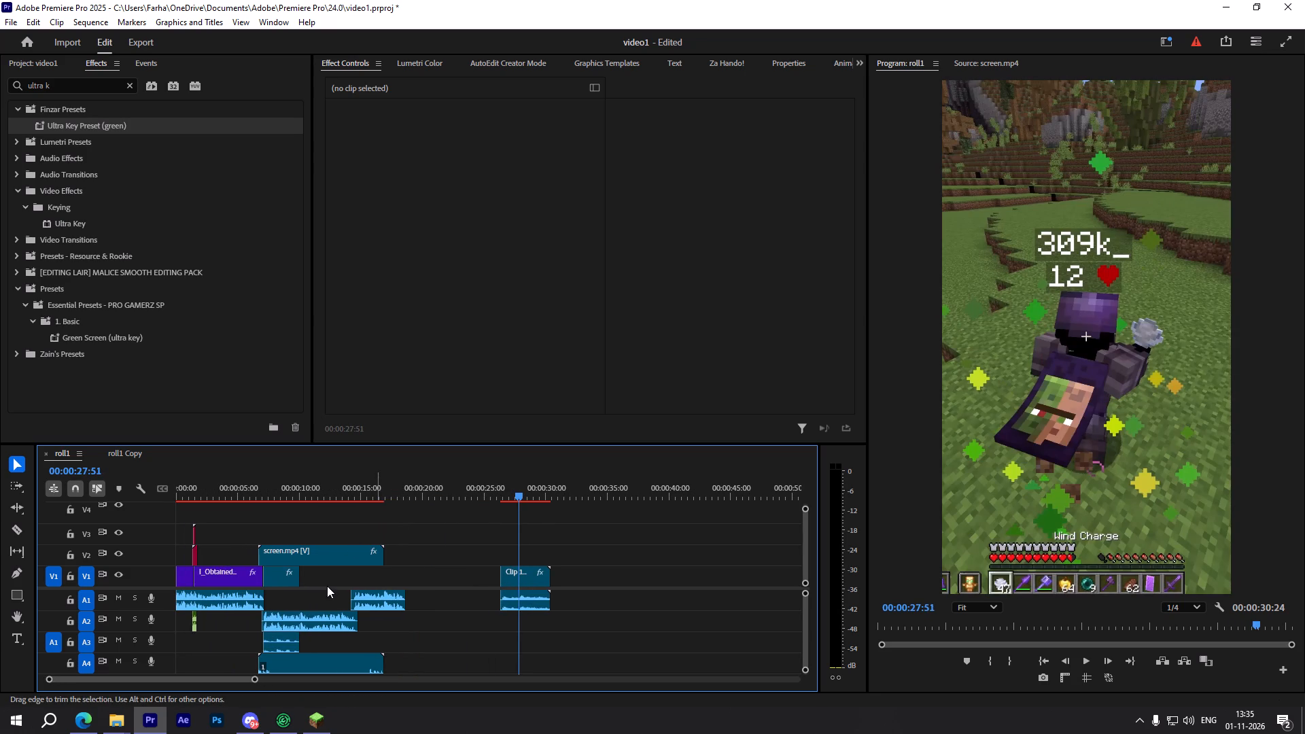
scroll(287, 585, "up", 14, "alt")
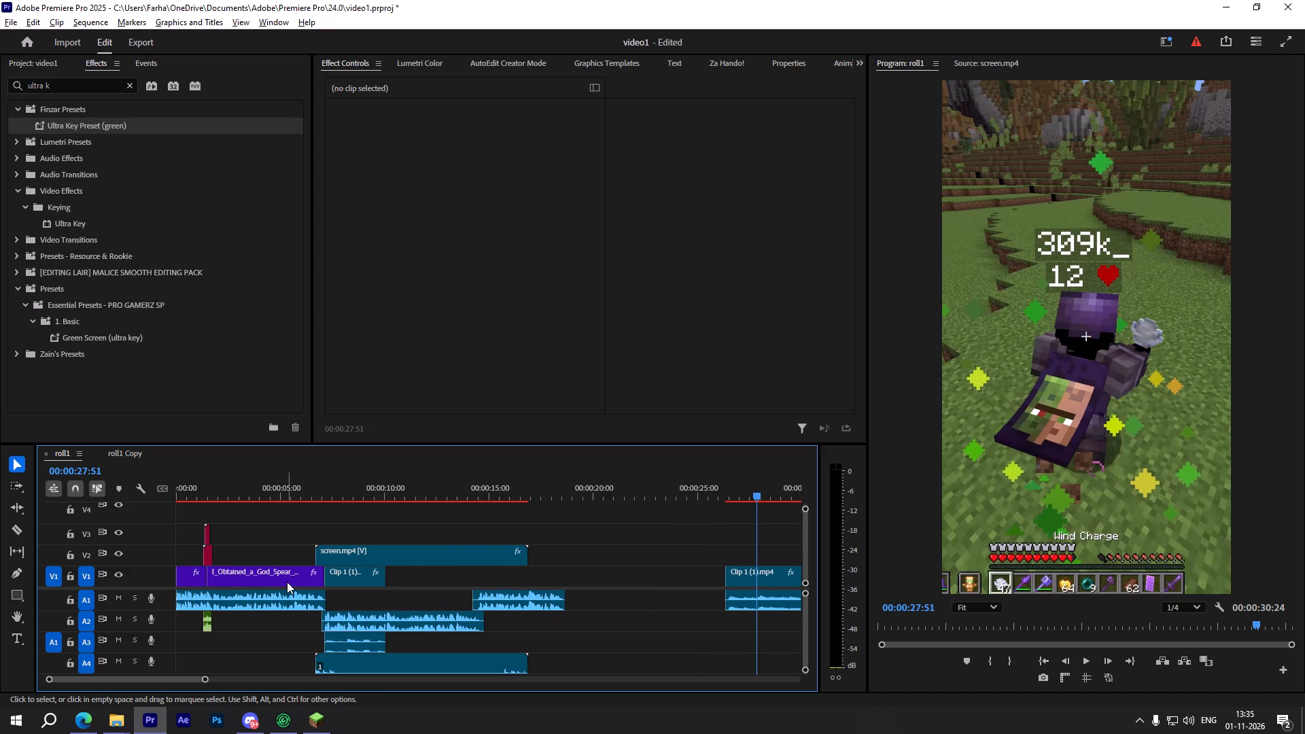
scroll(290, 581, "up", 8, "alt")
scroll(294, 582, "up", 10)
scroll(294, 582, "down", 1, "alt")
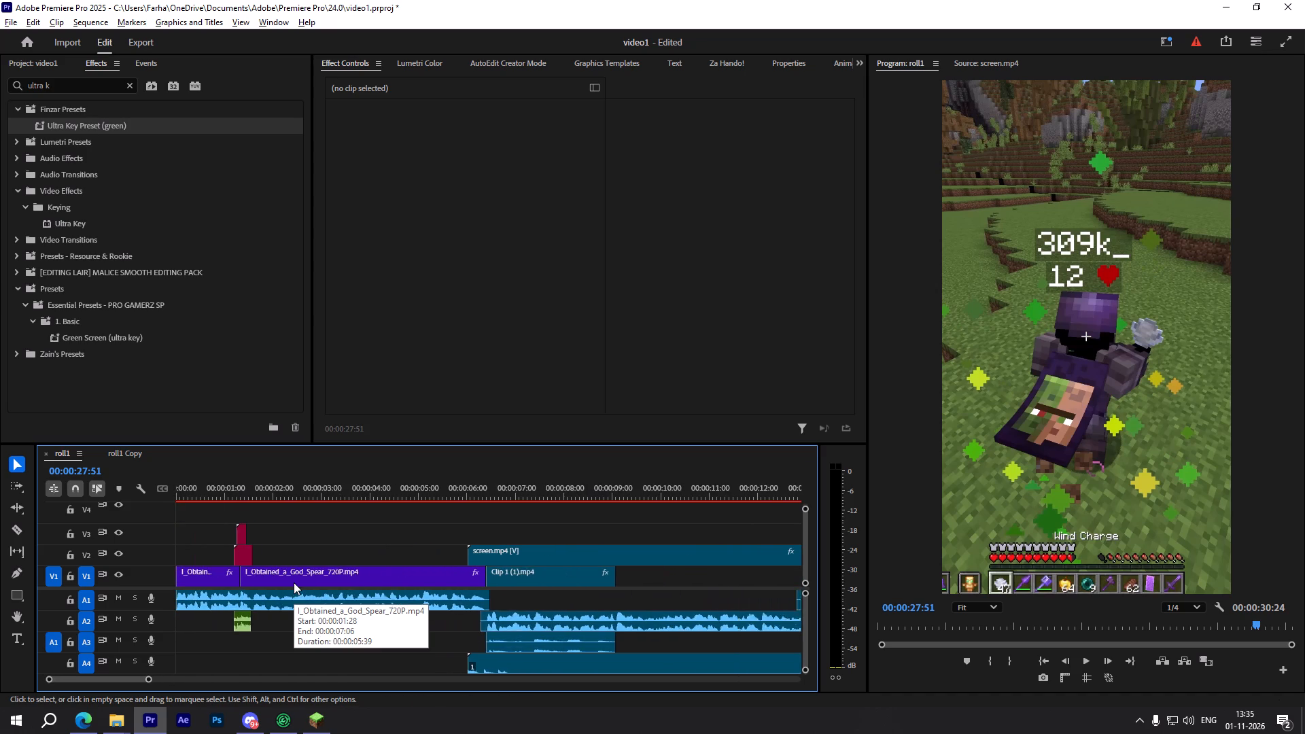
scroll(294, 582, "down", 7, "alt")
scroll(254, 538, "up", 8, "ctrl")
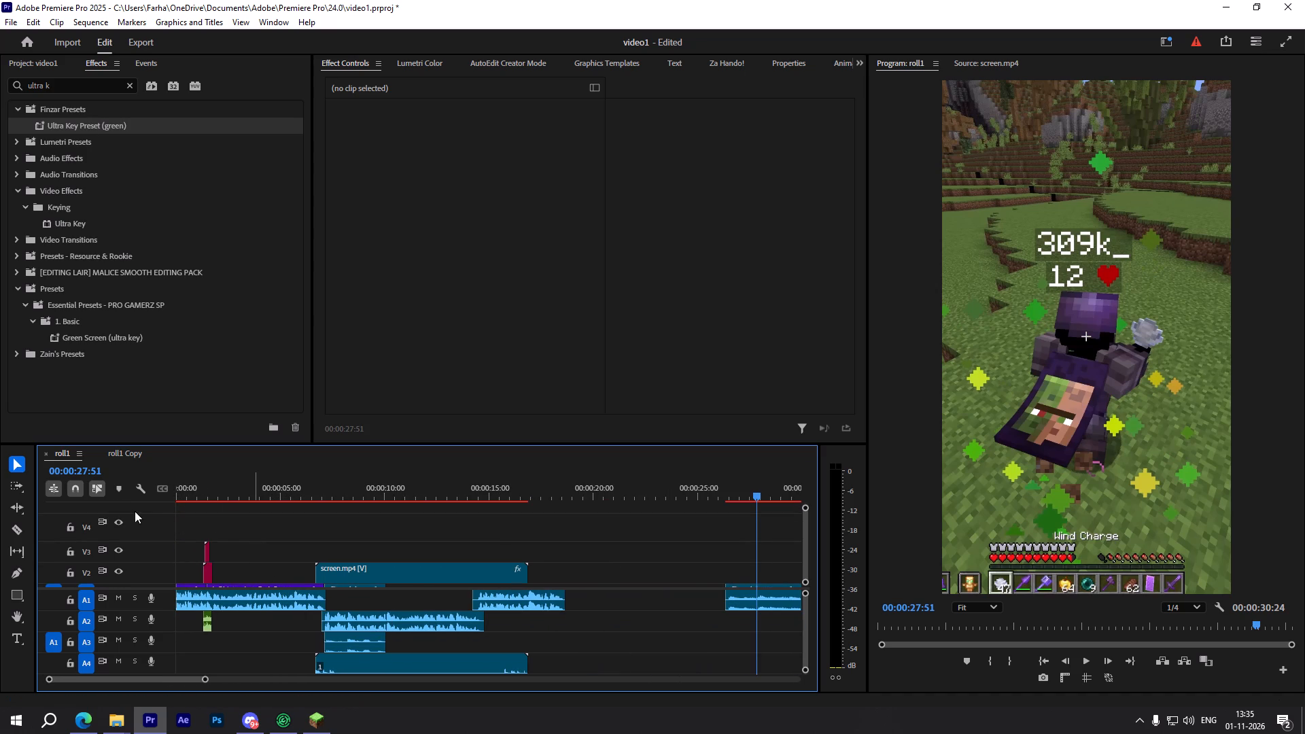
Enlarge the roll1 timeline to fill the workspace and return the playhead to 00:00:00:00.
double_click(65, 450)
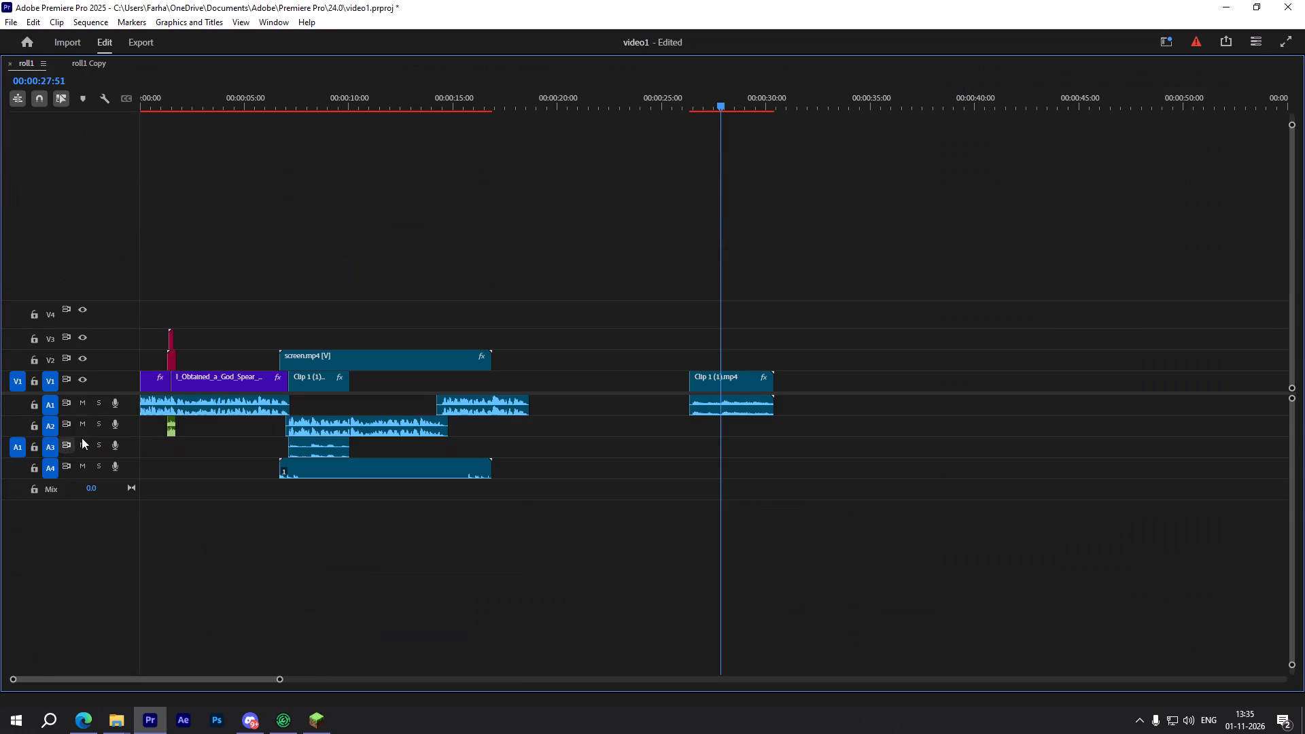
scroll(180, 326, "up", 4, "alt")
scroll(180, 326, "up", 8)
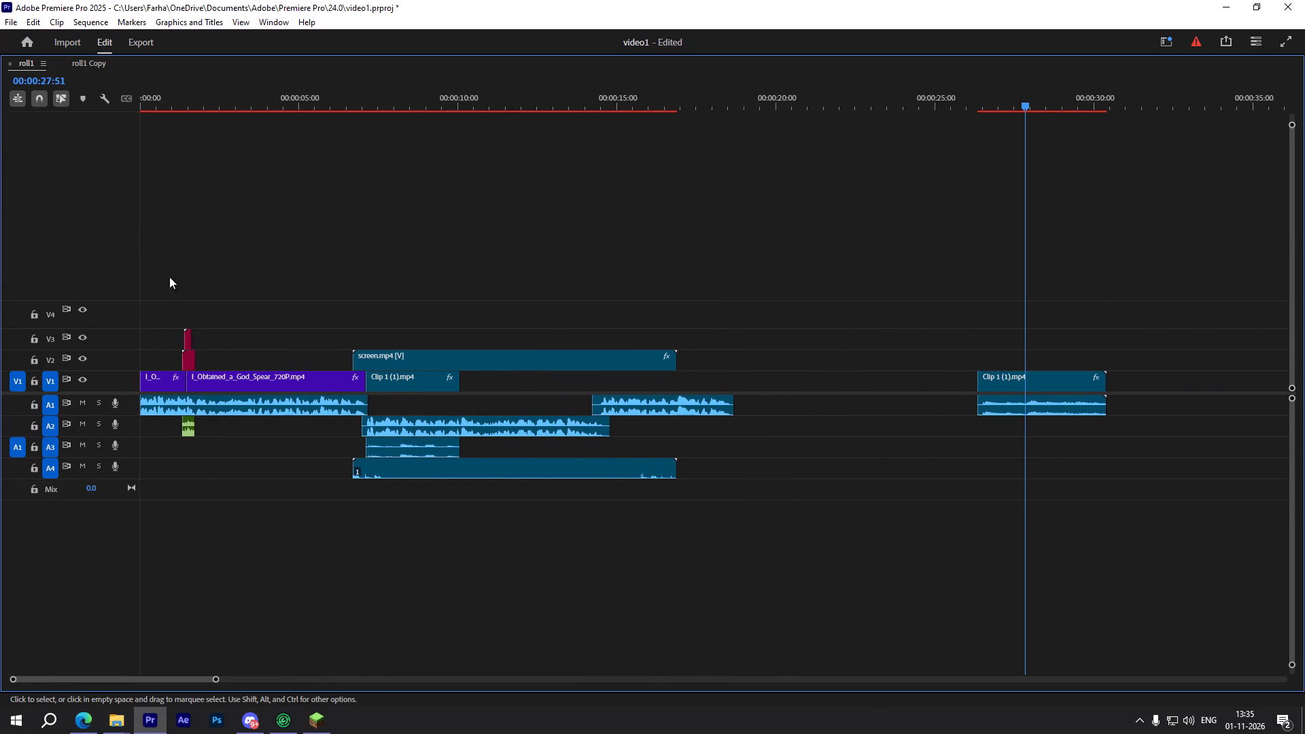
left_click_drag(185, 111, 116, 120)
left_click_drag(189, 93, 71, 122)
Adjust the height of audio track A2 and restore the normal workspace layout.
scroll(167, 421, "down", 3, "alt")
scroll(167, 421, "up", 1, "alt")
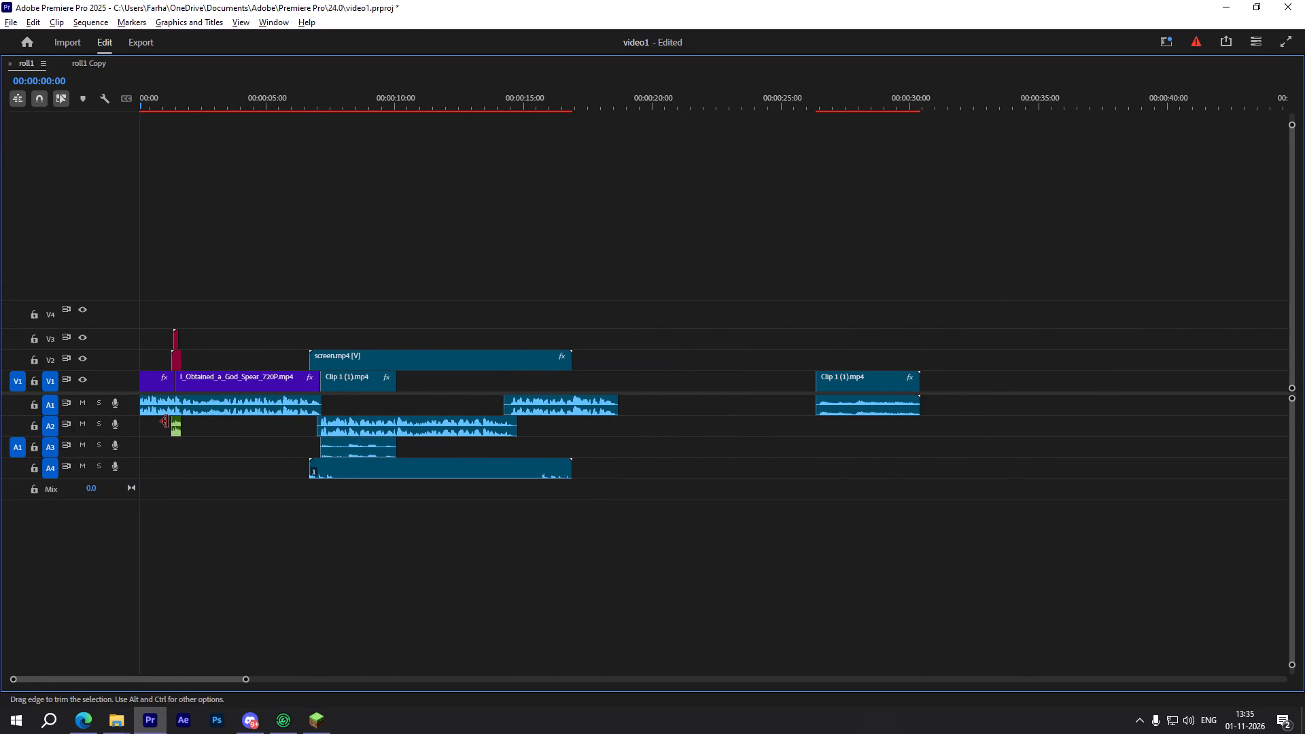
scroll(142, 444, "up", 5, "alt")
scroll(126, 434, "up", 5)
scroll(126, 434, "down", 1, "alt")
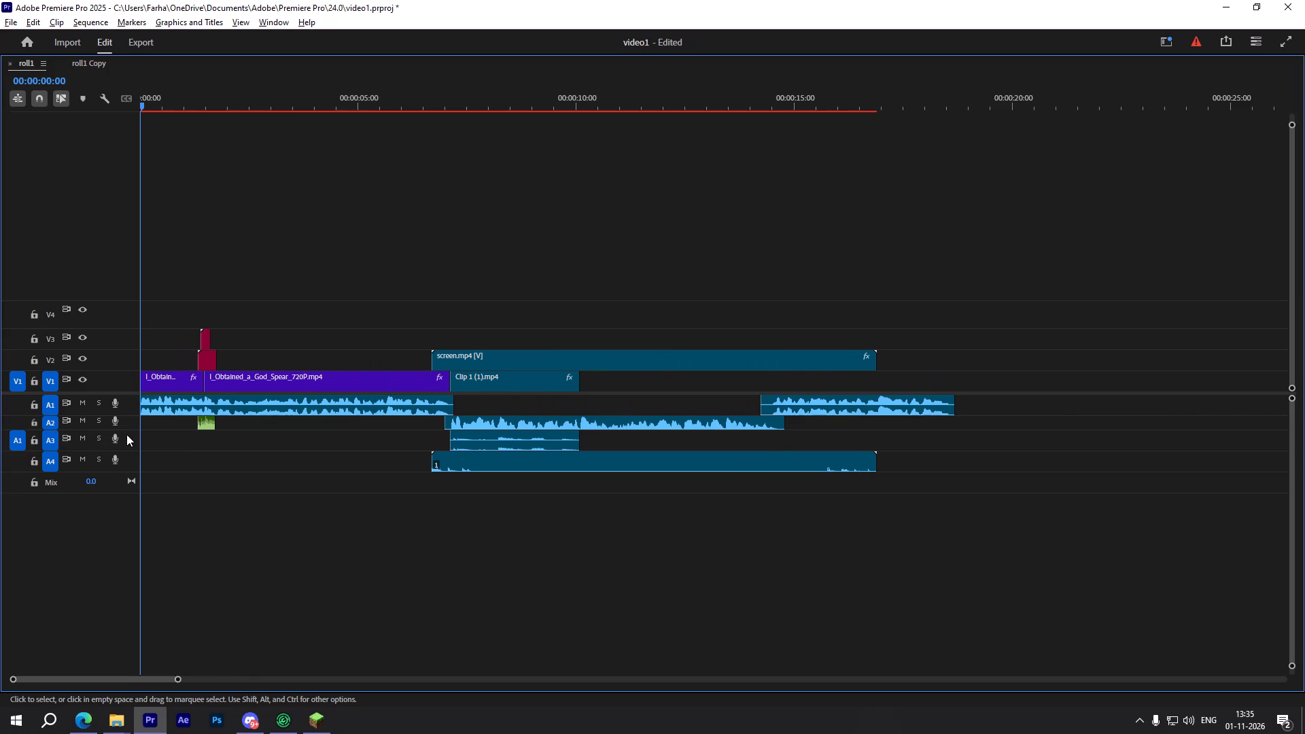
scroll(126, 434, "down", 1, "alt")
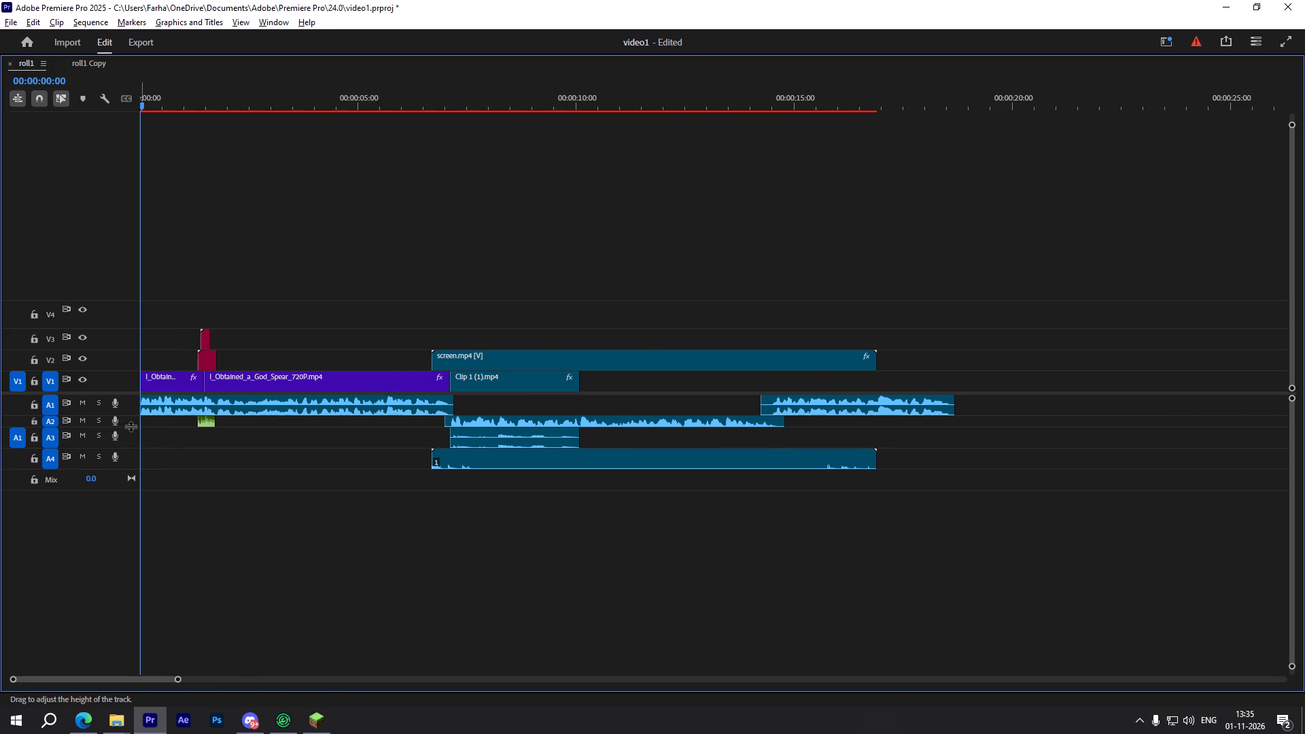
scroll(131, 420, "down", 2, "alt")
scroll(131, 420, "up", 2, "alt")
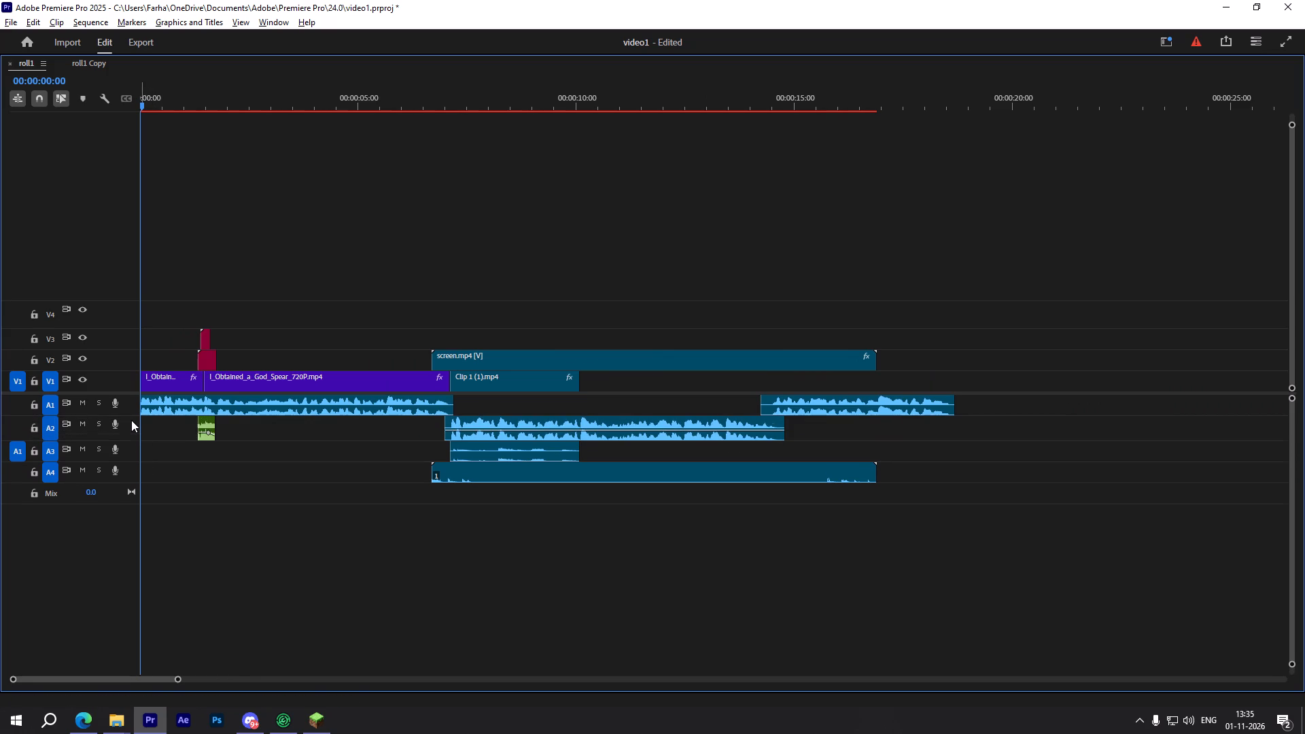
scroll(131, 420, "down", 1, "alt")
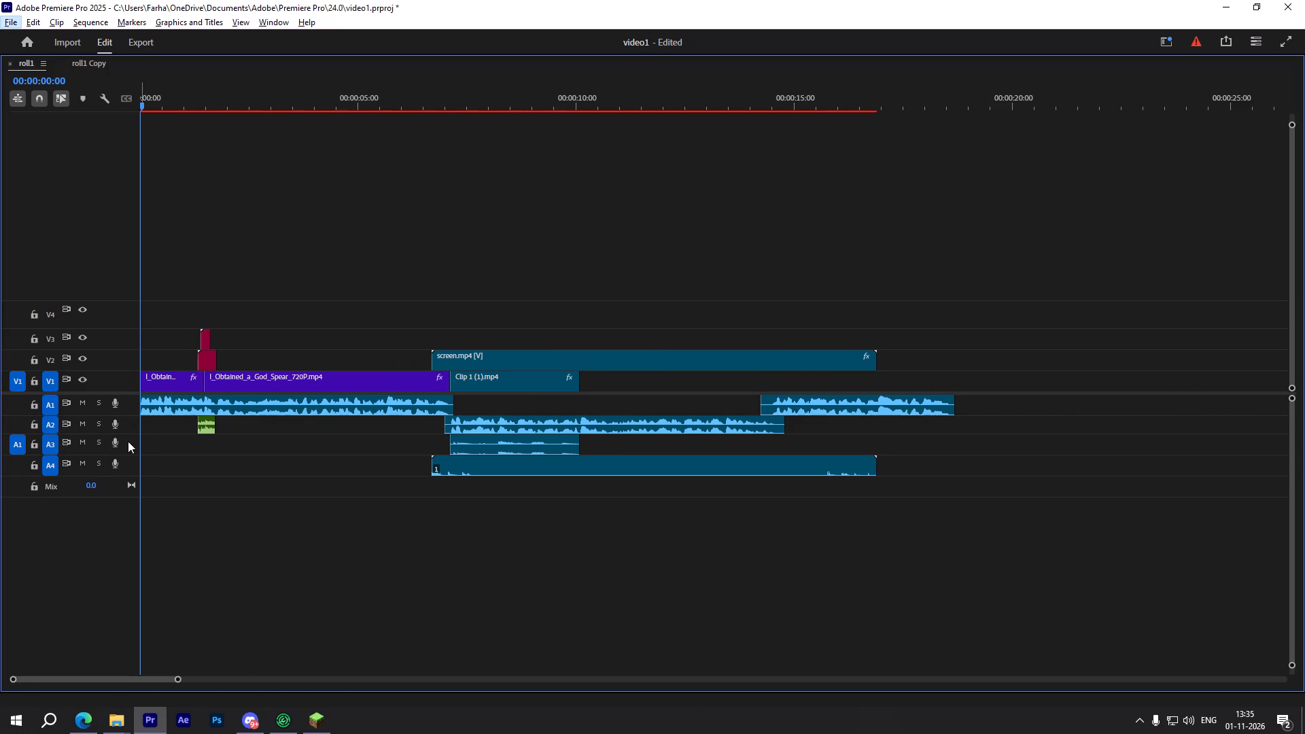
left_click(199, 522)
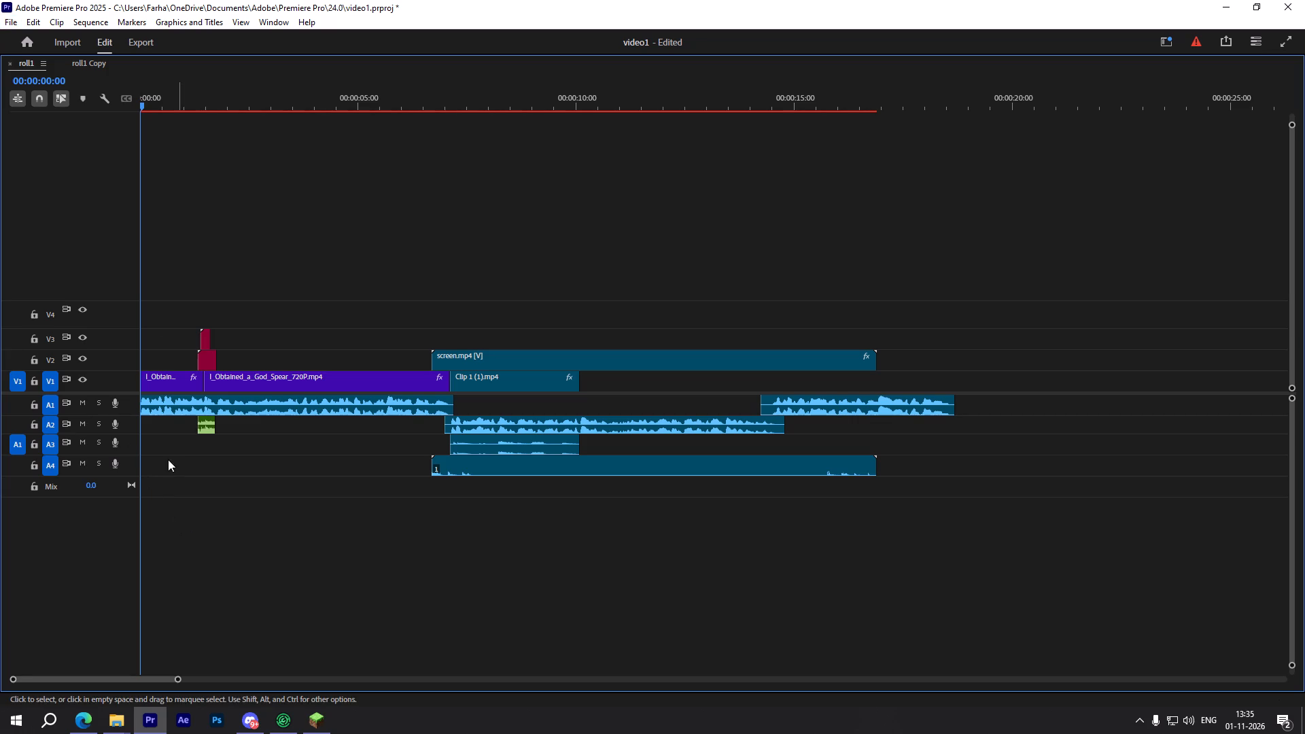
double_click(27, 61)
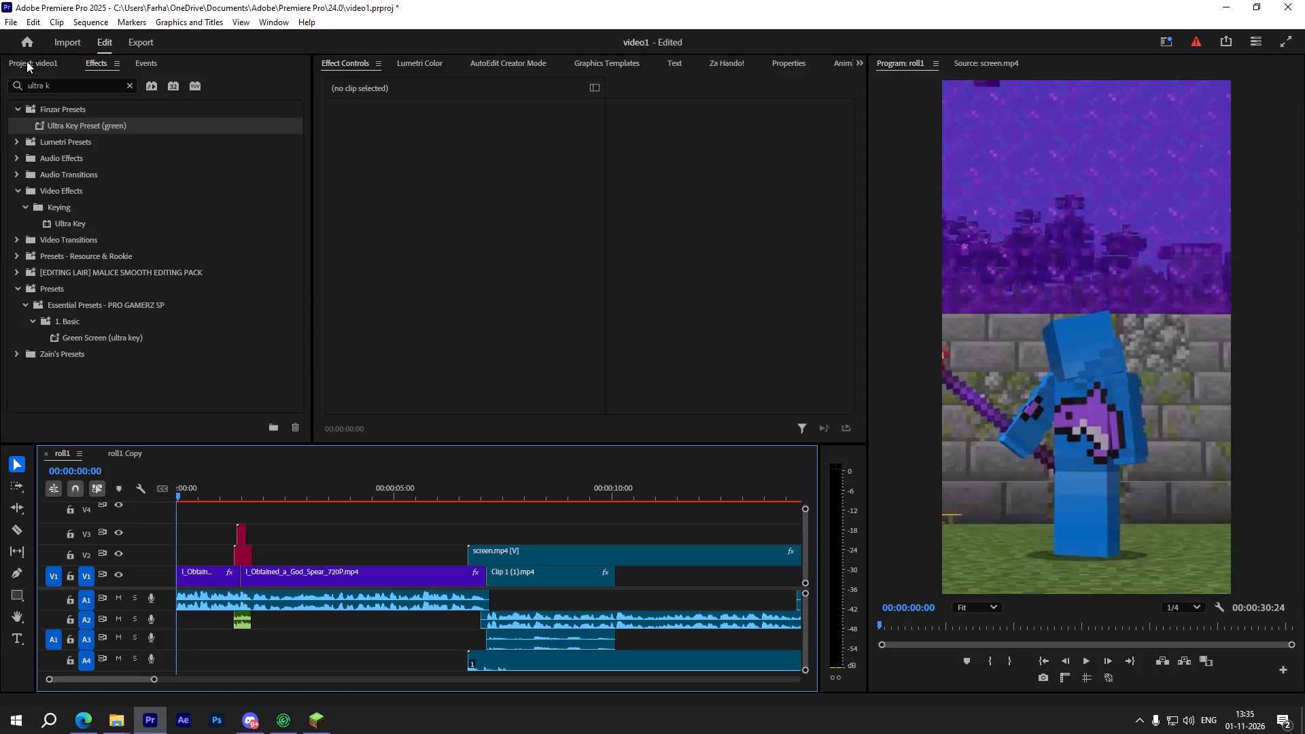
Play back roll1 from its start to about 00:00:06:01.
key("space")
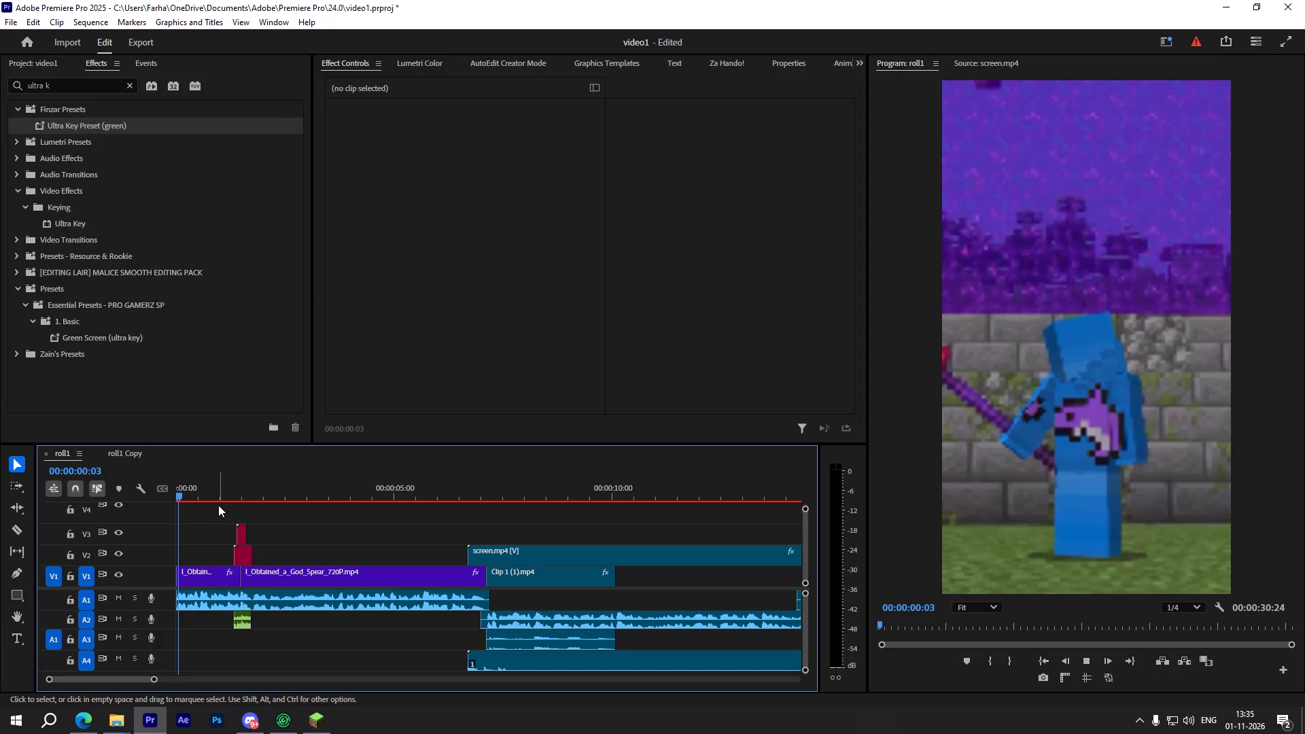
scroll(222, 556, "down", 3)
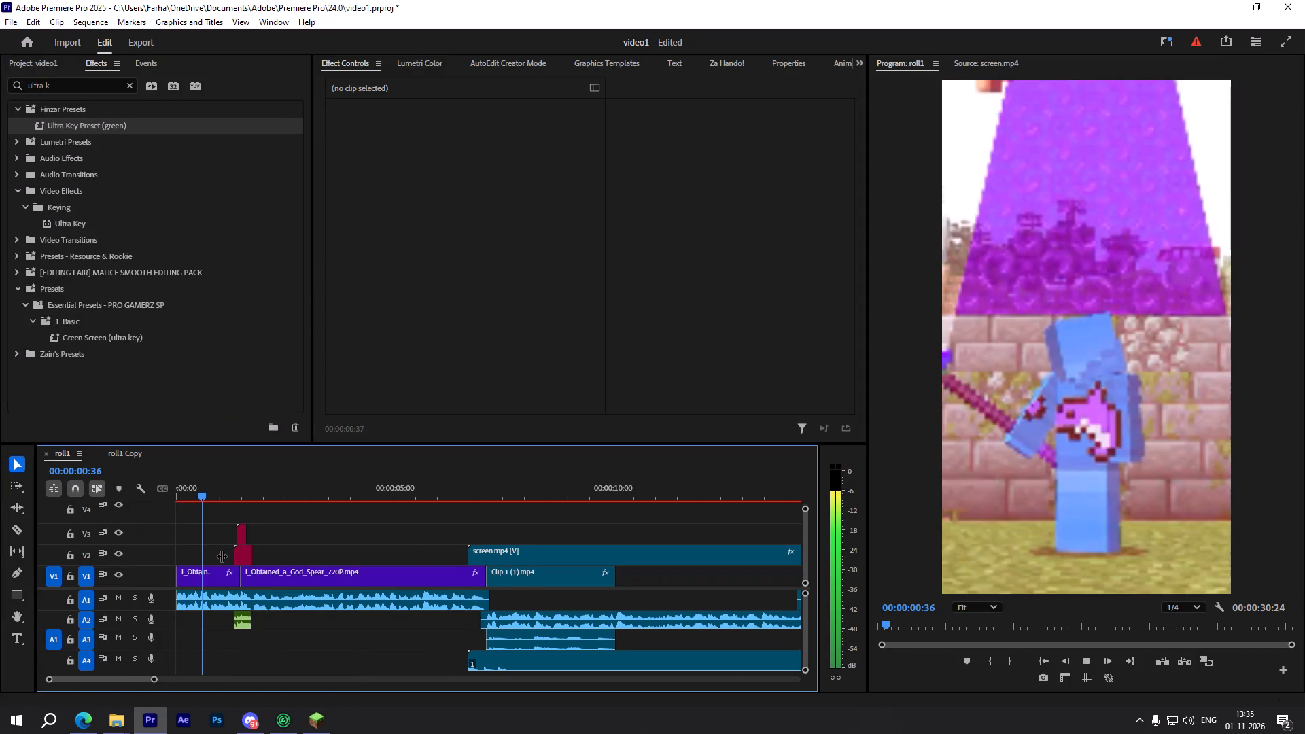
scroll(219, 555, "down", 2)
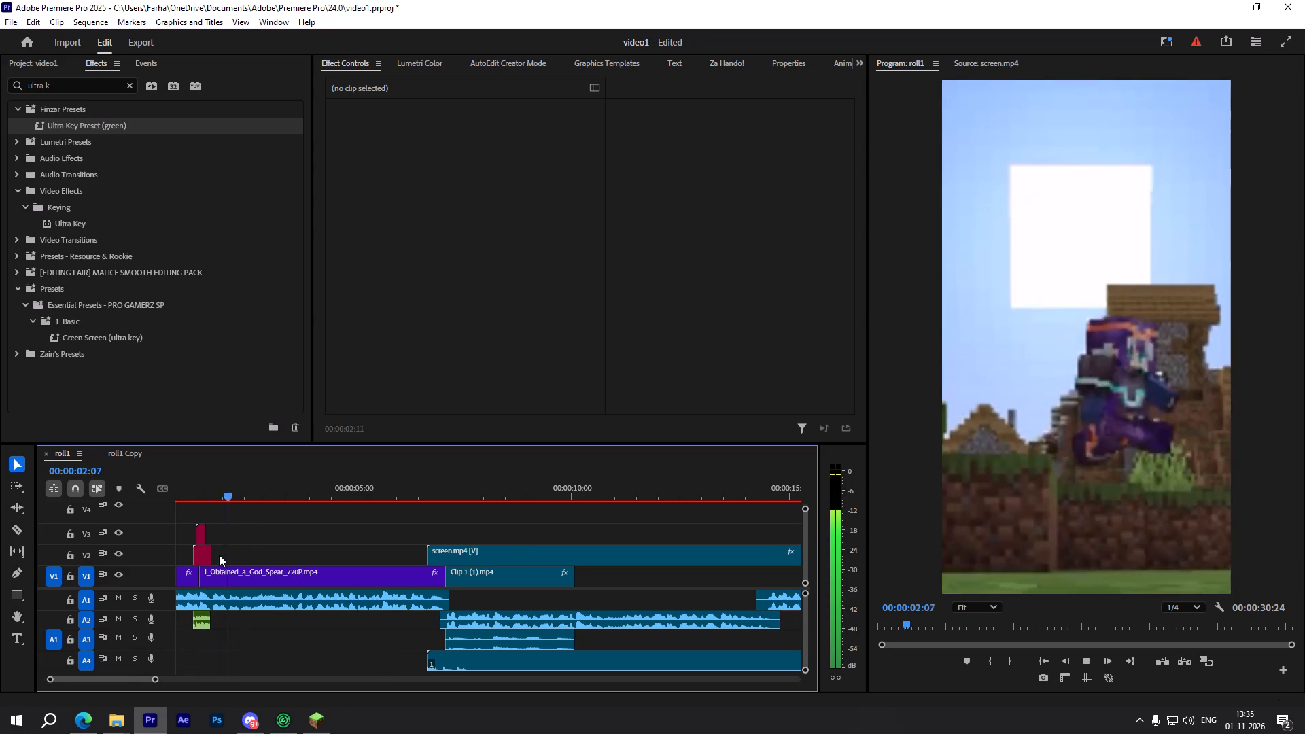
scroll(219, 555, "down", 4)
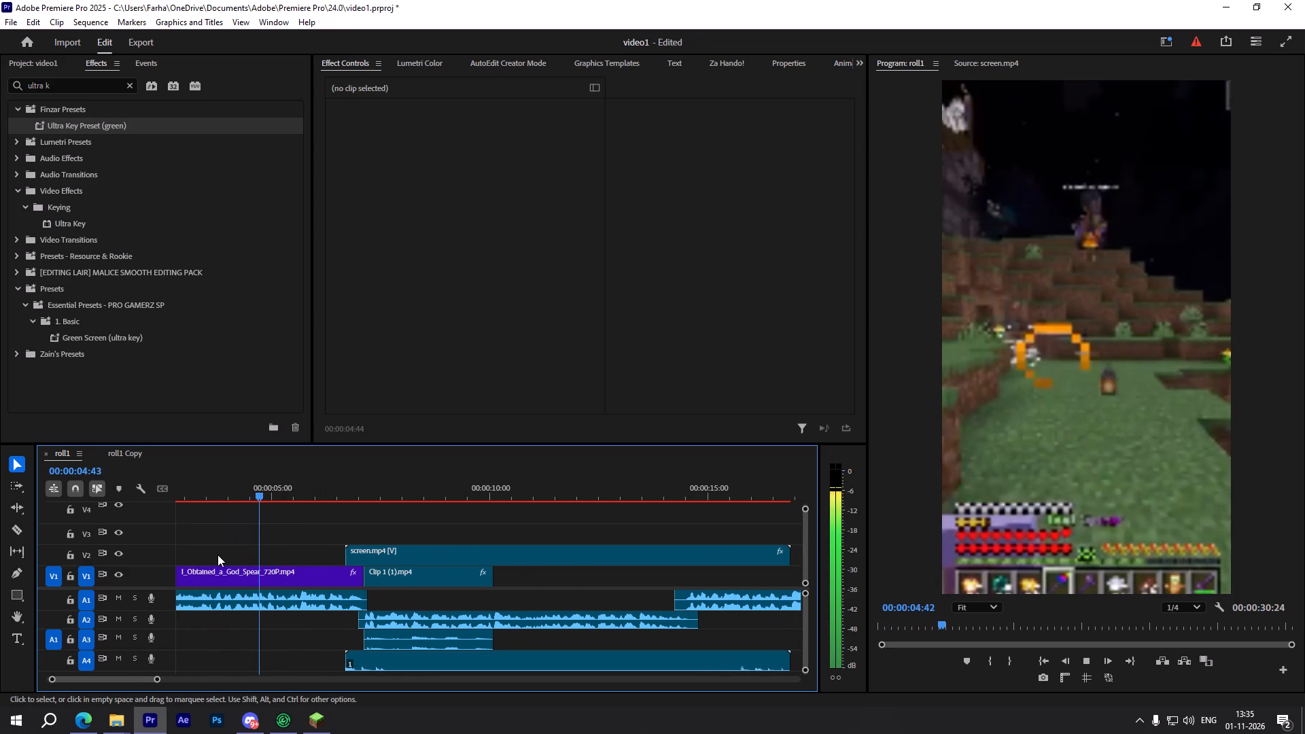
scroll(235, 561, "down", 3)
key("space")
Continue playing roll1 through the start of the screen.mp4 overlay and Clip 1 (1).mp4, stopping at about 00:00:09:03.
scroll(248, 555, "up", 5)
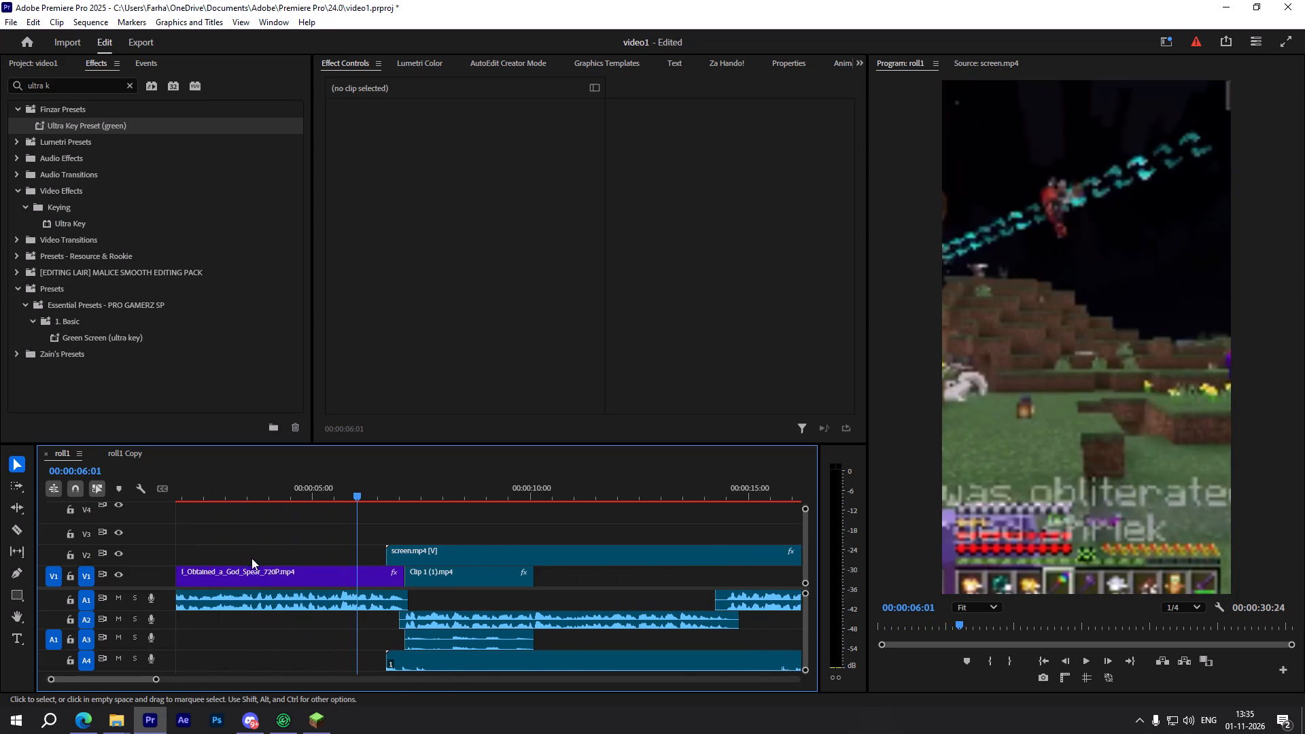
scroll(253, 561, "up", 5)
scroll(341, 565, "up", 5)
scroll(341, 565, "down", 1)
scroll(348, 576, "up", 3, "alt")
scroll(348, 576, "down", 3, "alt")
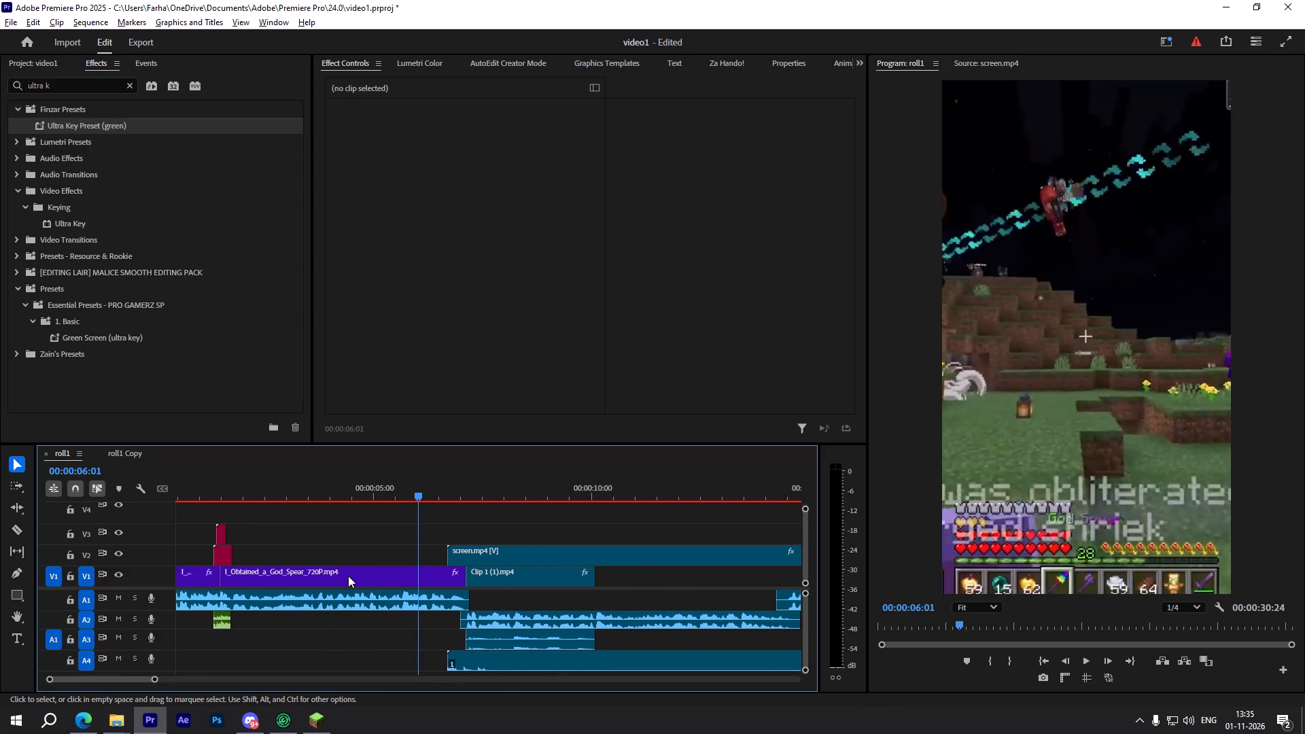
scroll(348, 576, "down", 1, "alt")
left_click(456, 514)
key("space")
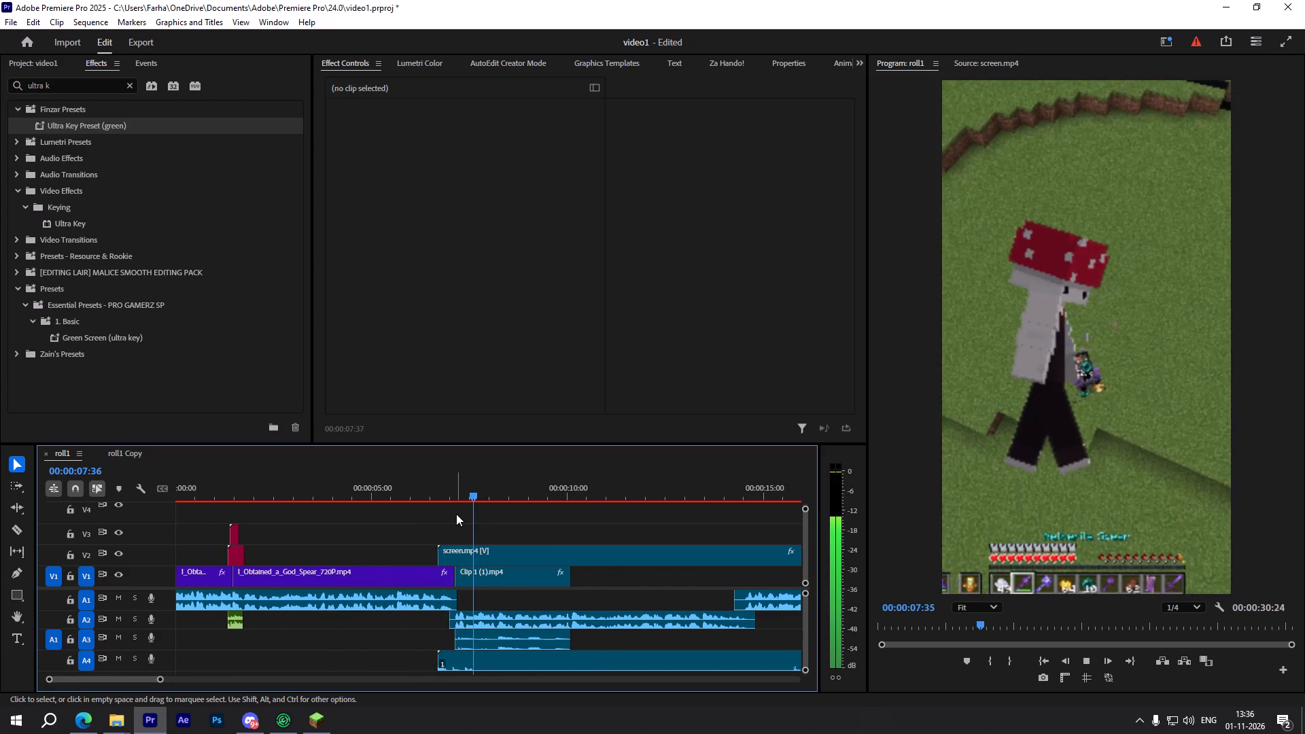
scroll(447, 556, "down", 2)
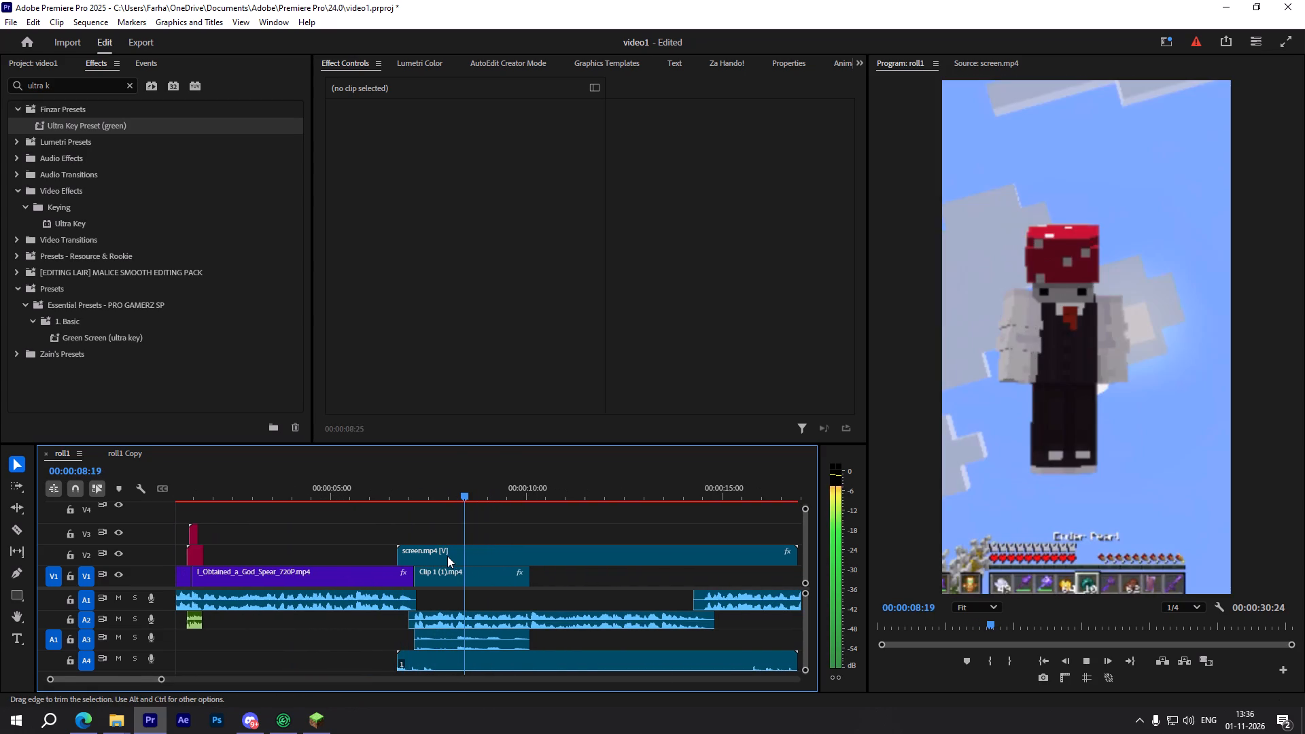
key("space")
Scale the screen.mp4 overlay on V2 to 212 and set its position to 641, 958.
scroll(448, 576, "up", 4, "alt")
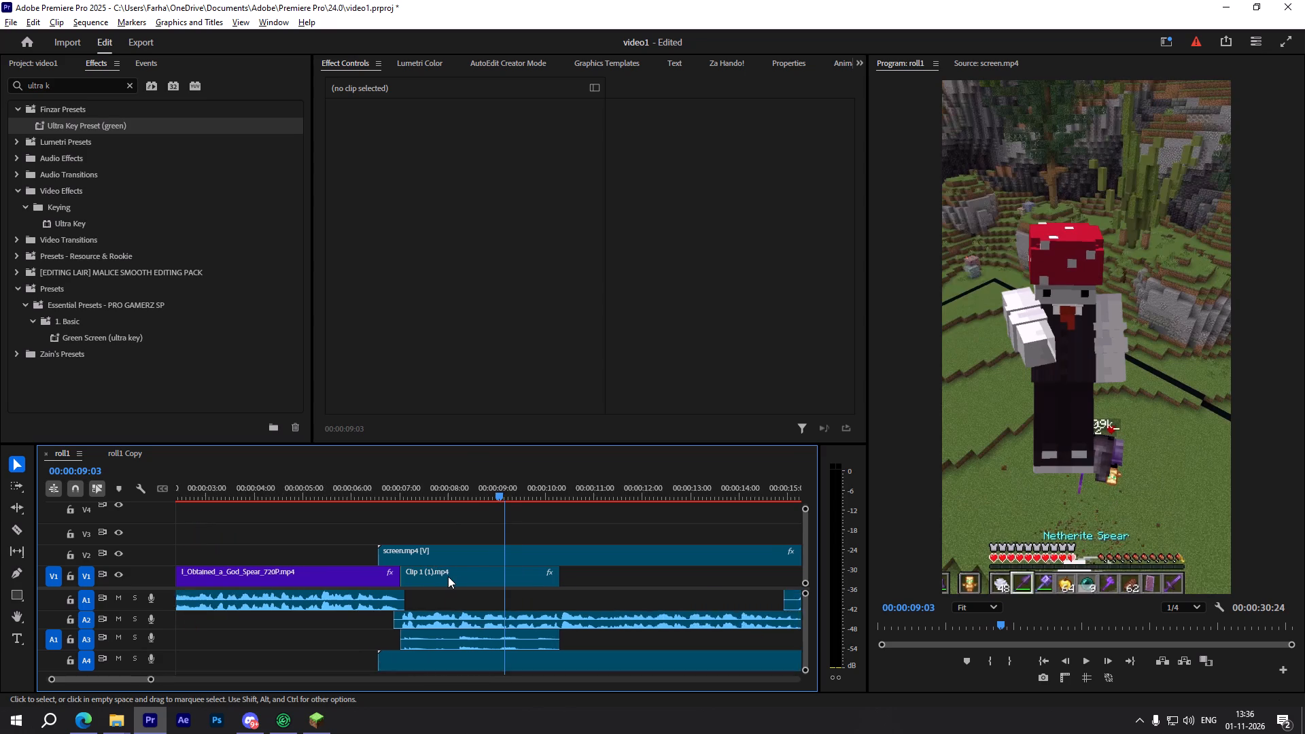
left_click(466, 550)
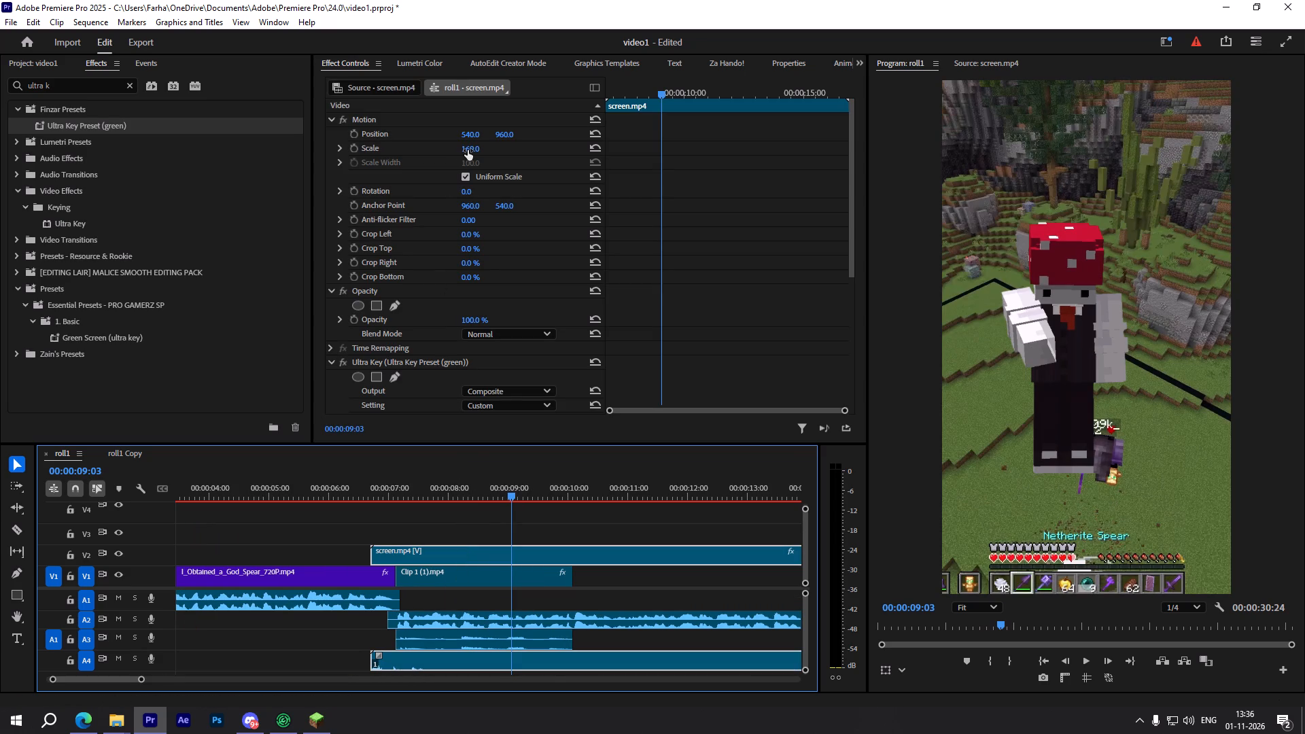
left_click_drag(472, 150, 472, 149)
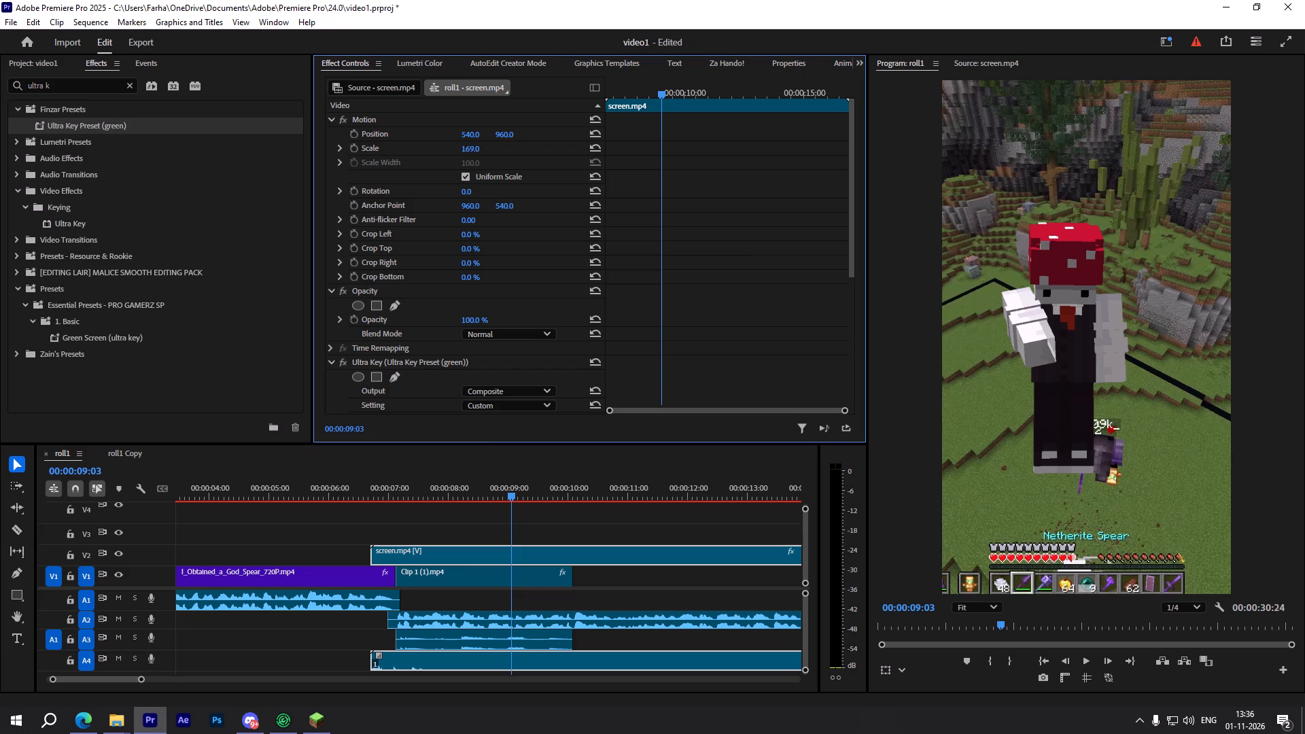
left_click_drag(472, 149, 510, 134)
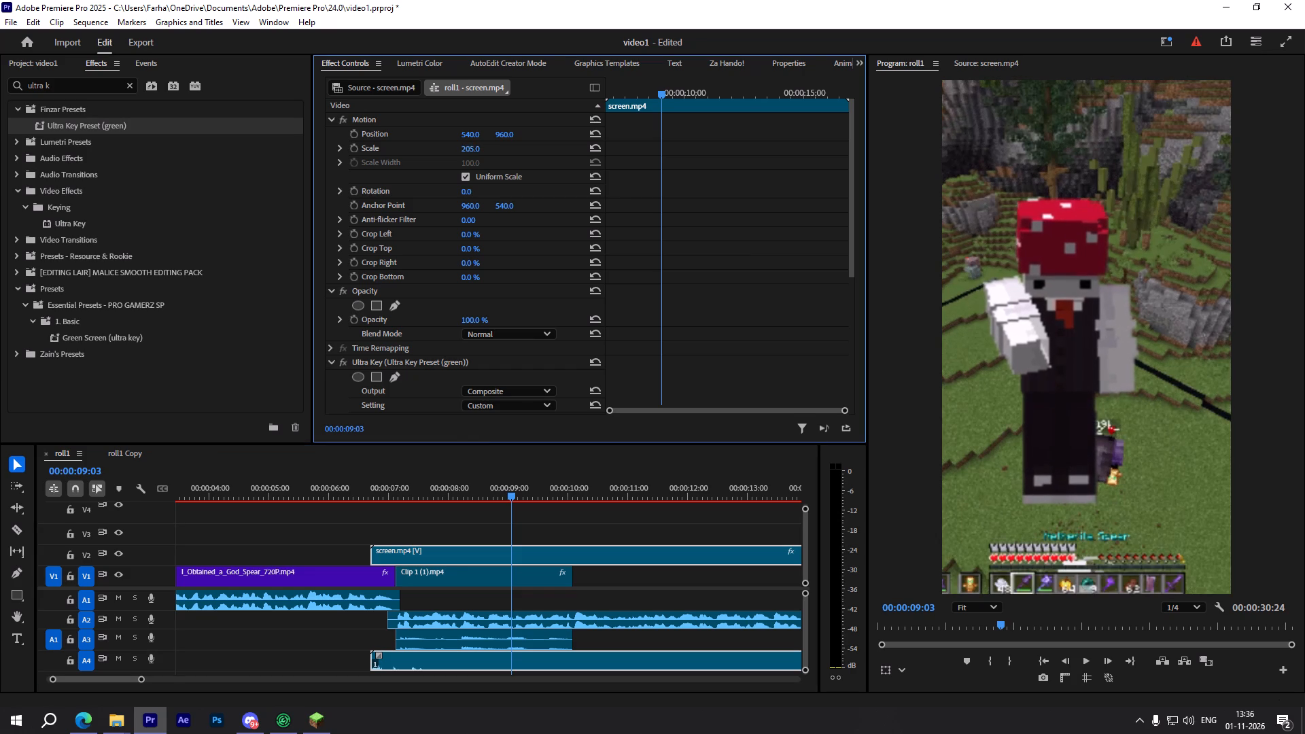
left_click_drag(510, 134, 515, 133)
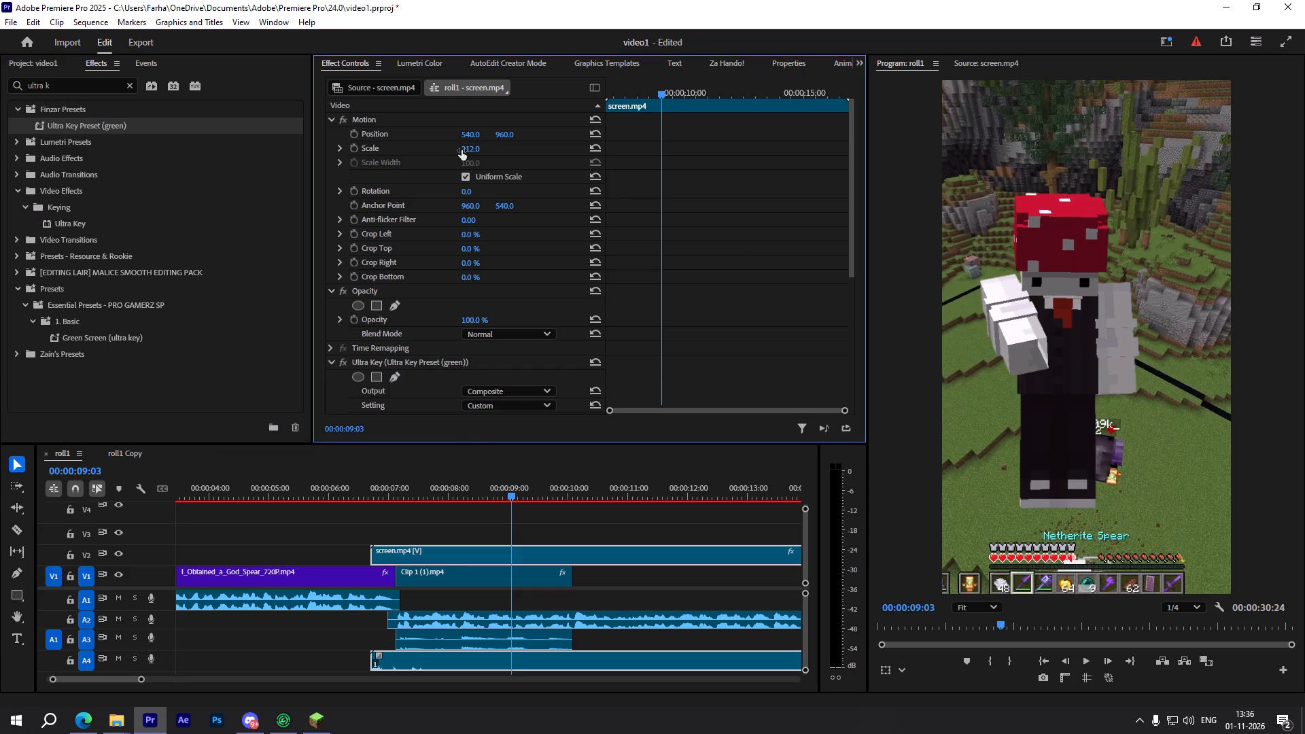
left_click(504, 132)
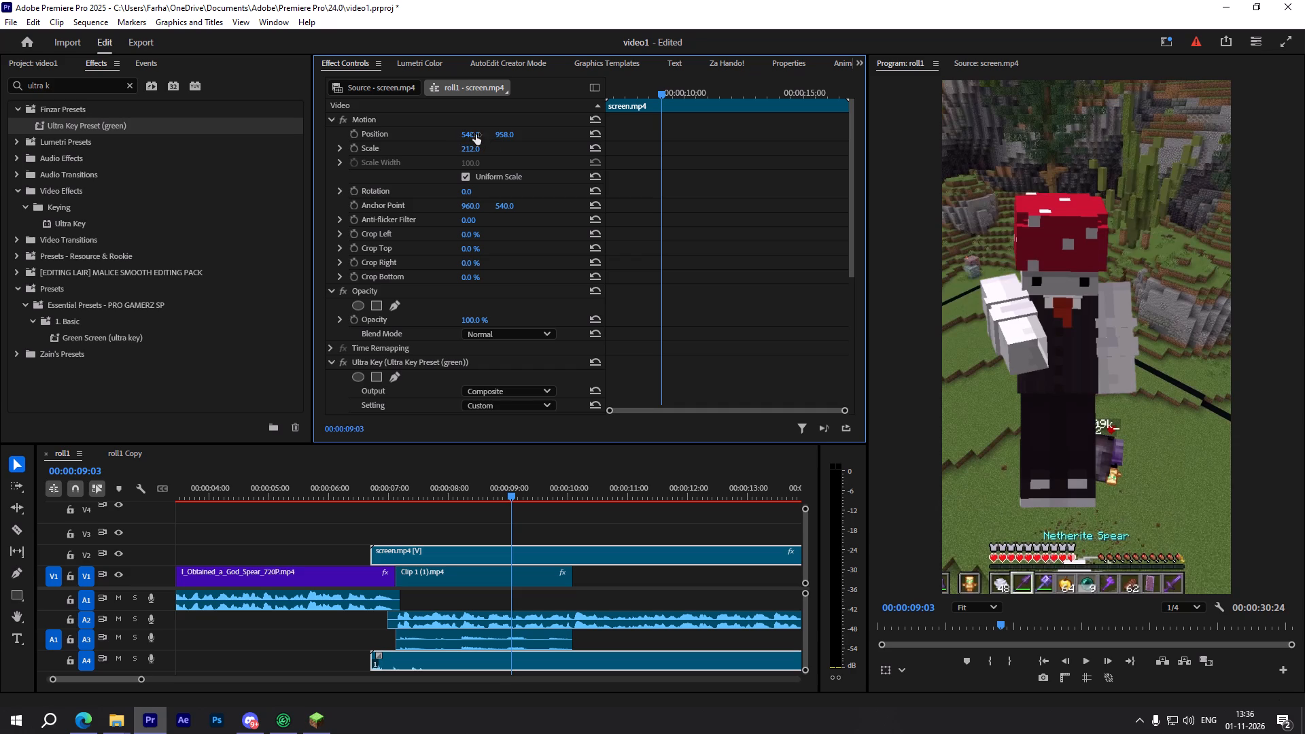
left_click_drag(465, 133, 529, 128)
Play back the resized screen.mp4 overlay from 00:00:06:36, just before it begins, to about 00:00:09:31.
left_click_drag(456, 483, 363, 506)
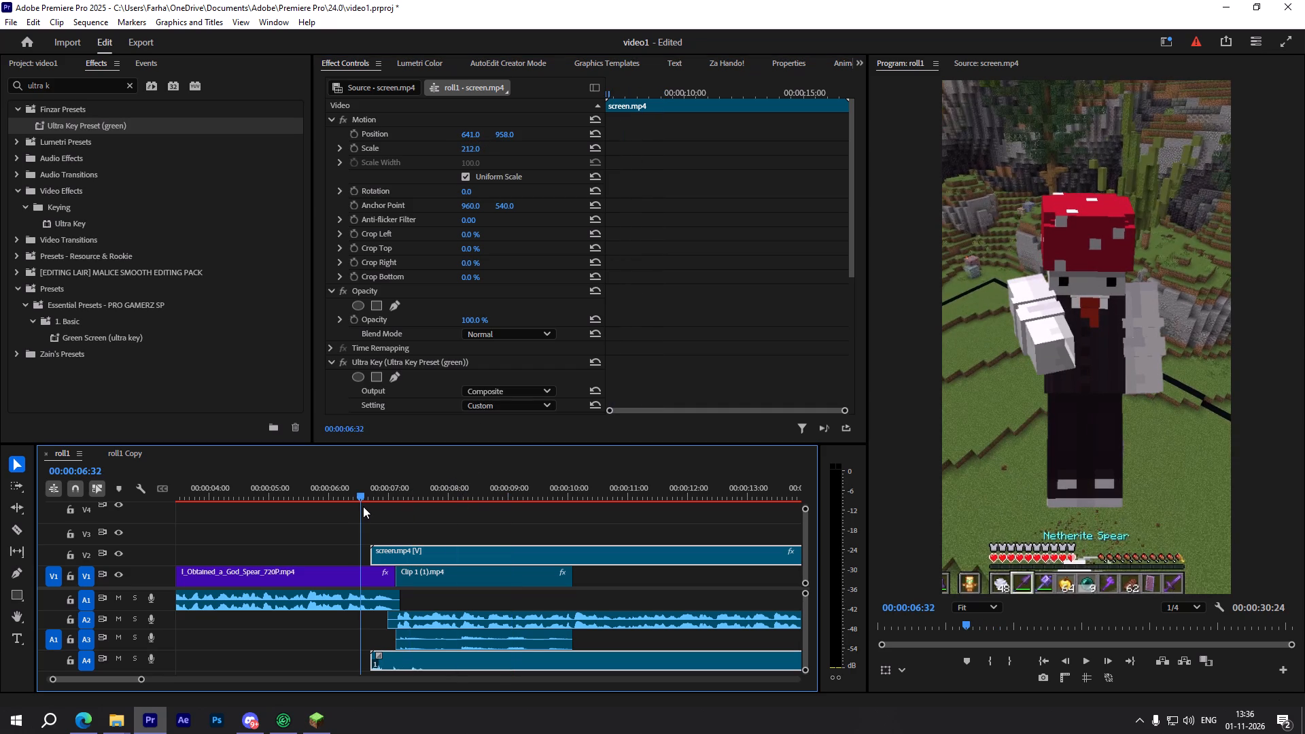
left_click_drag(363, 506, 366, 505)
left_click(394, 519)
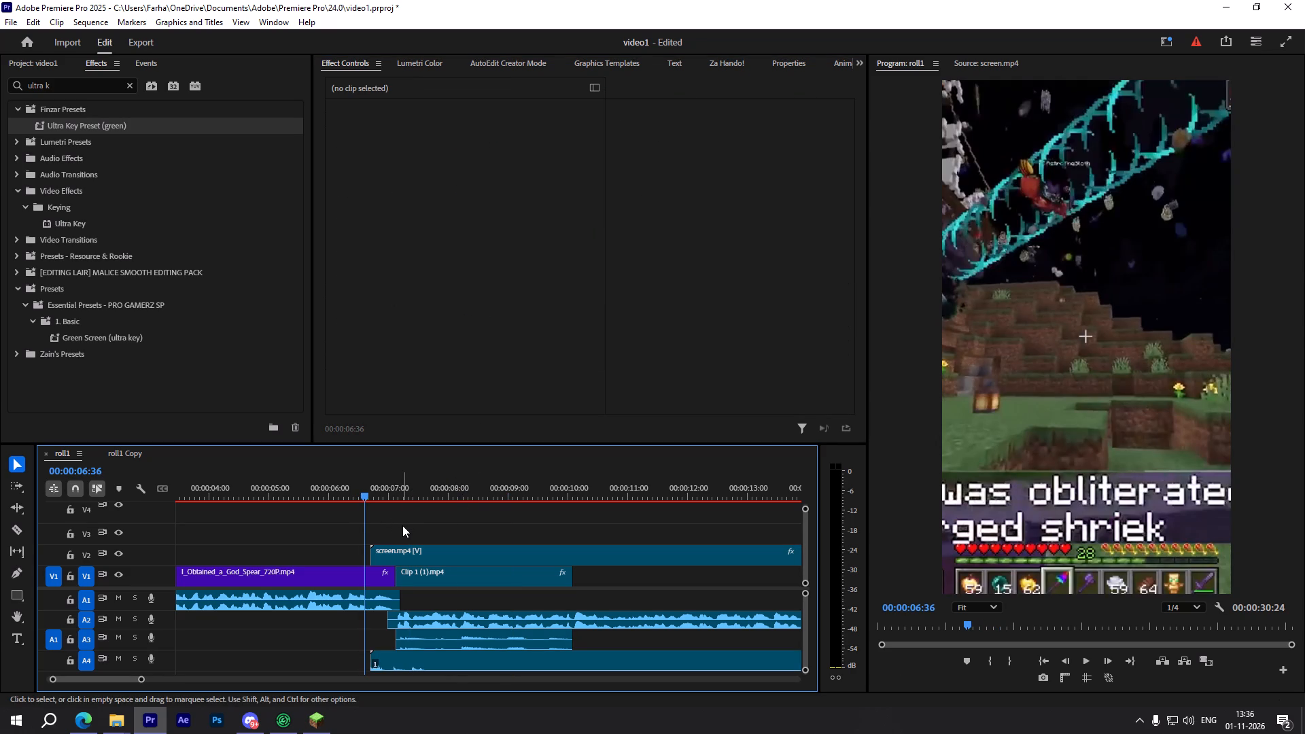
left_click(445, 523)
key("space")
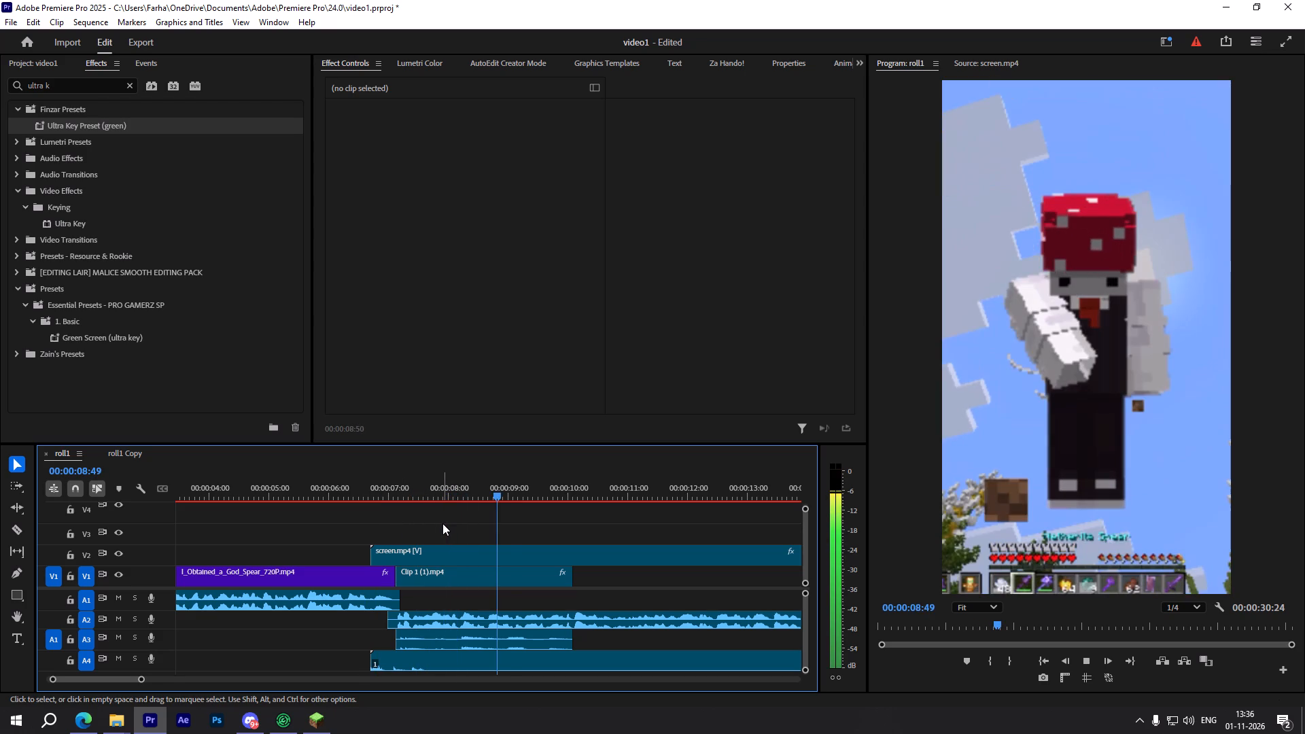
key("space")
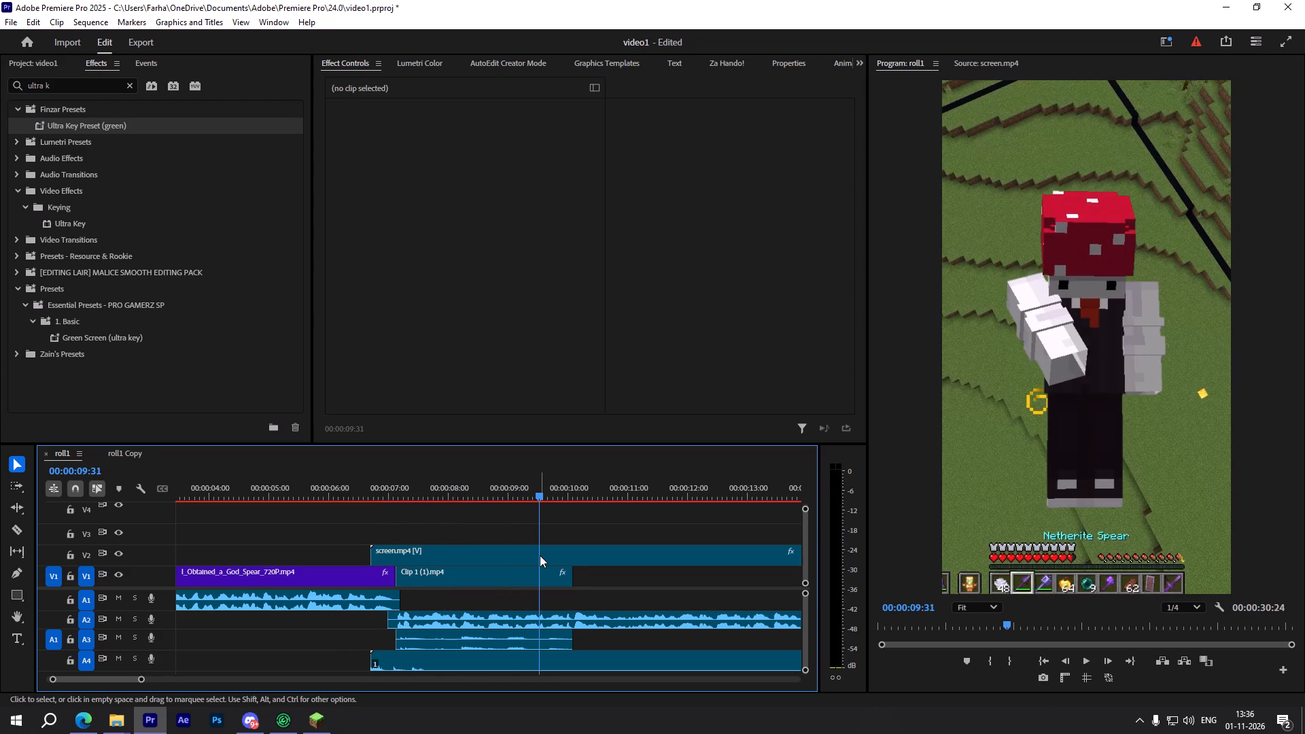
Extend the end of the Clip 1 (1).mp4 video on V1 to 00:00:12:33, under the screen.mp4 overlay.
scroll(540, 555, "up", 5, "alt")
scroll(539, 556, "down", 7)
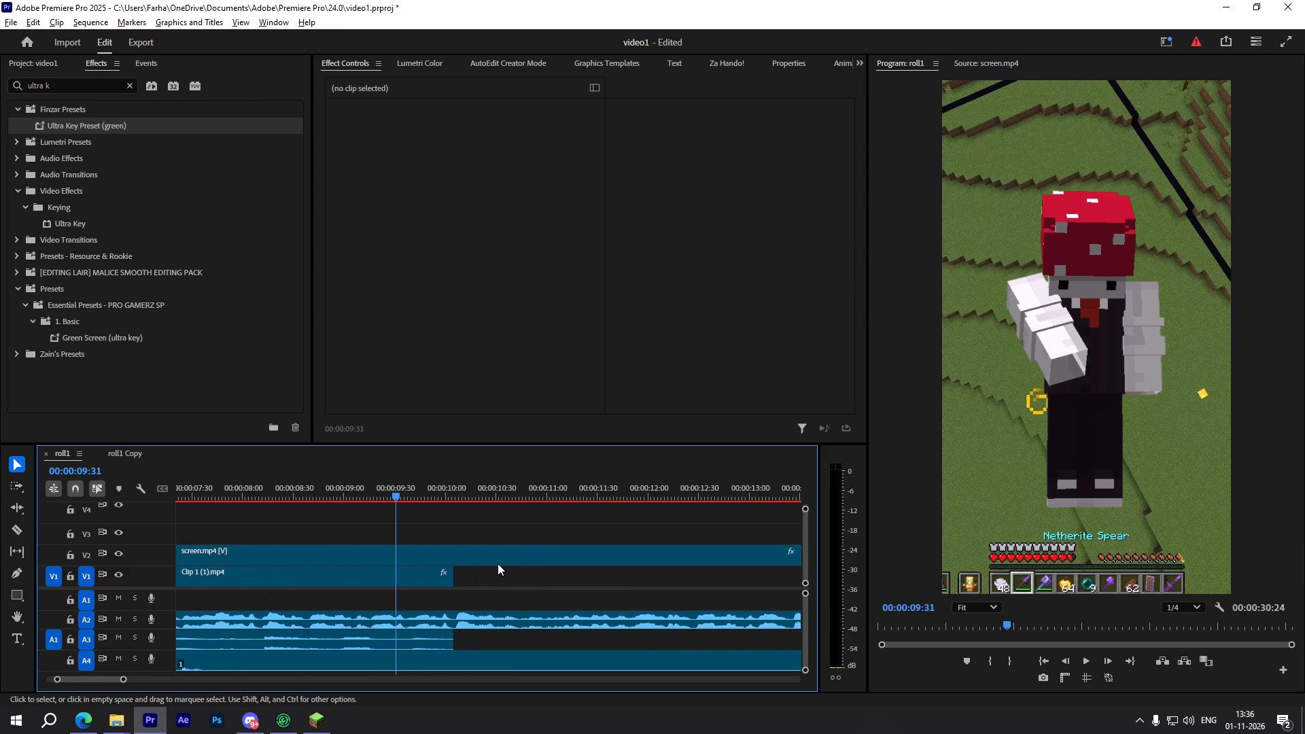
scroll(498, 563, "down", 7, "alt")
left_click_drag(478, 582, 583, 572)
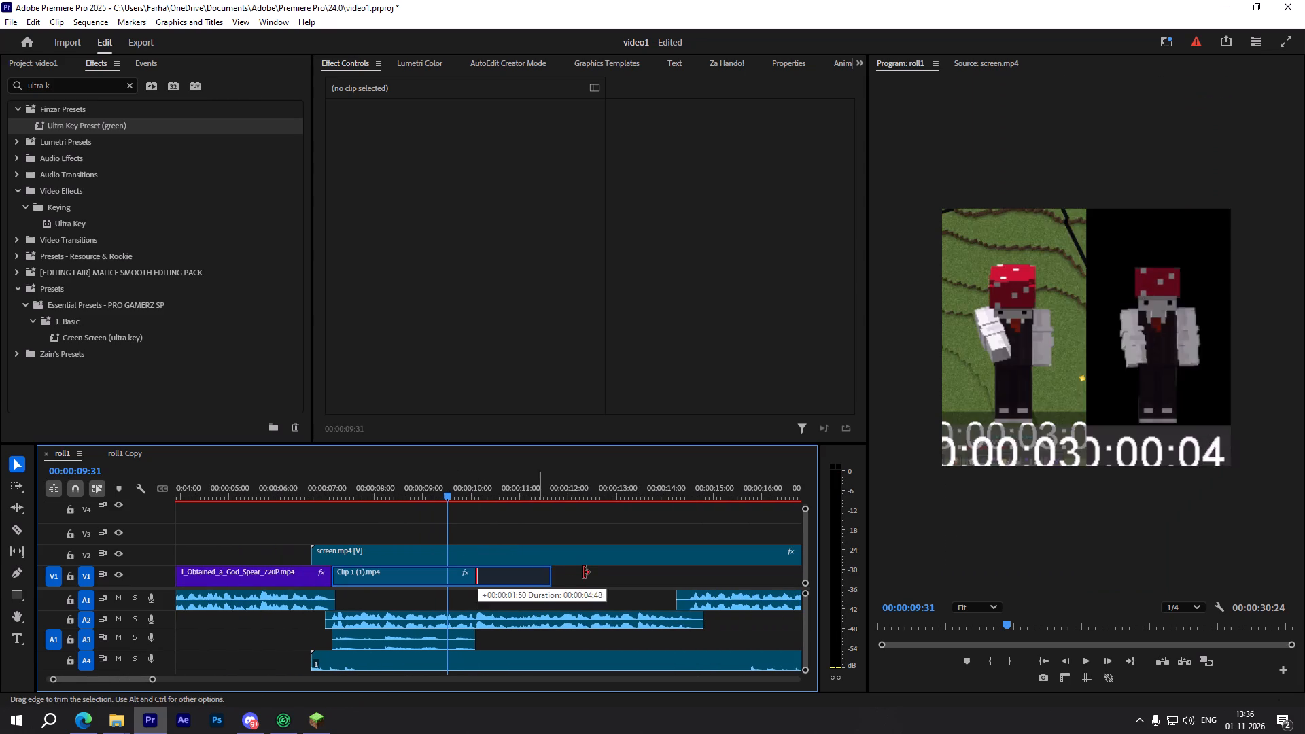
left_click_drag(583, 572, 598, 570)
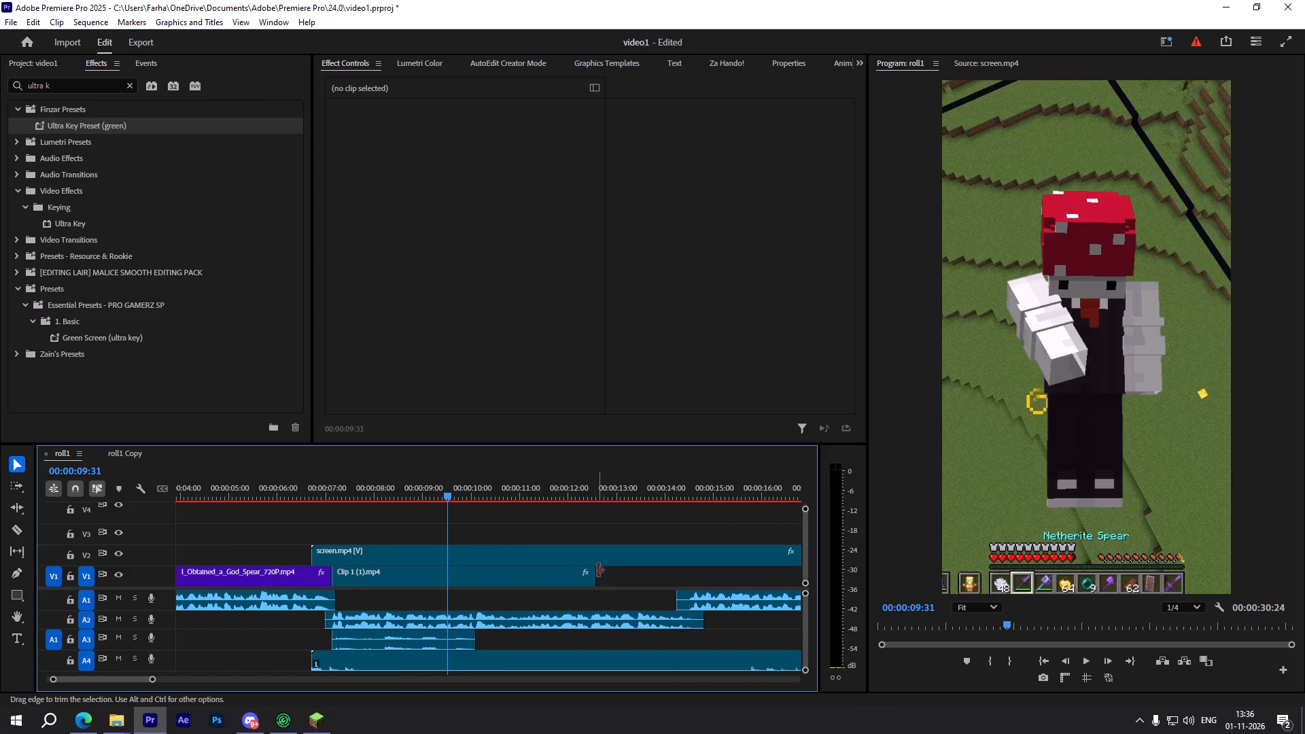
Play back the extended Clip 1 (1).mp4 under the overlay through to its new end.
key("space")
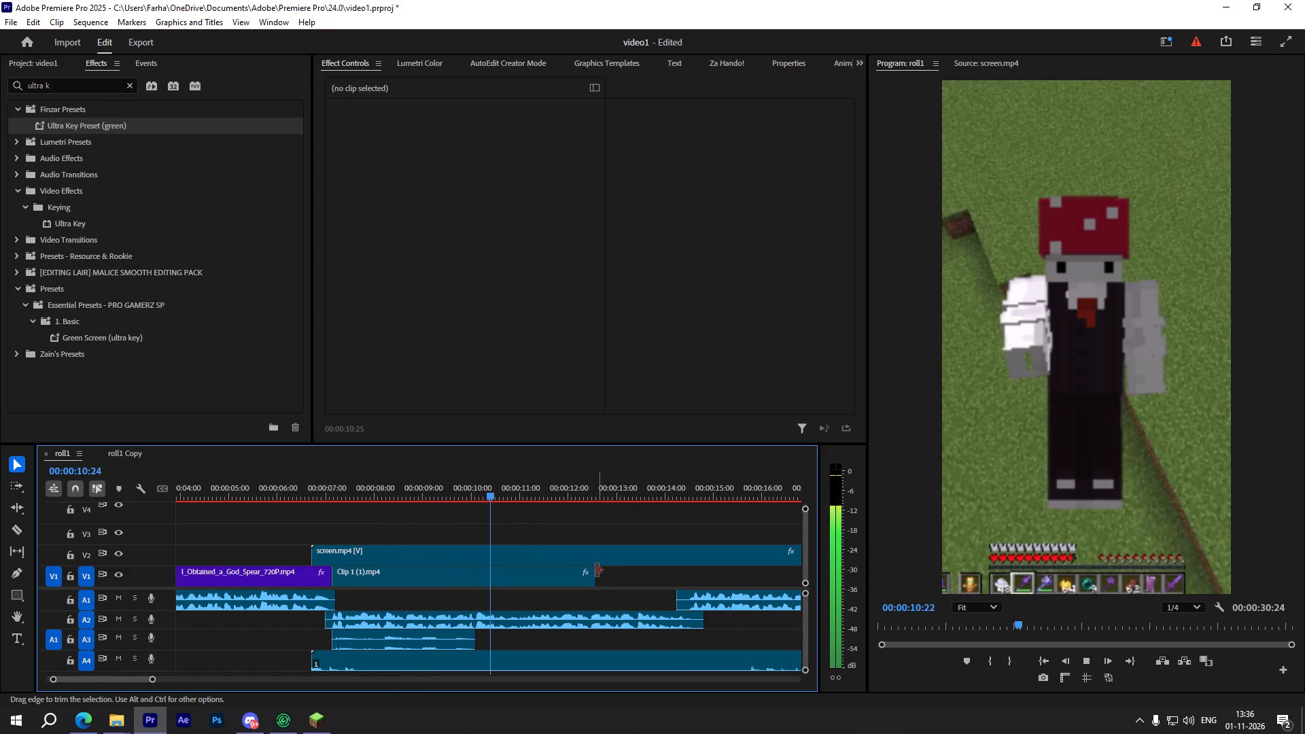
key("space")
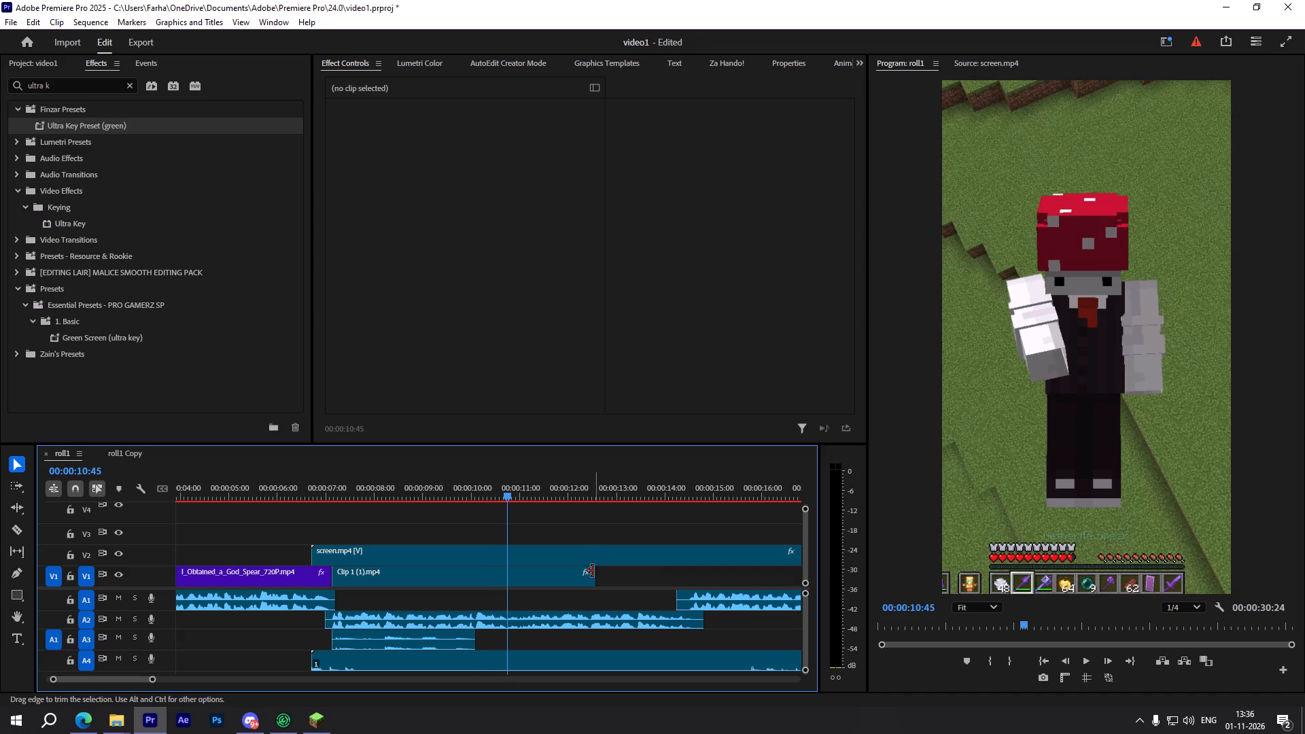
key("space")
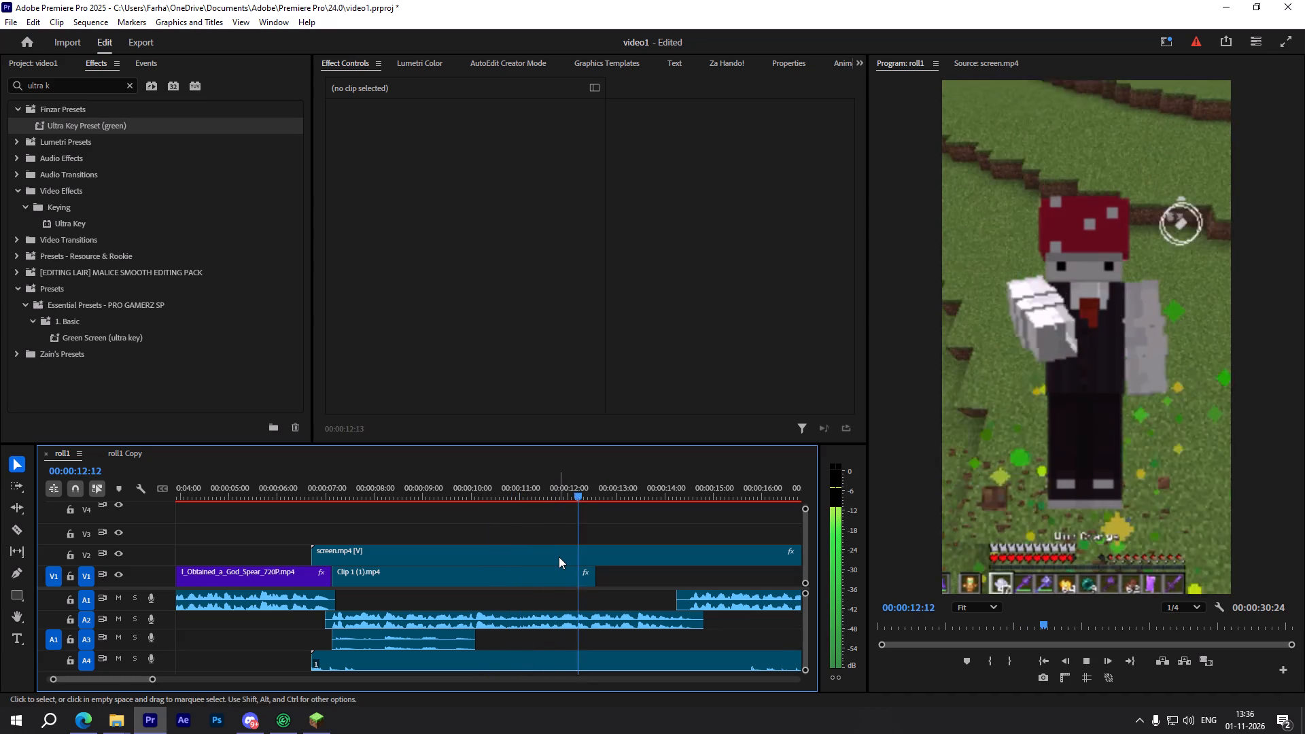
key("space")
key("space")
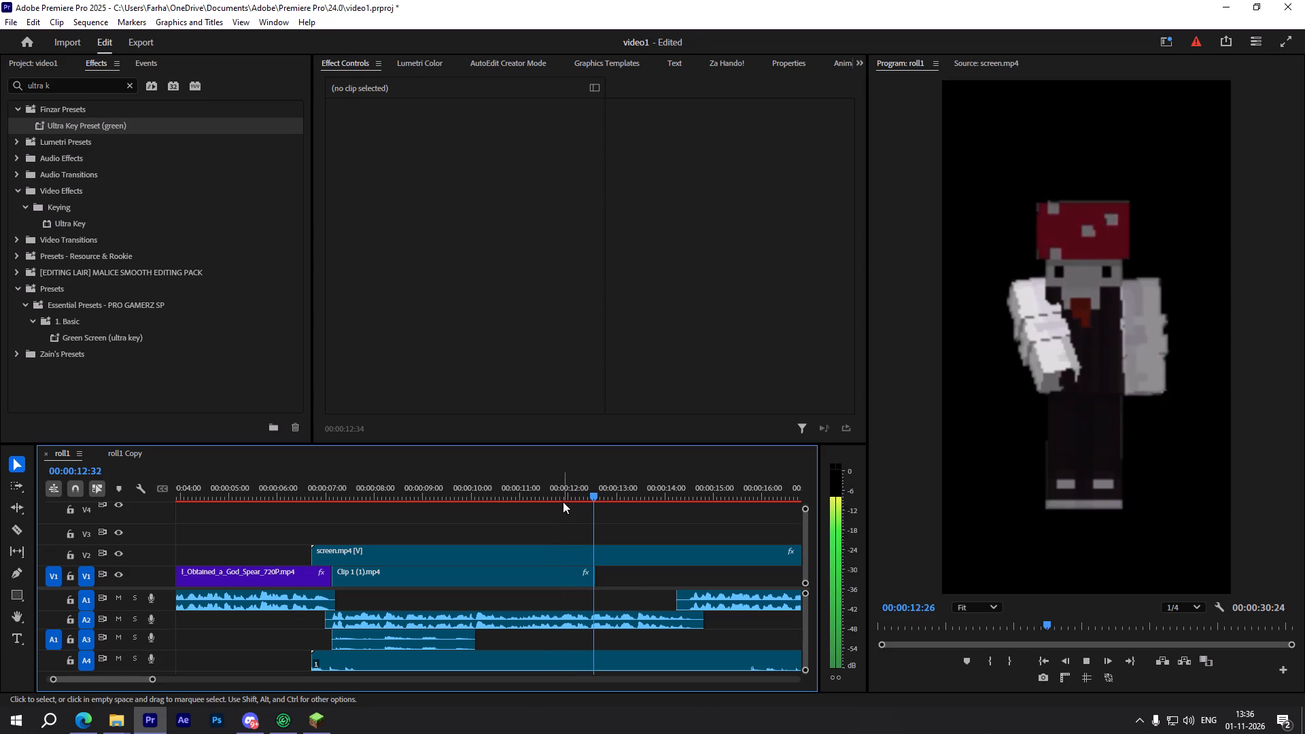
Replay the overlay section from about 00:00:08:22 and review the moments around 00:00:10:05.
left_click_drag(591, 493, 376, 527)
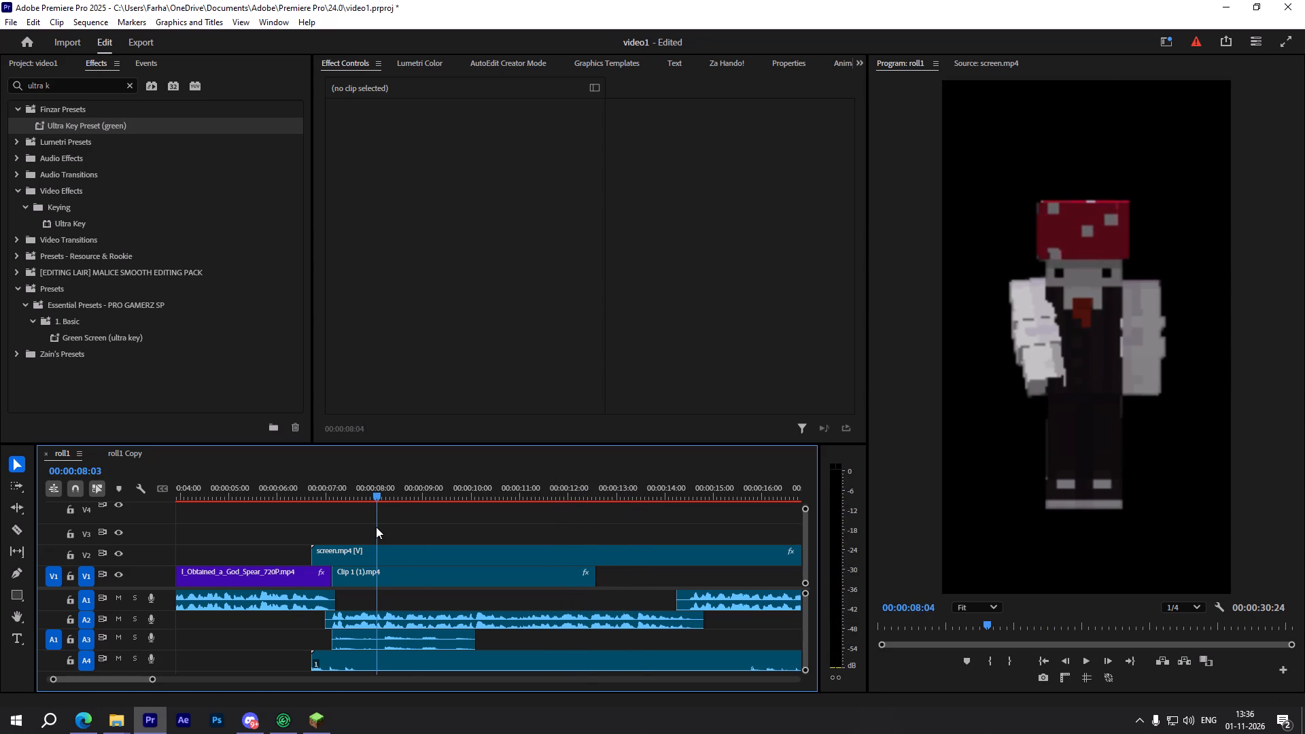
left_click_drag(376, 527, 394, 543)
scroll(428, 570, "down", 4)
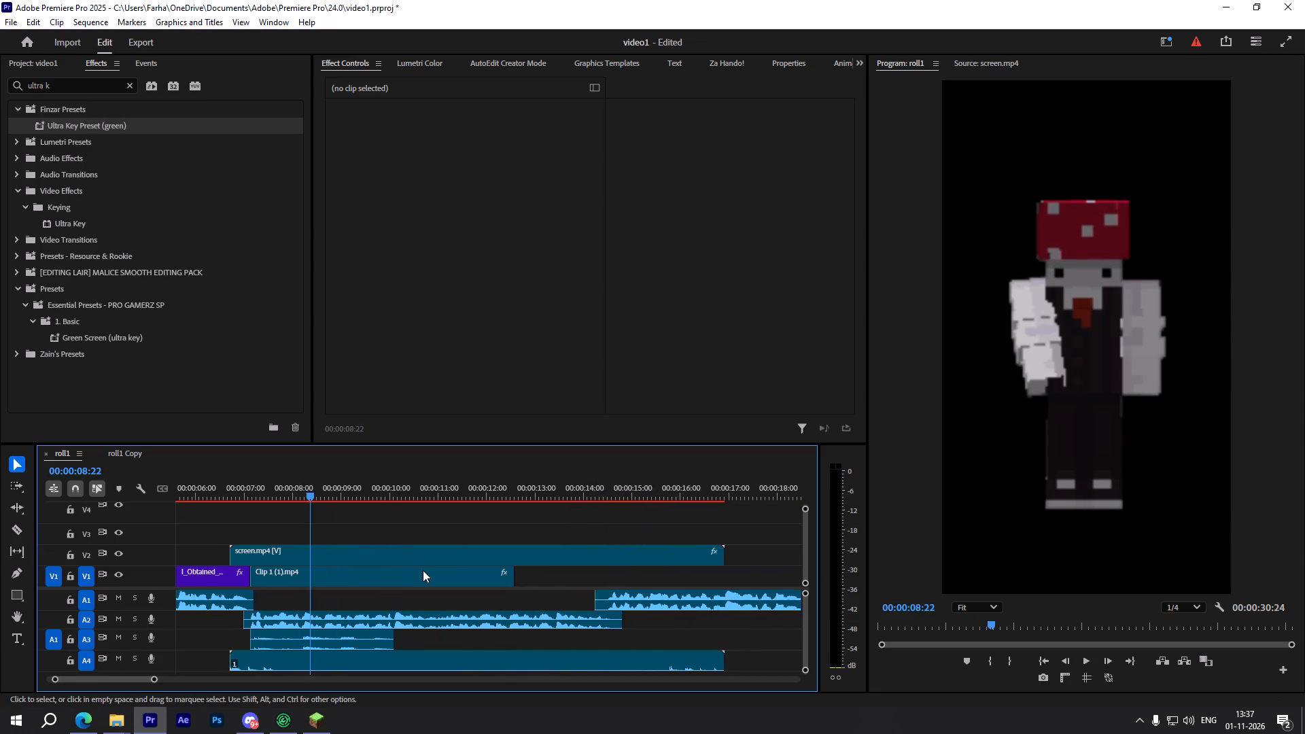
scroll(423, 570, "down", 4)
key("space")
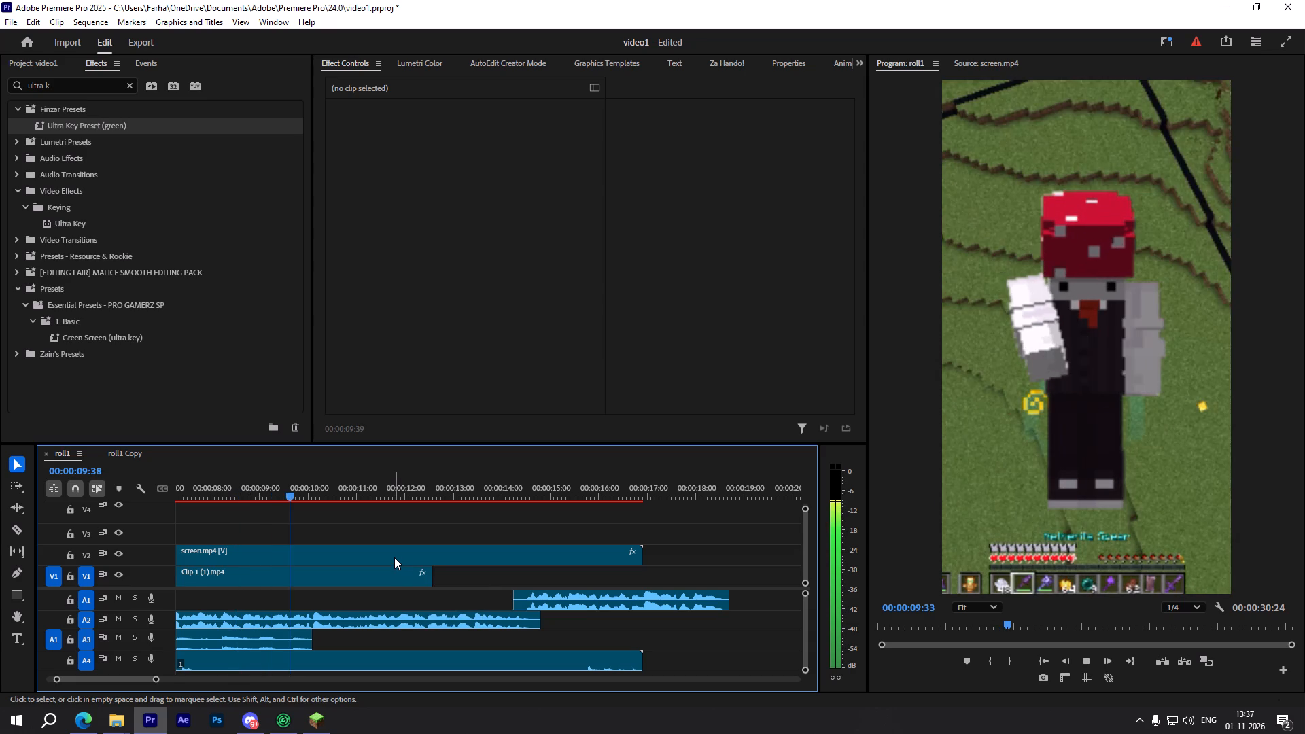
key("space")
key("space")
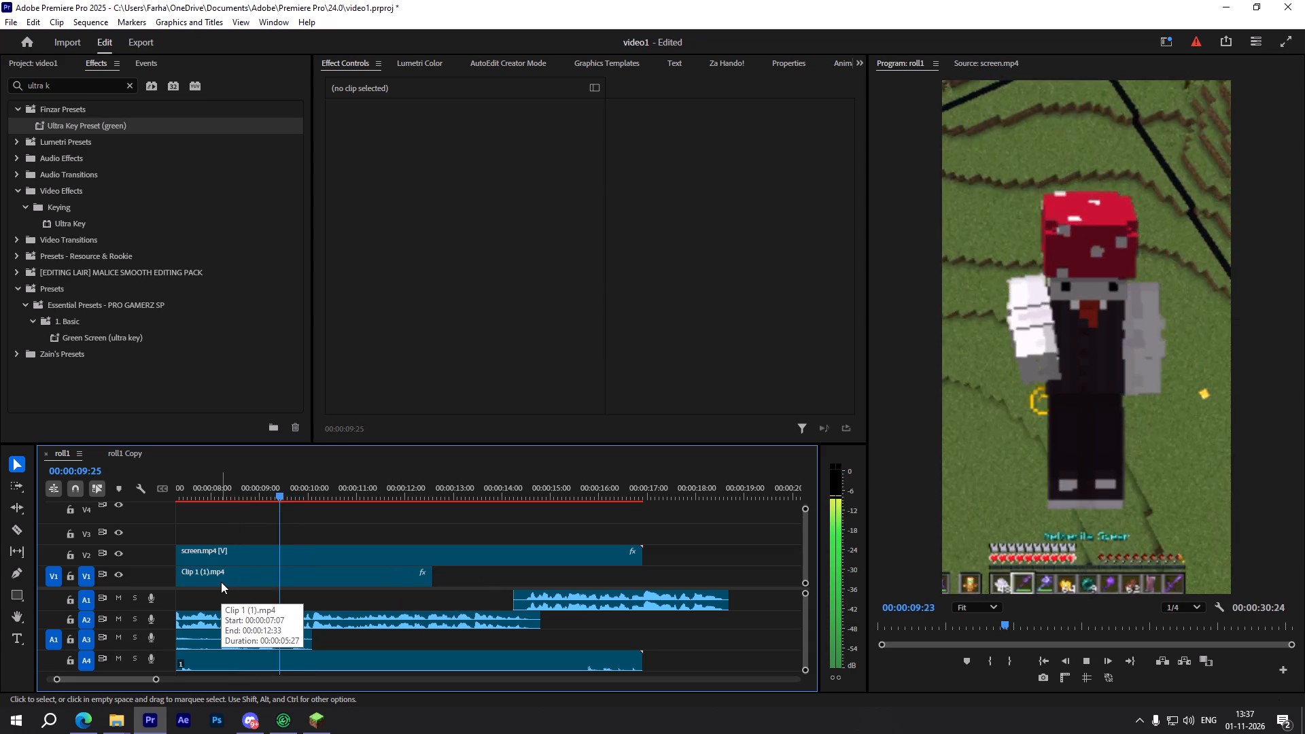
key("space")
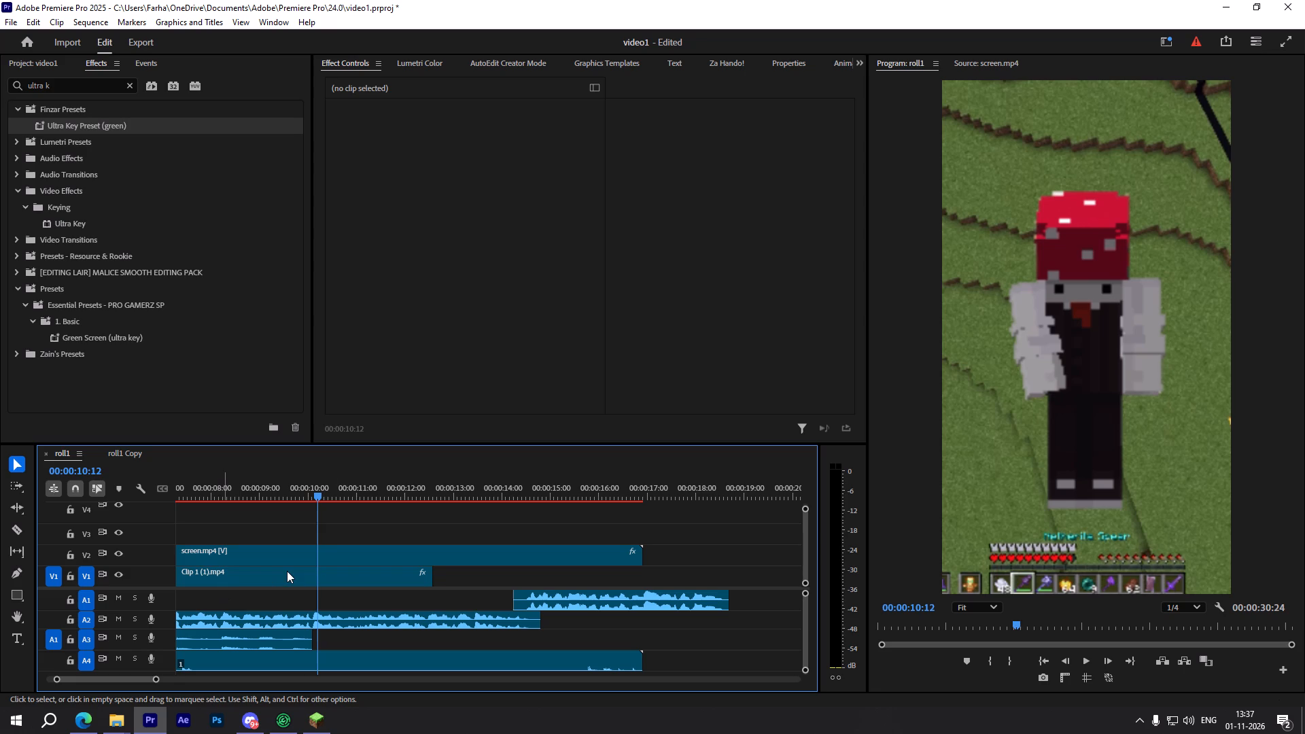
left_click(319, 494)
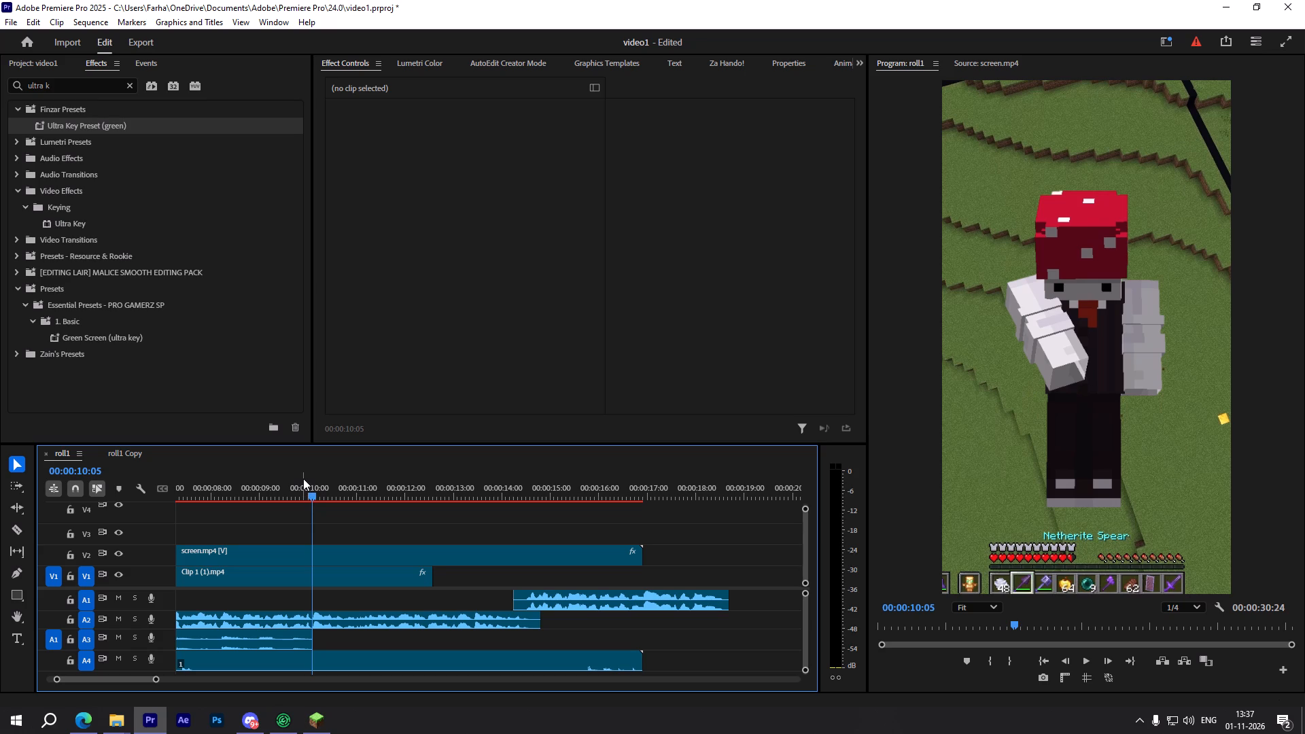
key("space")
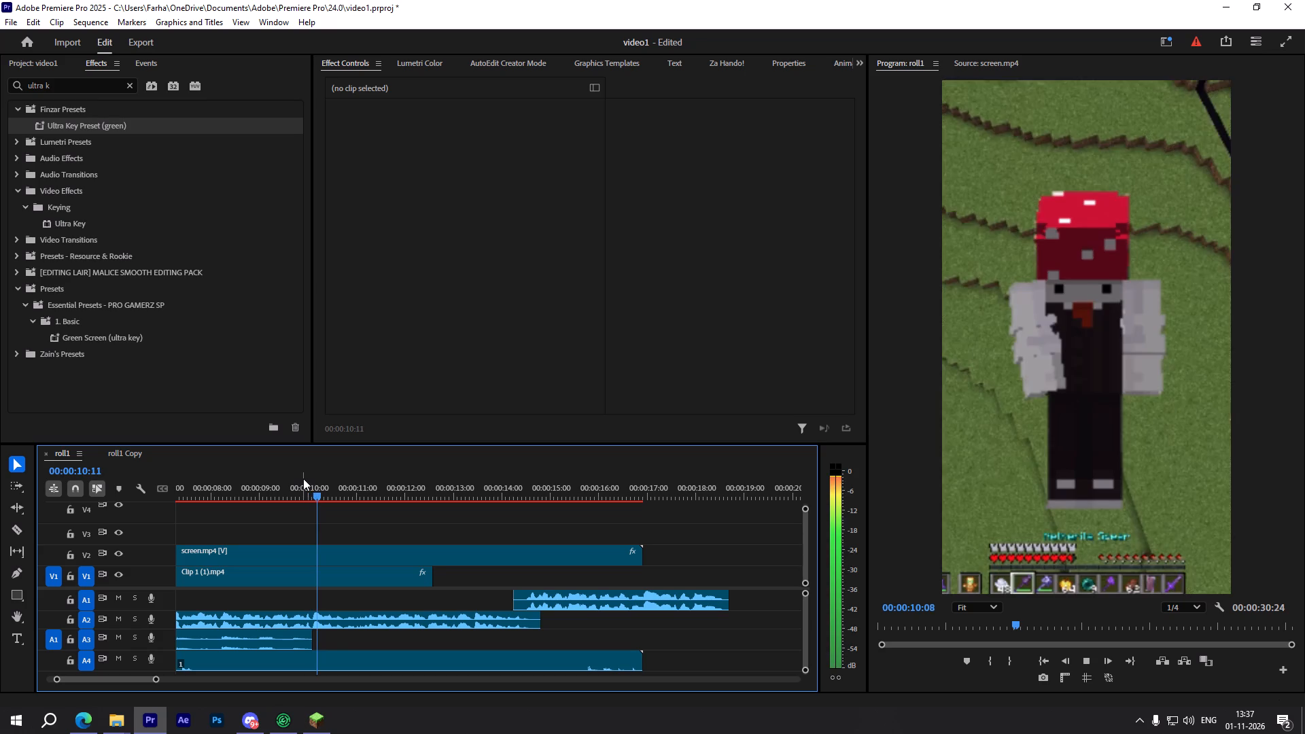
key("space")
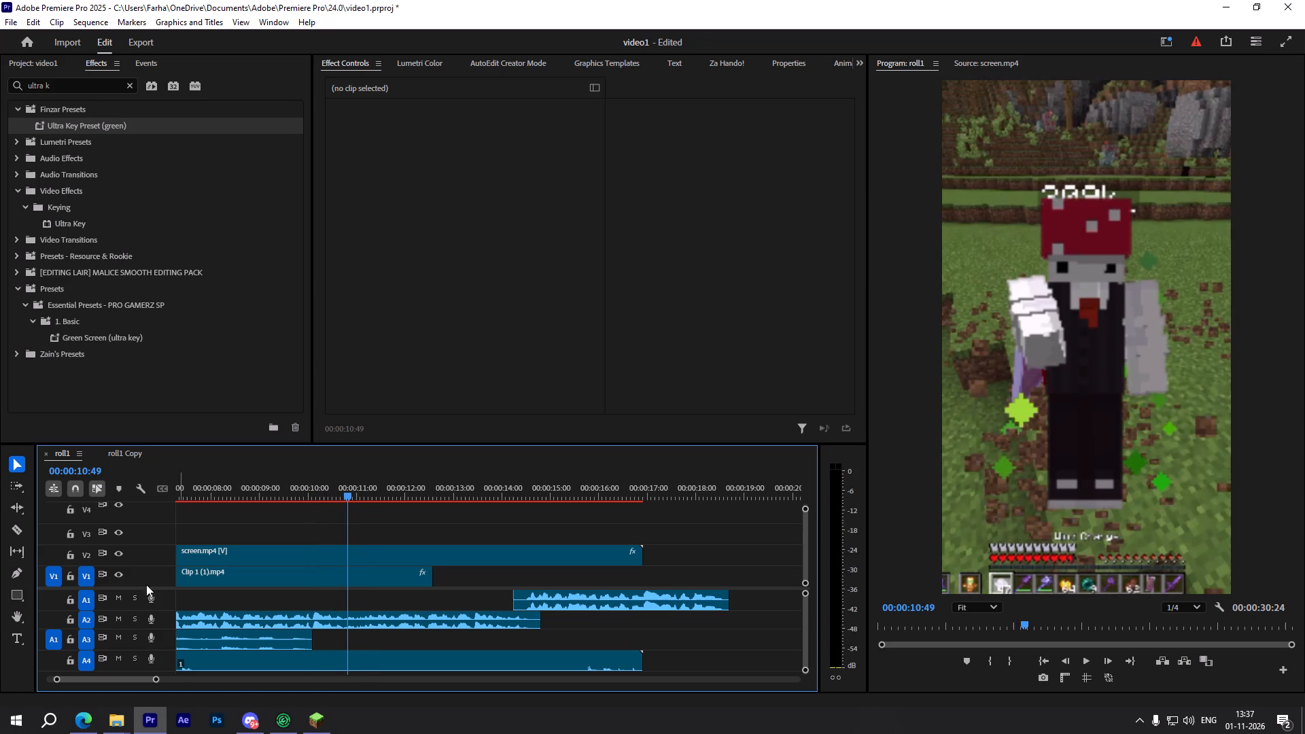
Split screen.mp4 and Clip 1 (1).mp4 at 00:00:10:05 and delete the portions after the cut, including the linked audio.
left_click_drag(330, 488, 314, 493)
key("c")
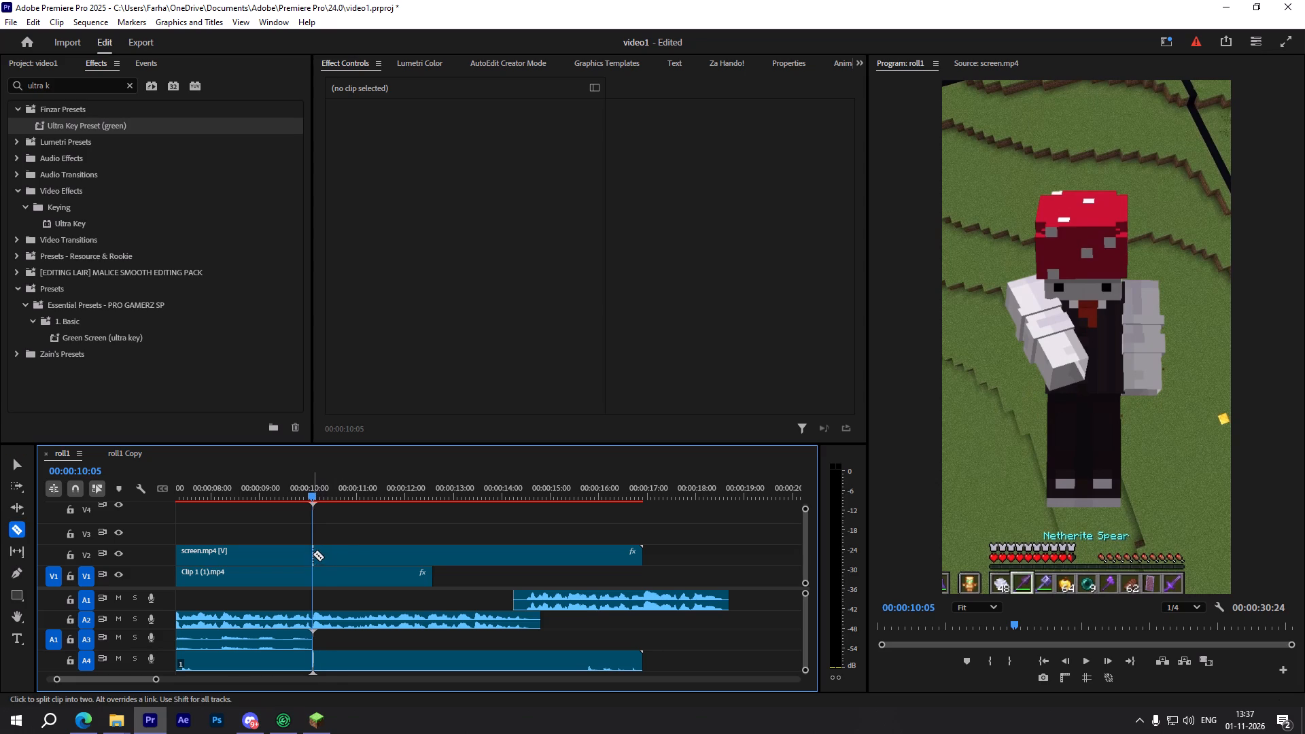
left_click(313, 554)
left_click(309, 582)
key("v")
left_click_drag(343, 529, 375, 583)
key("Delete")
Play back the roll1 sequence from its start to about 00:00:08:35, reviewing the opening and the start of the overlay.
left_click_drag(313, 465, 262, 483)
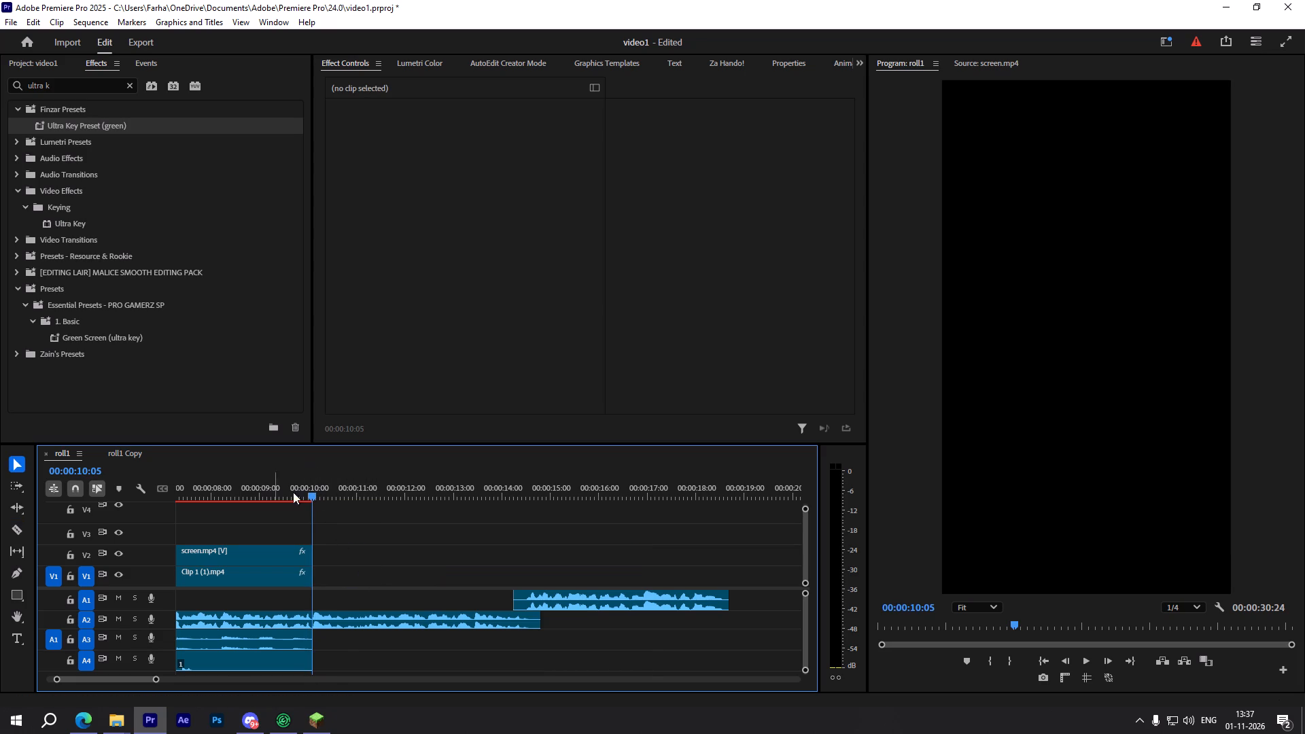
left_click_drag(304, 494, 258, 500)
scroll(315, 606, "up", 4)
scroll(319, 617, "down", 3, "alt")
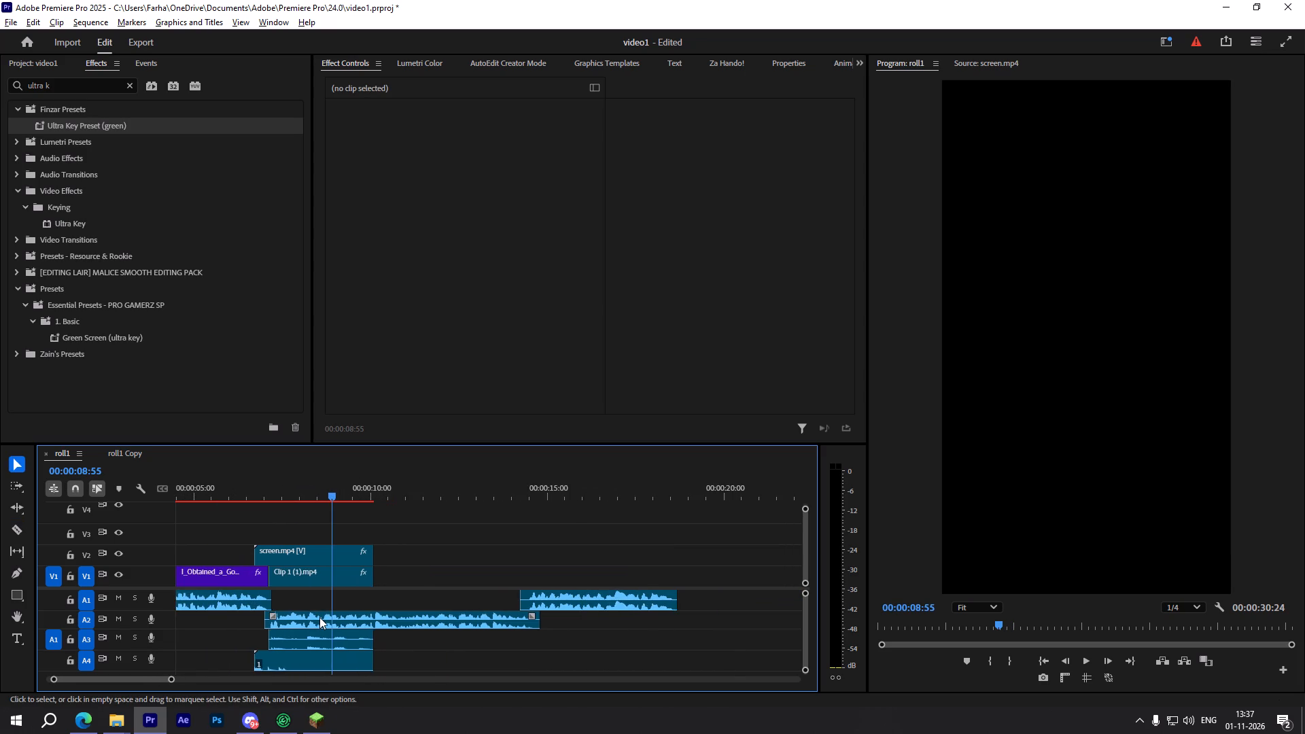
scroll(304, 628, "up", 5)
scroll(304, 628, "down", 4, "alt")
scroll(304, 628, "up", 5)
scroll(304, 628, "down", 3, "alt")
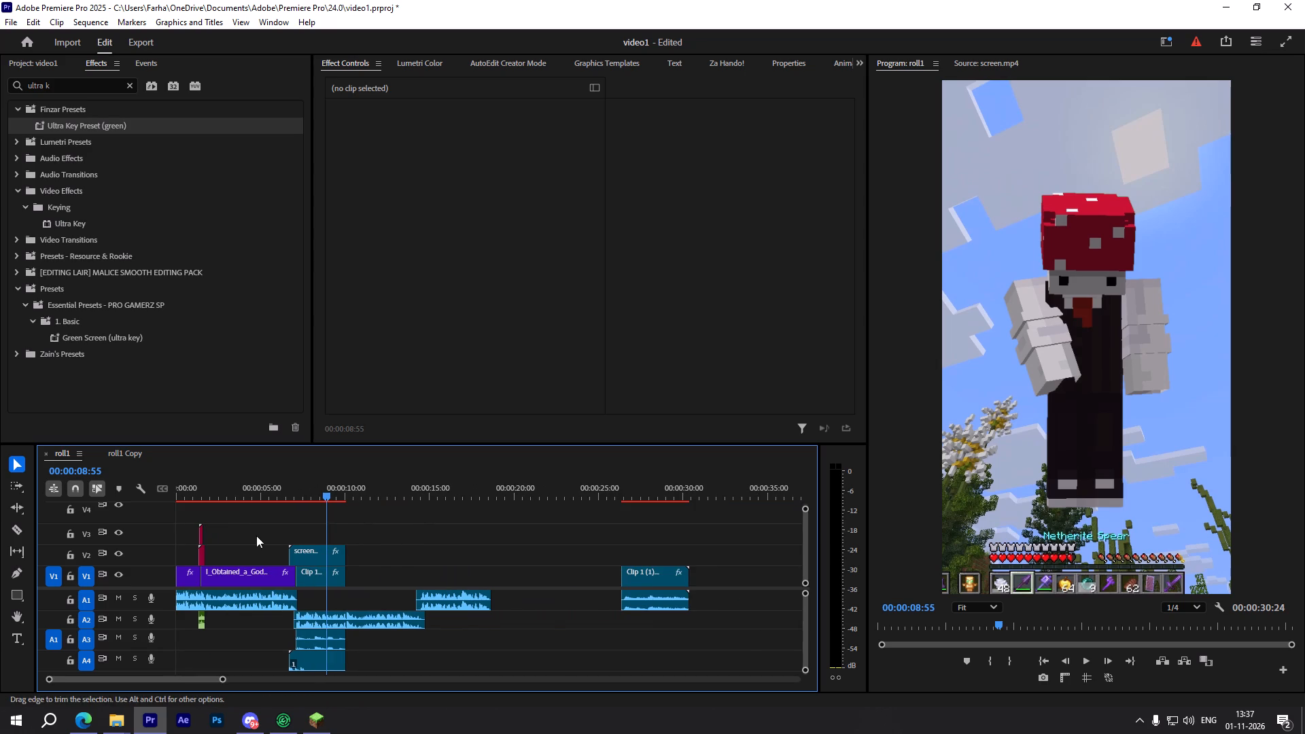
left_click_drag(232, 490, 141, 498)
left_click(395, 538)
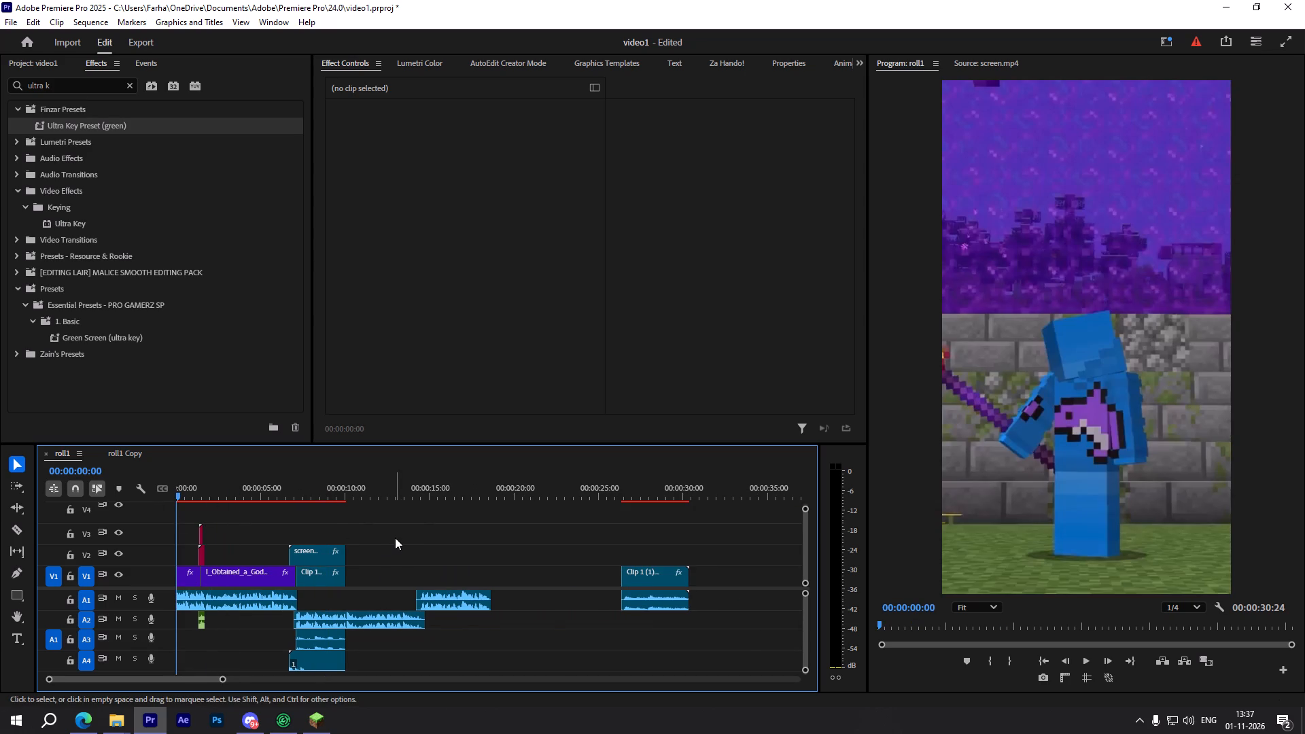
key("space")
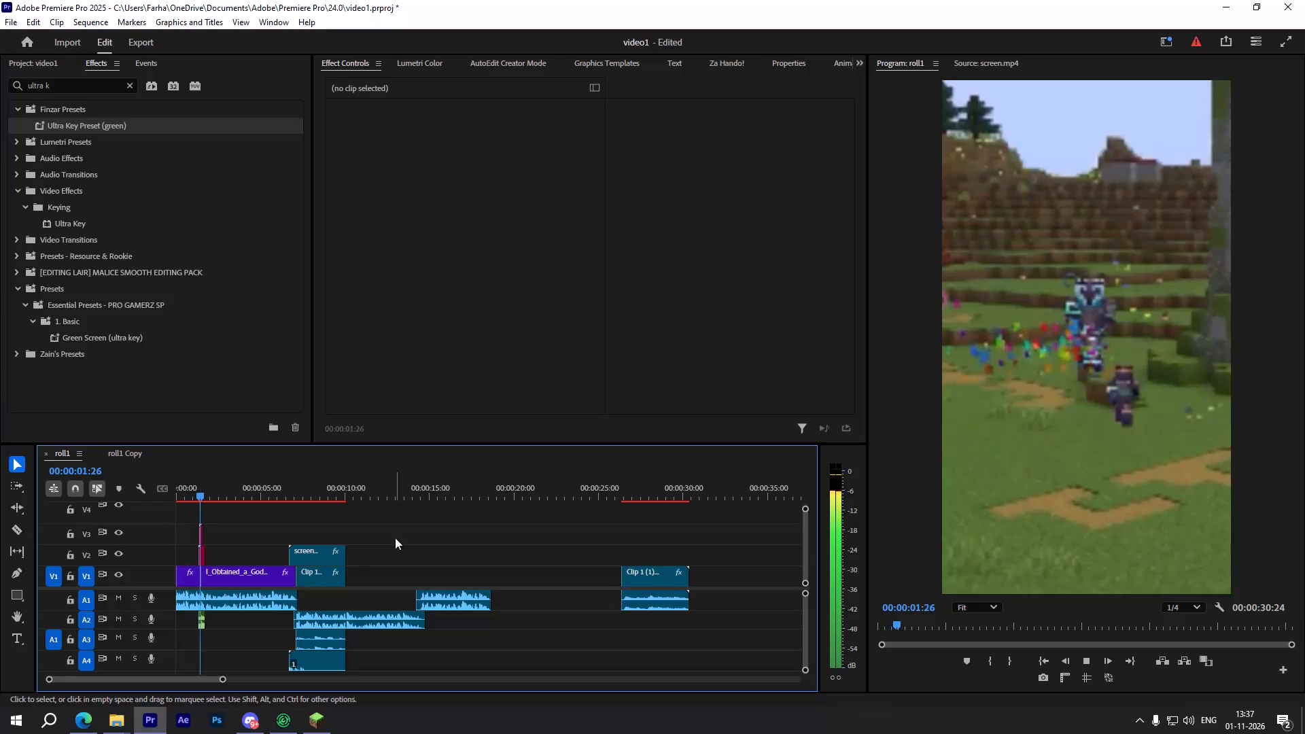
scroll(298, 580, "up", 3, "alt")
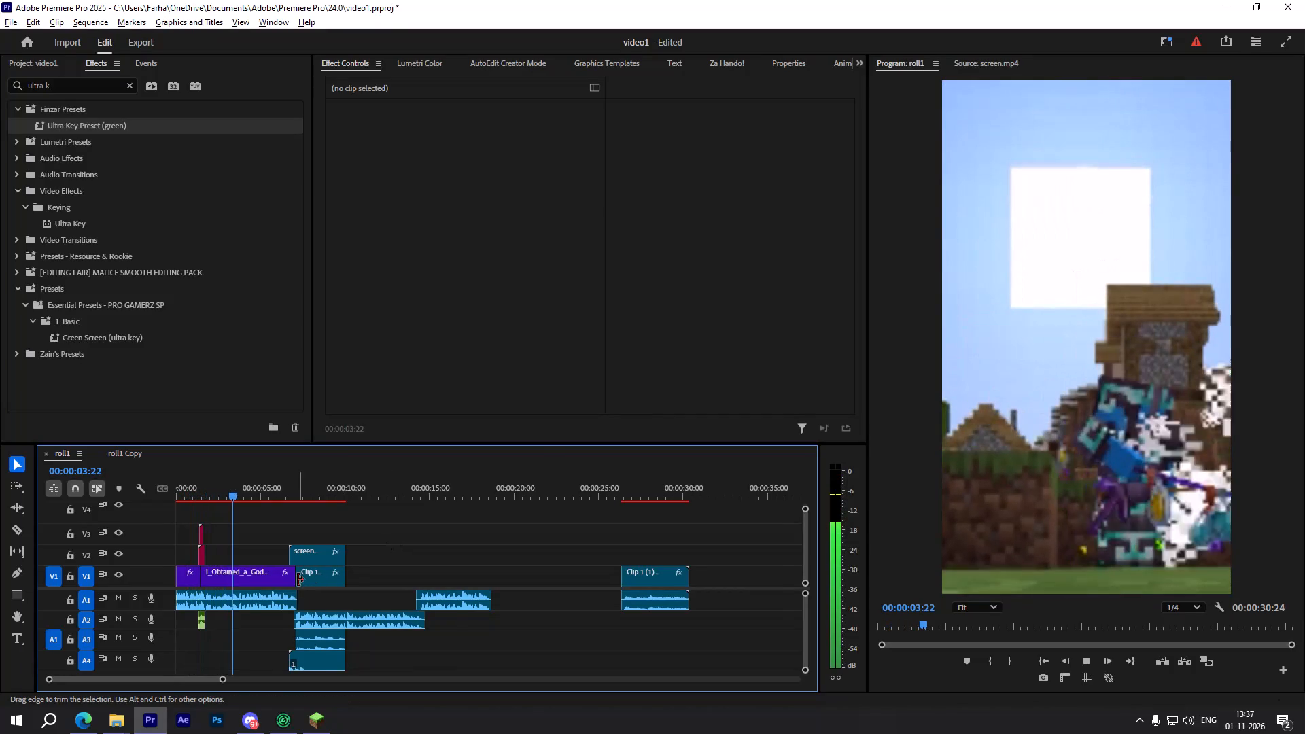
scroll(260, 580, "down", 2, "alt")
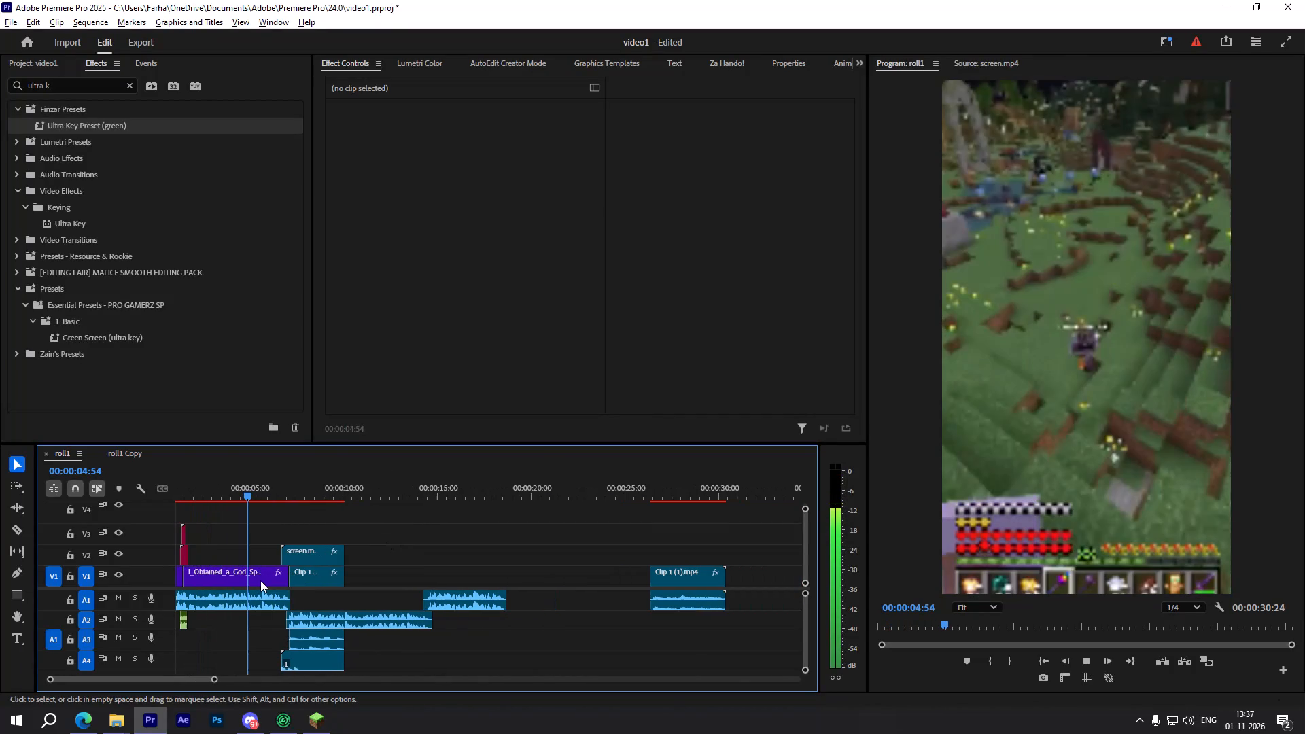
scroll(260, 580, "down", 2, "alt")
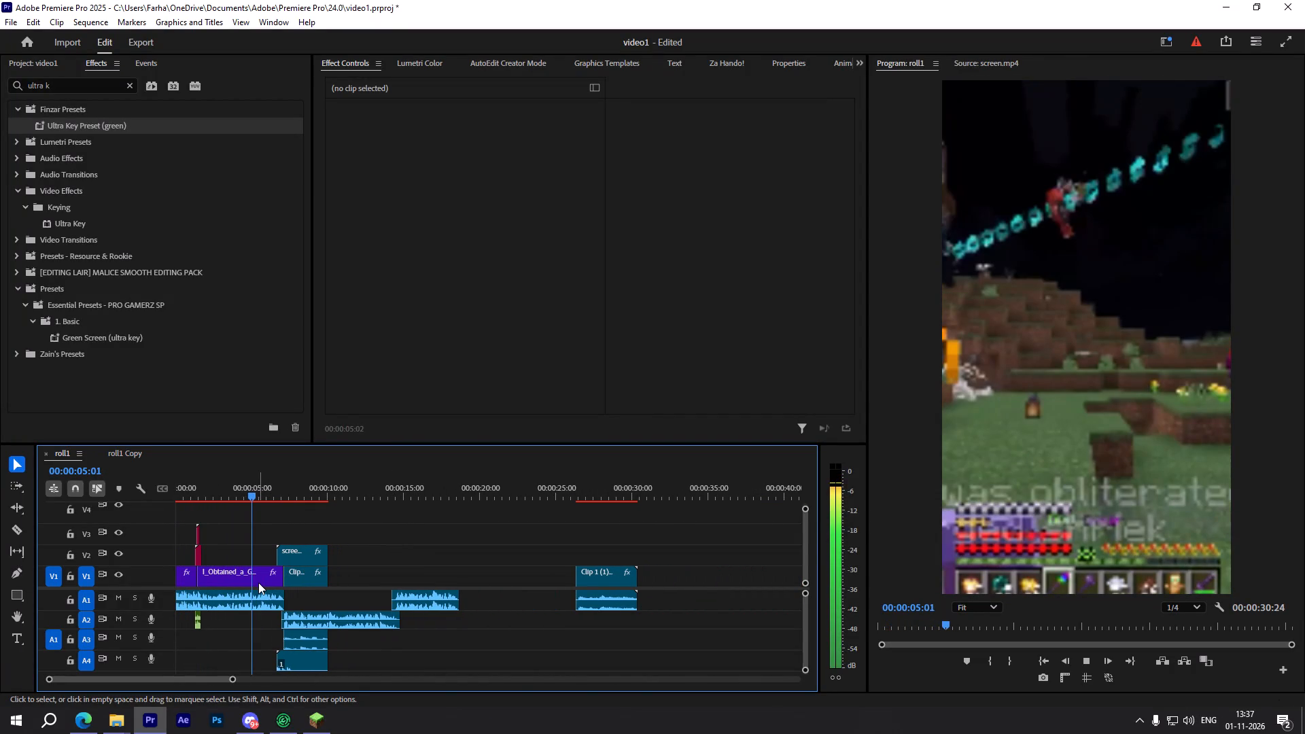
scroll(258, 582, "up", 2, "alt")
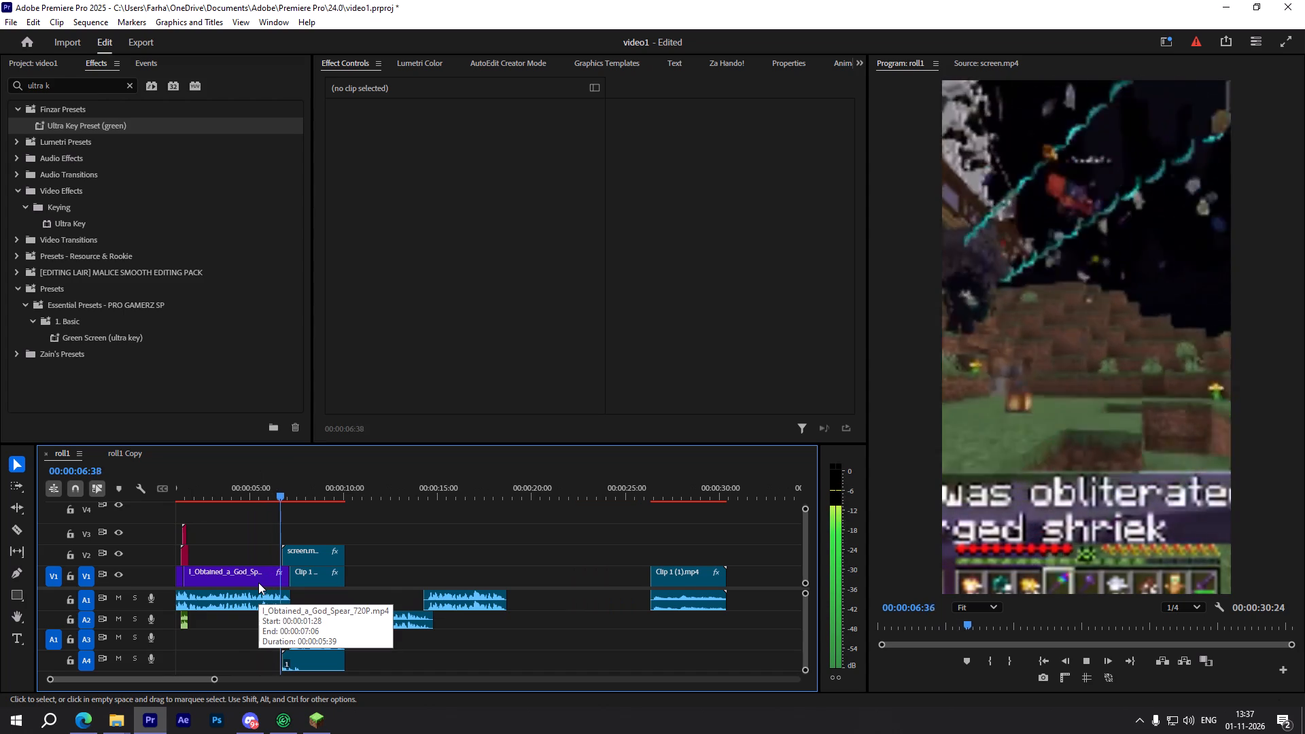
key("space")
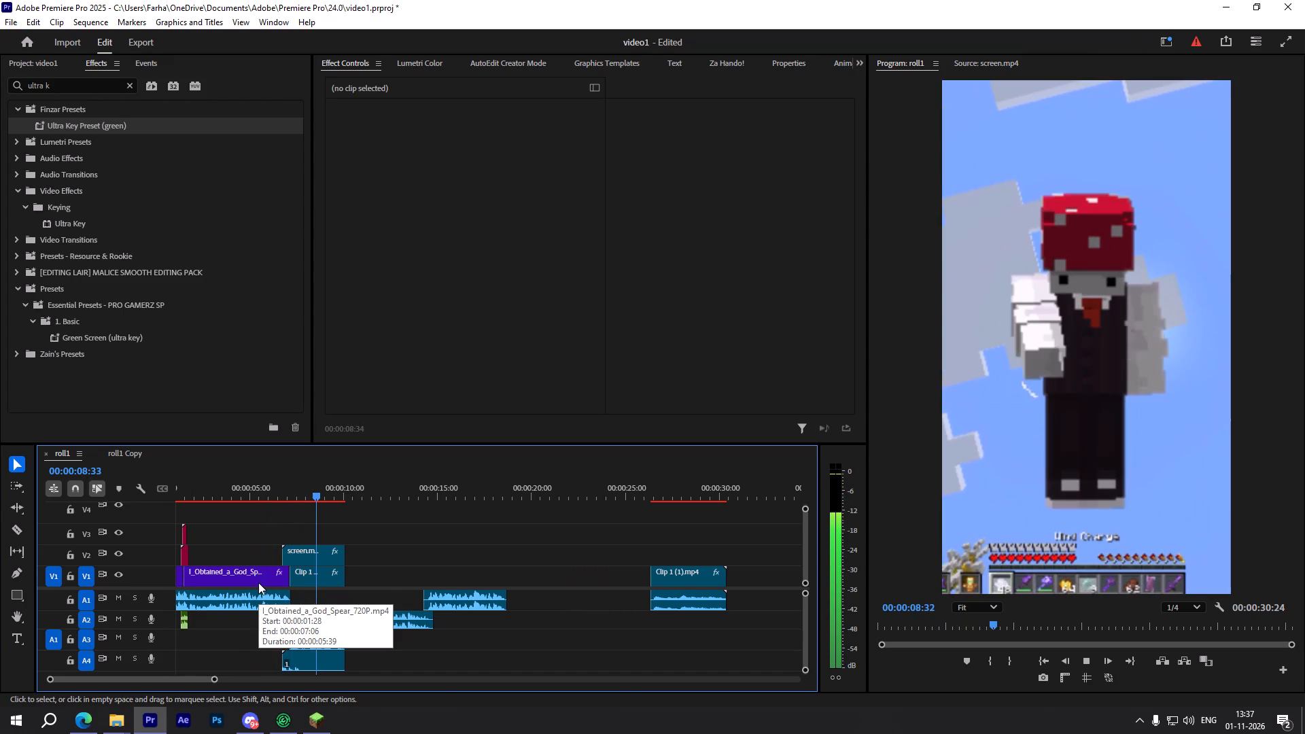
Replay the screen.mp4 overlay section from 00:00:06:47 past the new cut to about 00:00:11:07.
scroll(257, 583, "up", 5, "alt")
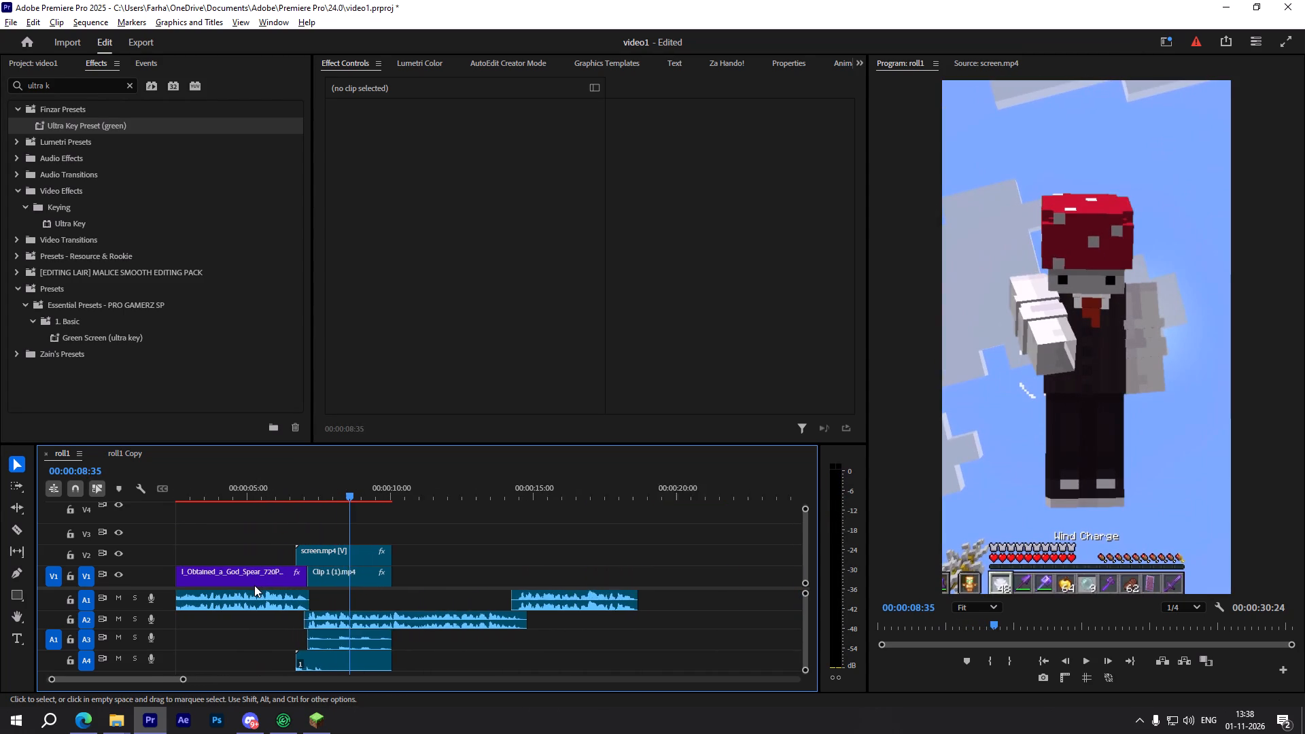
scroll(254, 585, "up", 2, "alt")
scroll(315, 594, "up", 3, "alt")
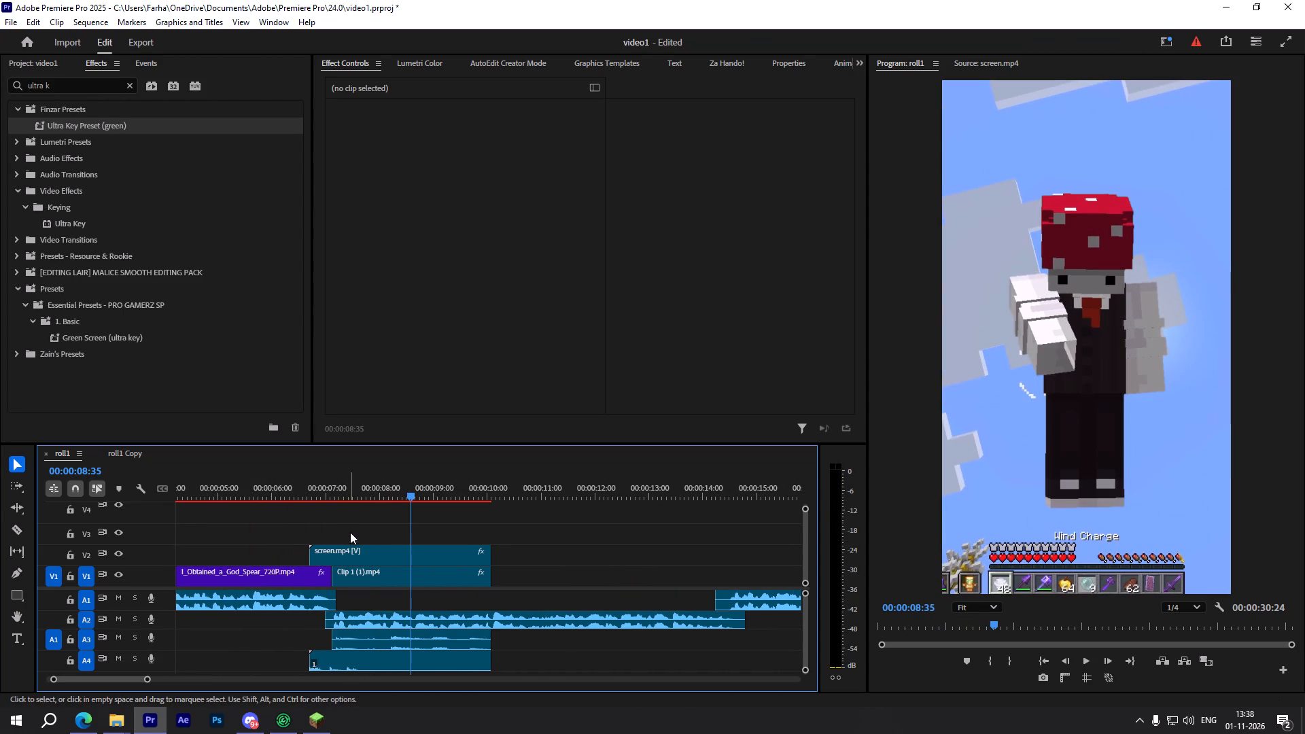
left_click_drag(351, 487, 316, 489)
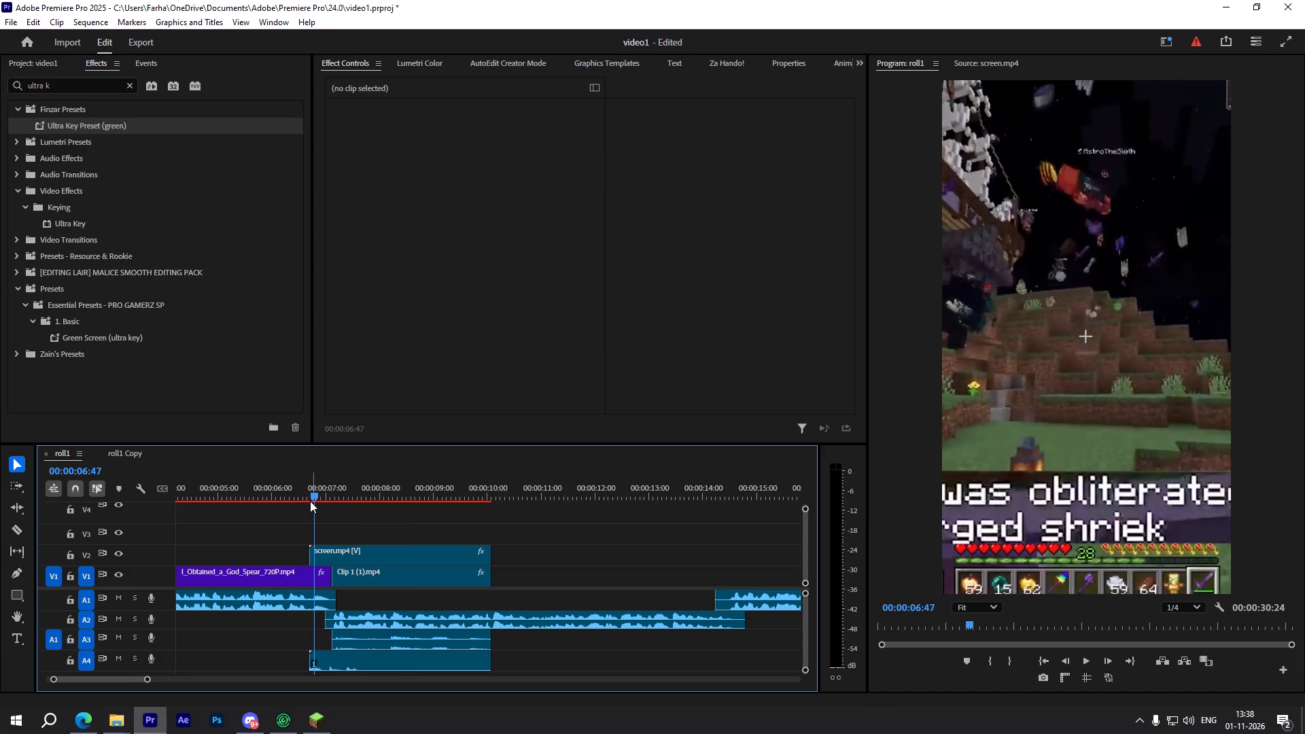
key("space")
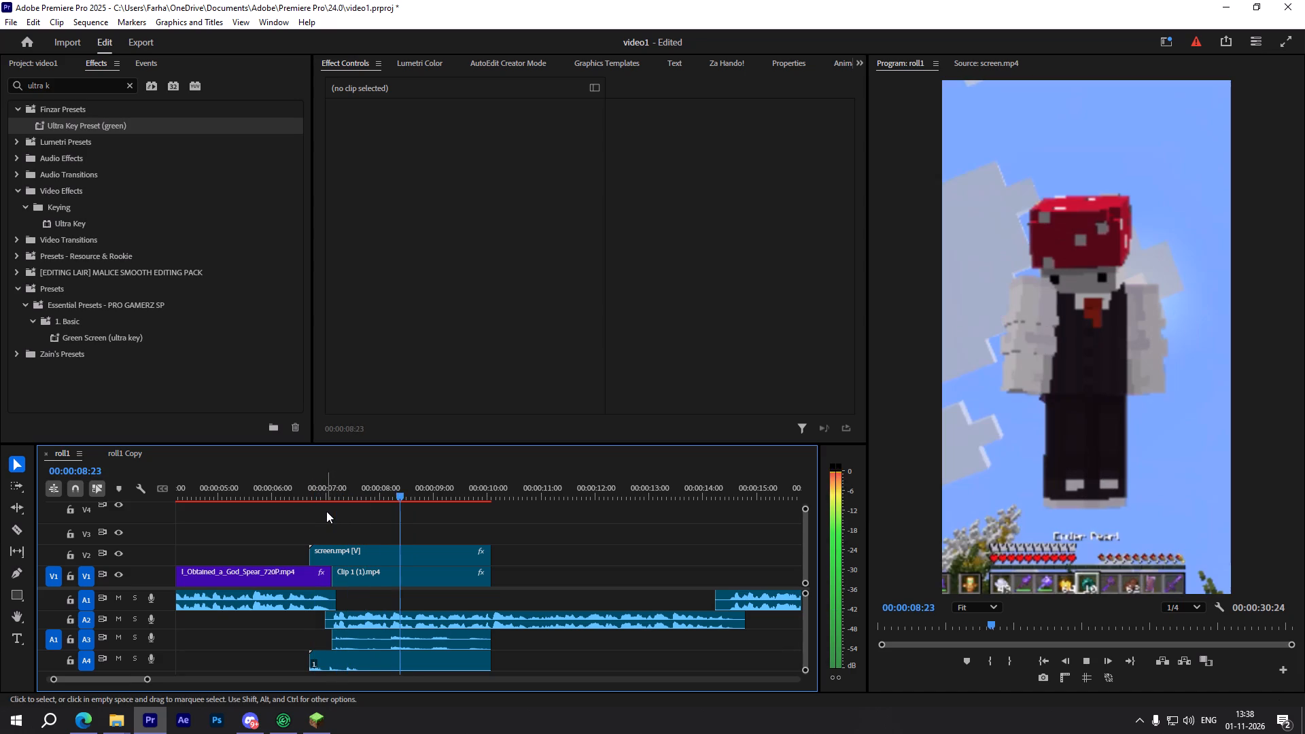
scroll(326, 524, "down", 2)
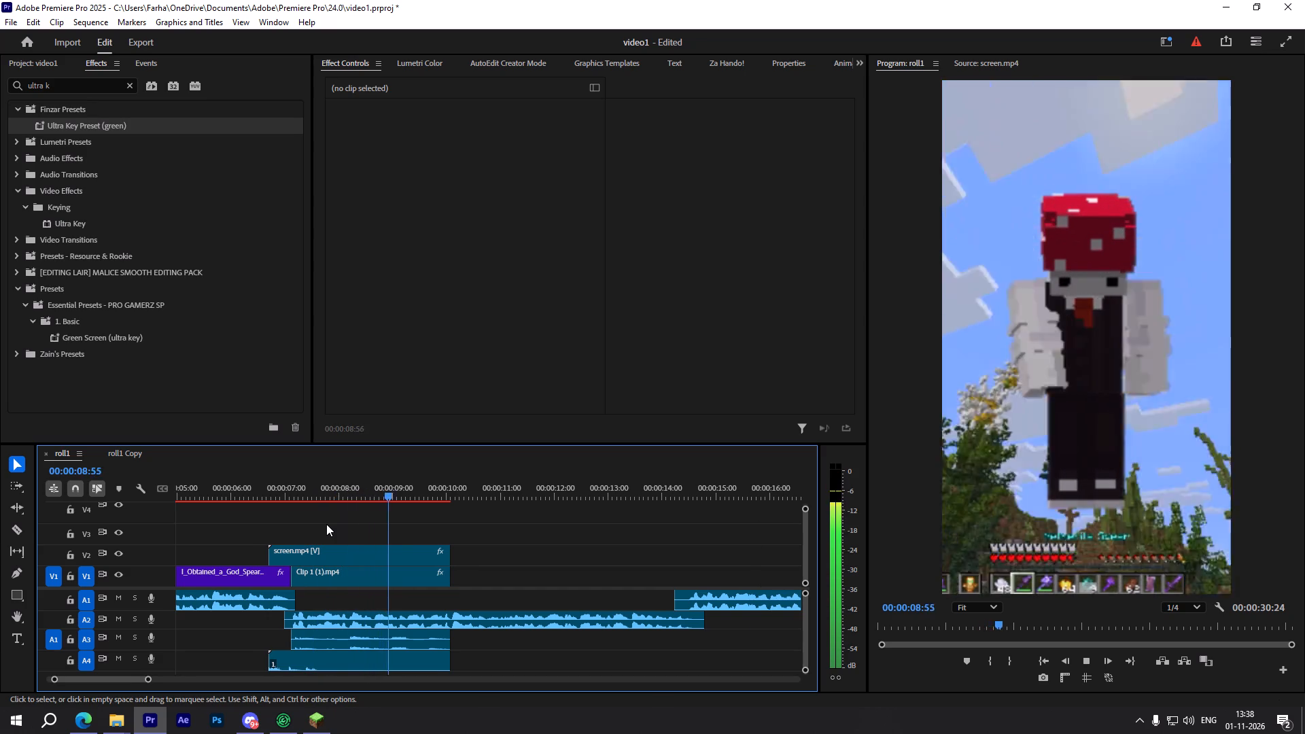
scroll(332, 551, "down", 4)
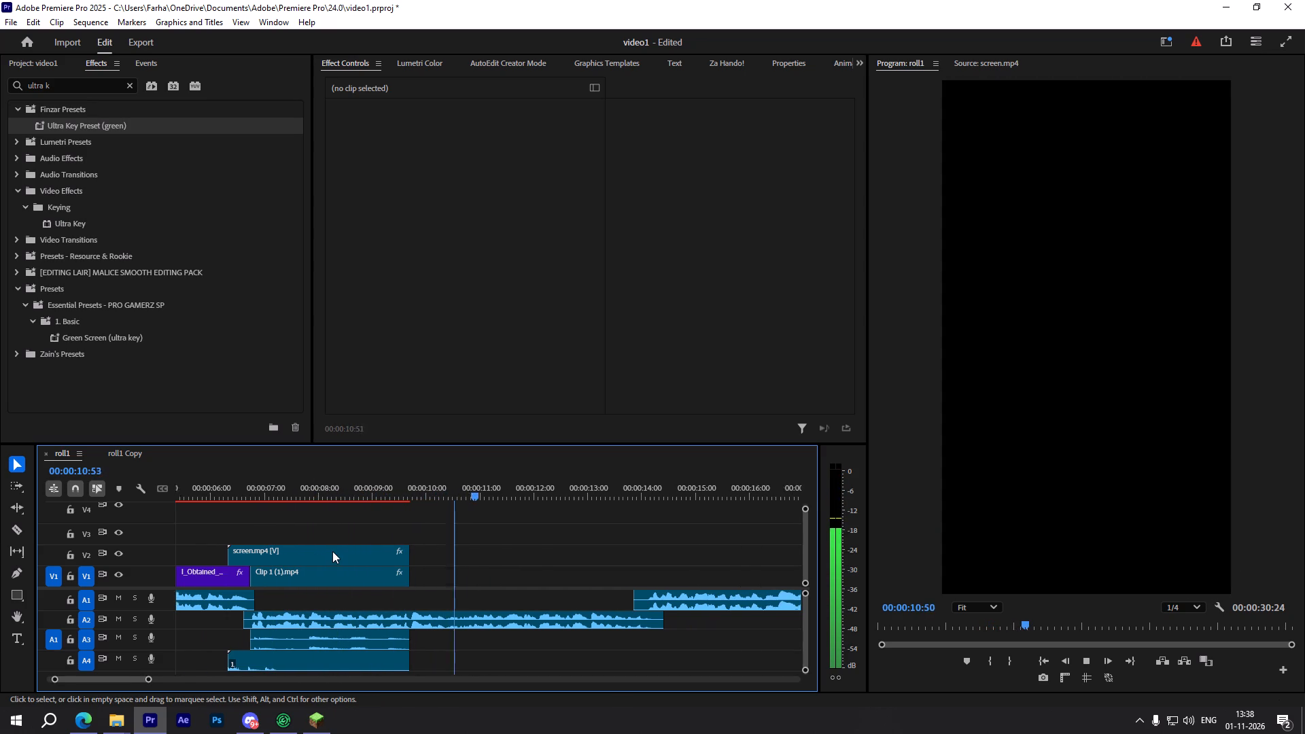
key("space")
Play back the remaining audio from 00:00:11:07 to its end at about 00:00:18:41.
scroll(341, 540, "down", 4, "alt")
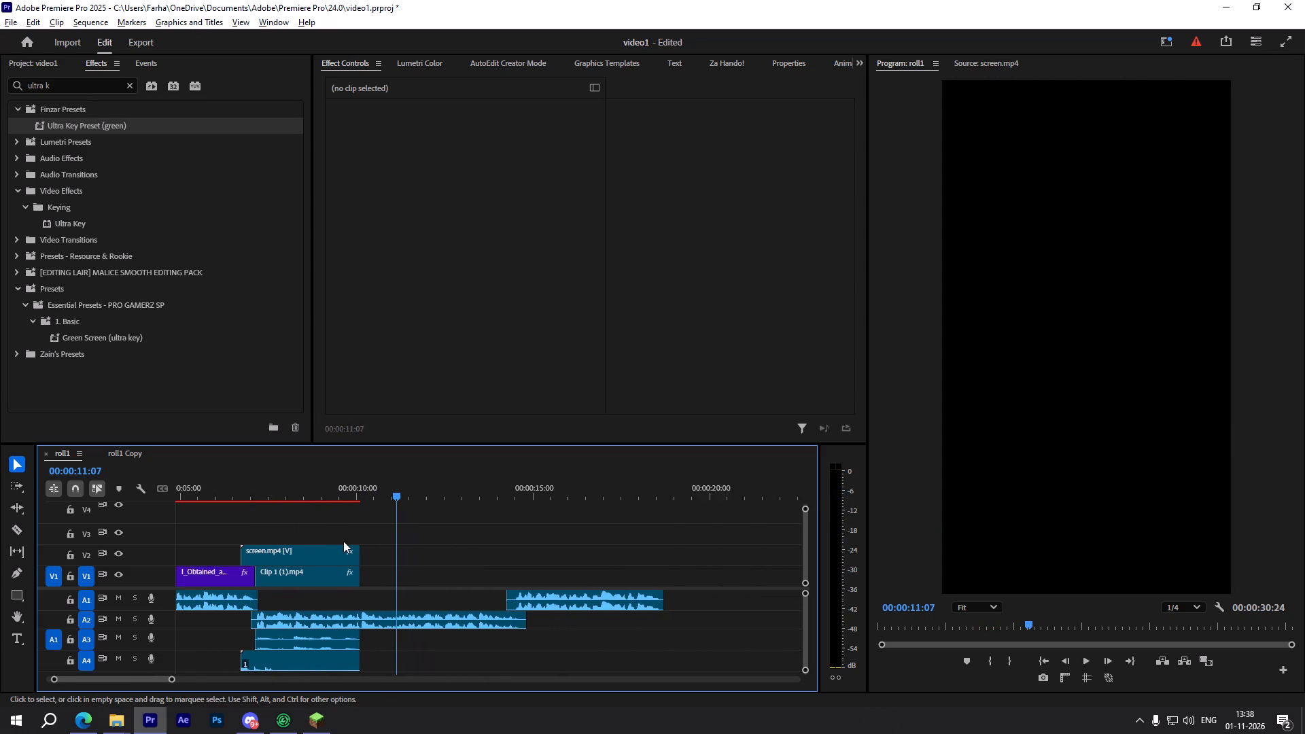
scroll(343, 541, "down", 1, "alt")
key("space")
scroll(359, 539, "down", 3)
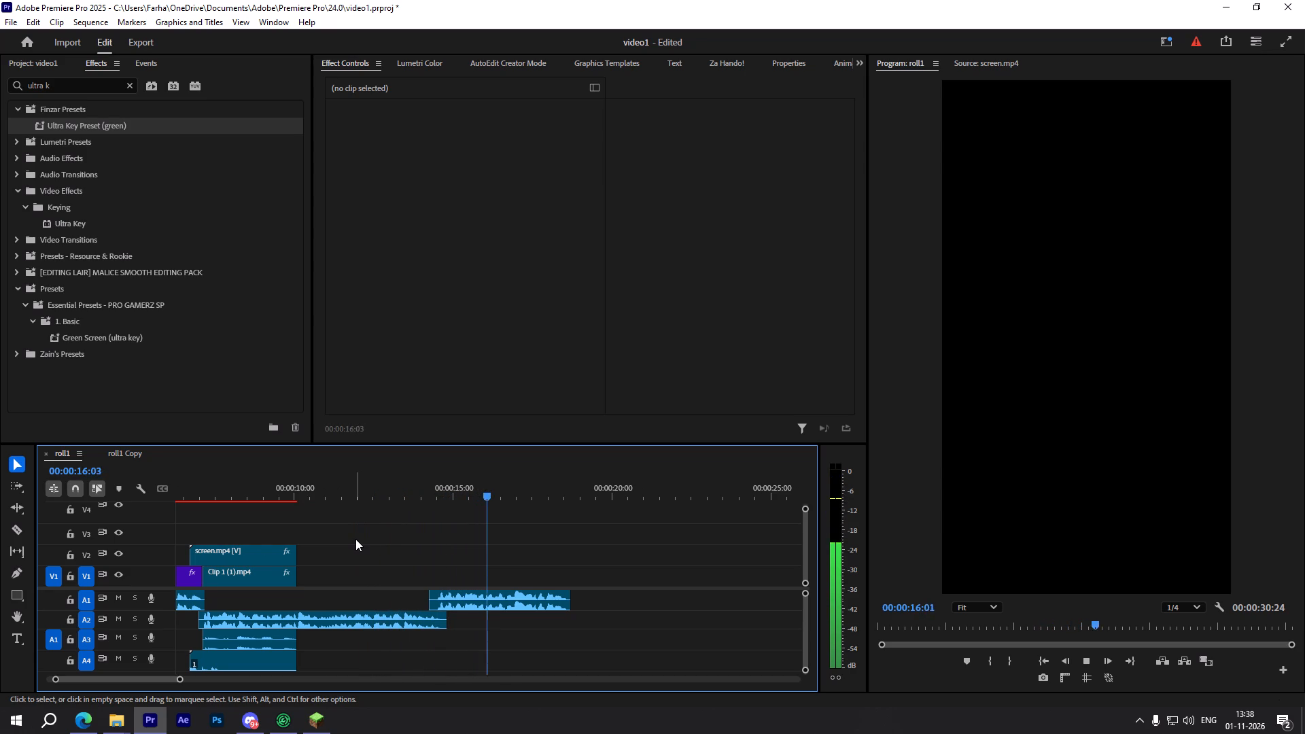
scroll(417, 547, "down", 3, "alt")
scroll(417, 547, "up", 3, "alt")
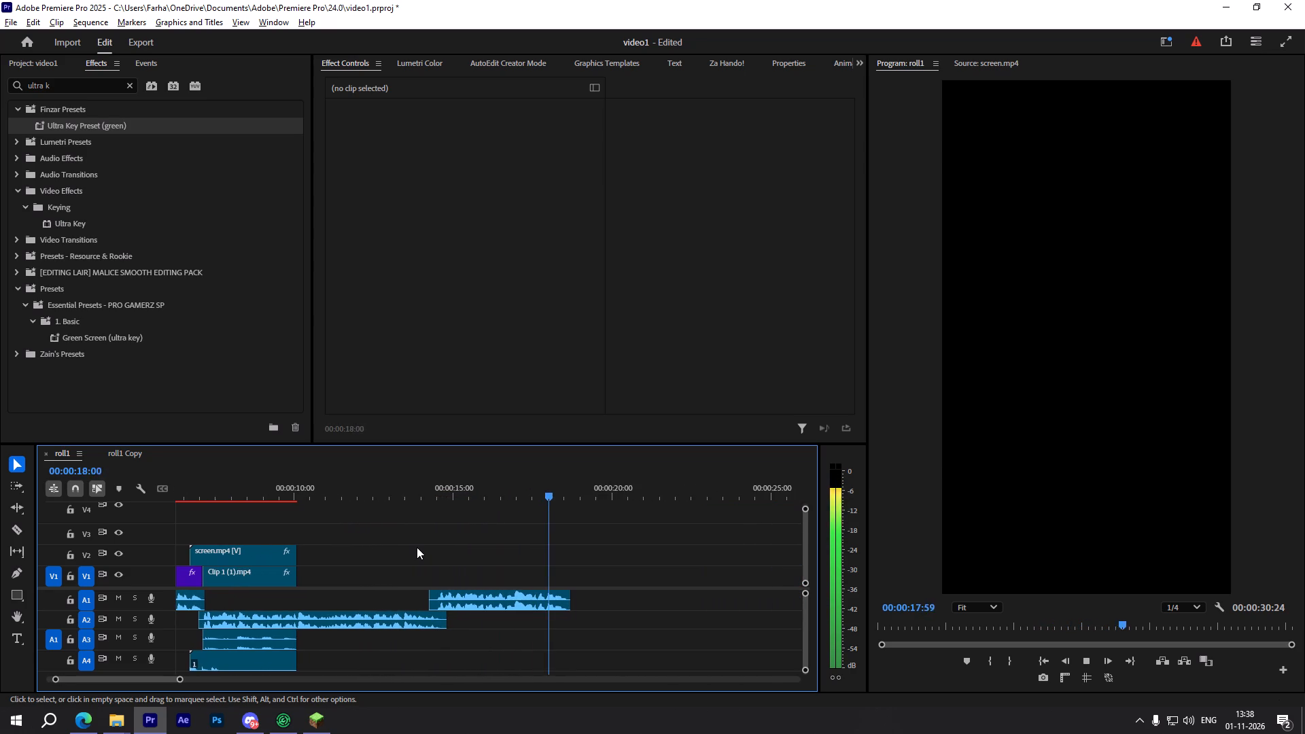
key("space")
Delete the leftover Clip 1 (1).mp4 segment and its audio at the far end of roll1, ending at 00:00:30:24.
scroll(449, 587, "up", 4)
scroll(449, 587, "down", 2, "alt")
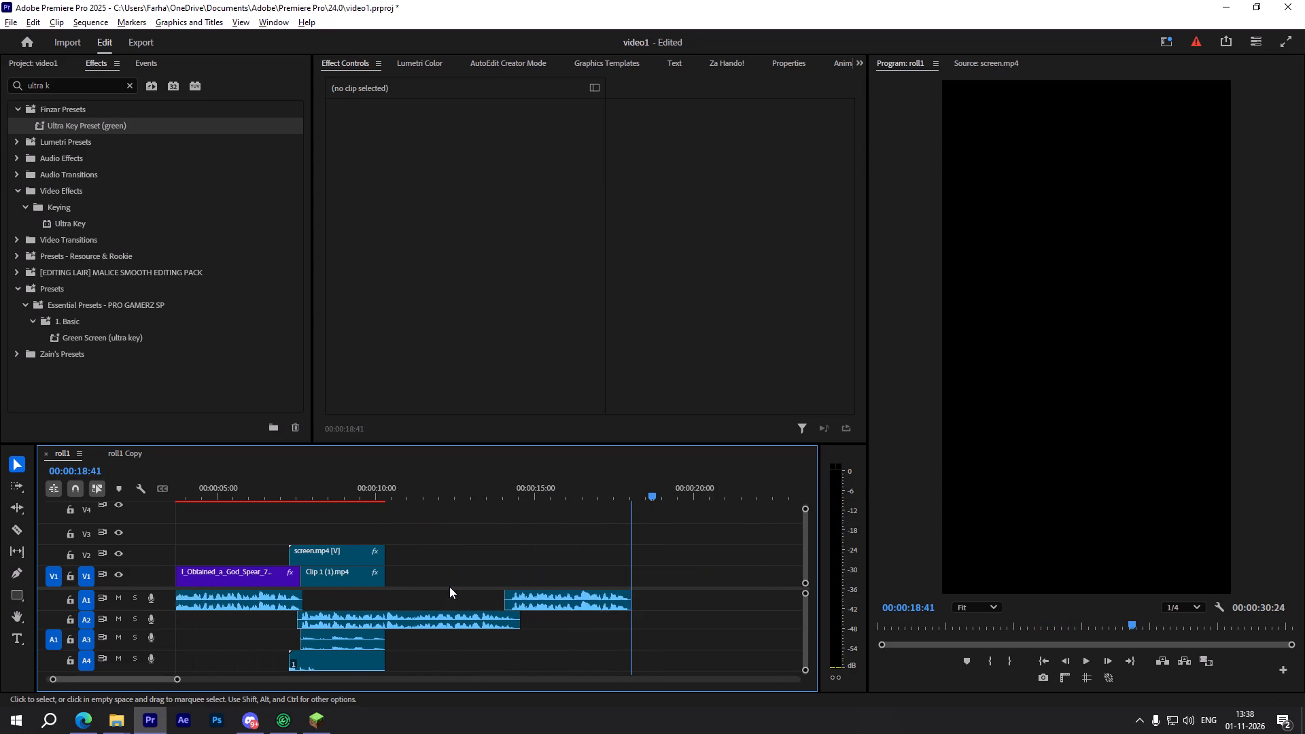
scroll(449, 587, "down", 6, "alt")
left_click(553, 576)
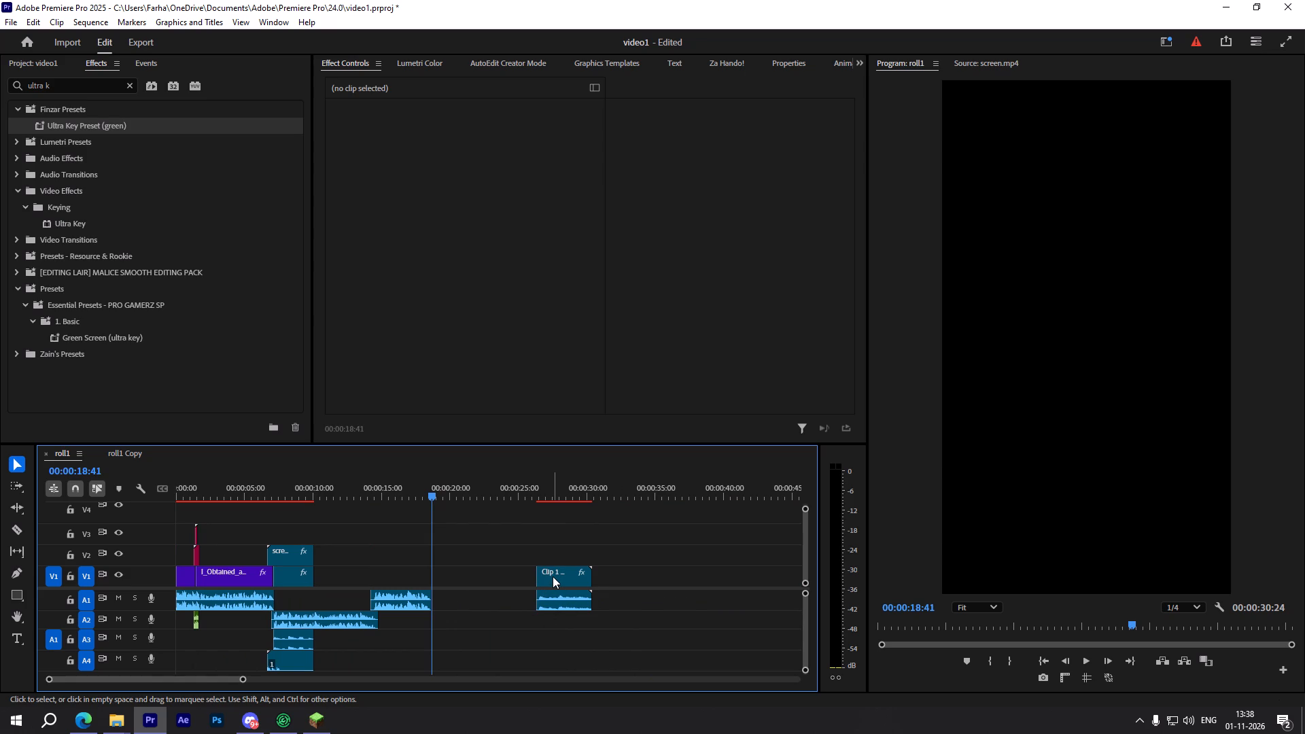
left_click_drag(549, 517, 583, 606)
key("Delete")
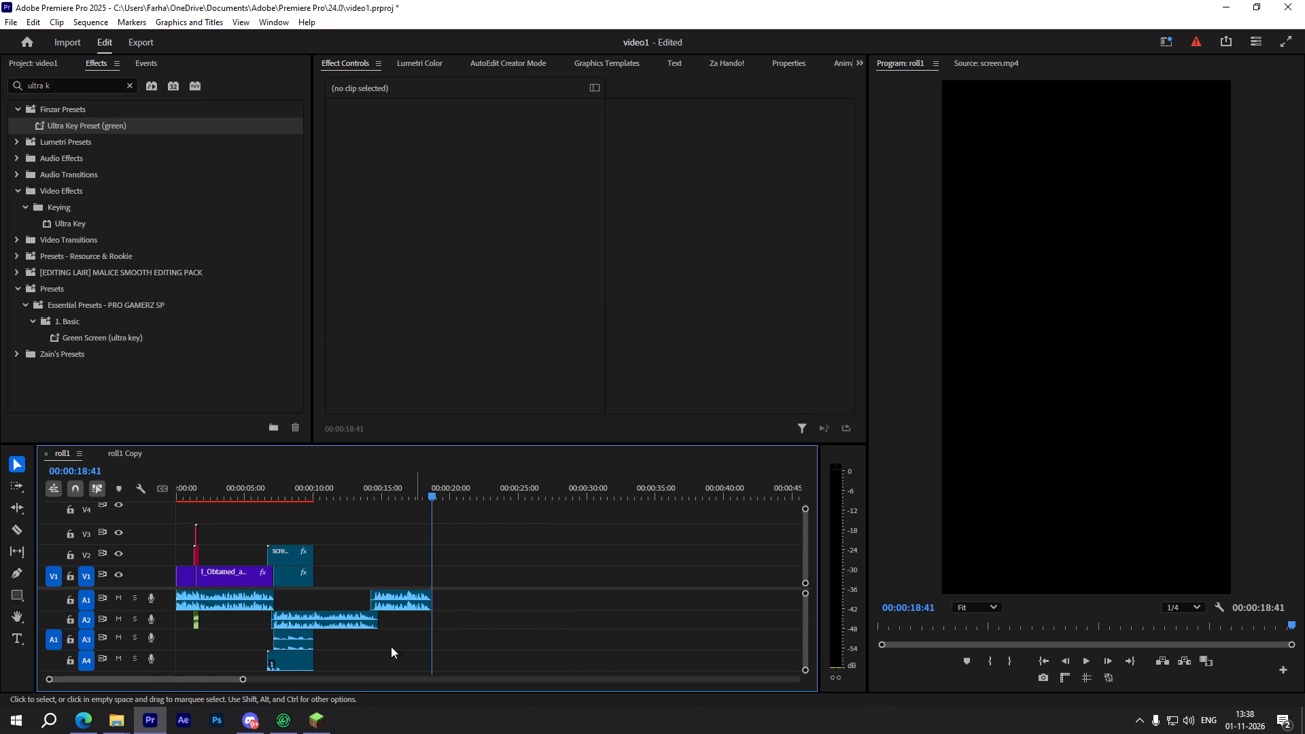
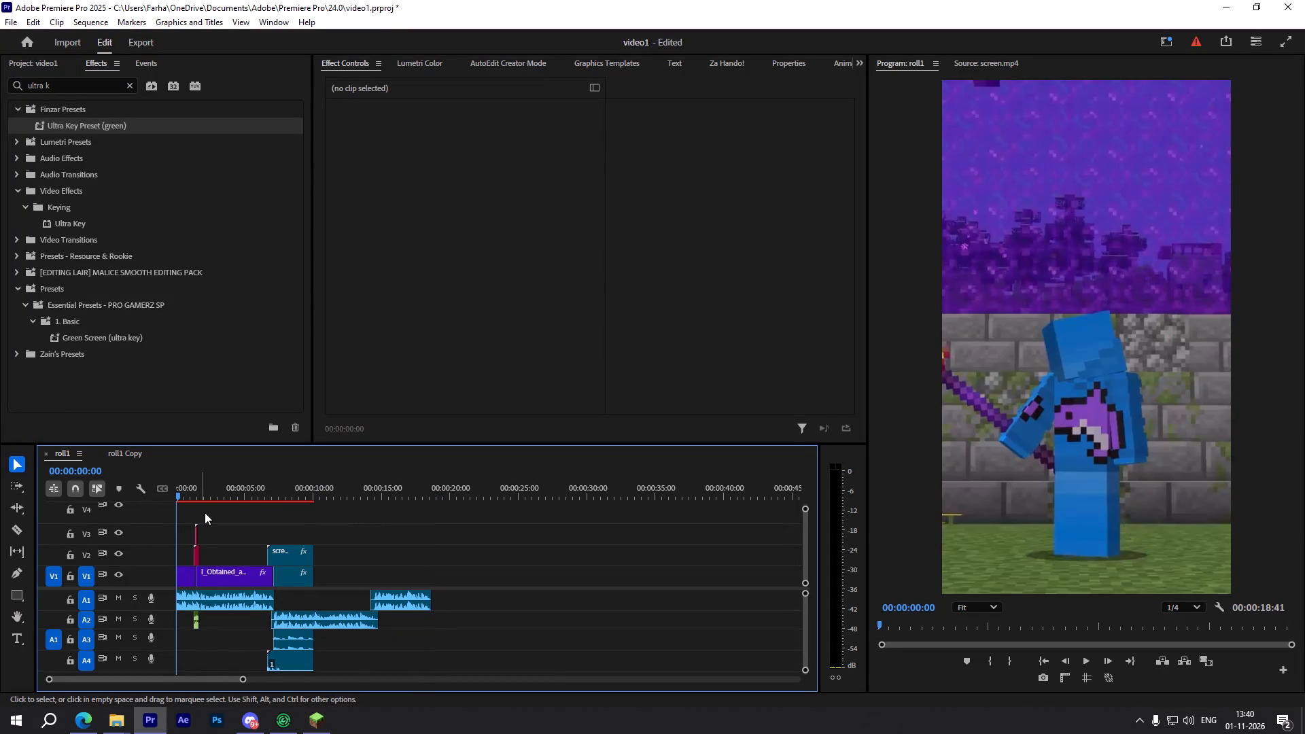
Play back the opening of roll1 from its start to 00:00:01:15.
key("space")
left_click(196, 512)
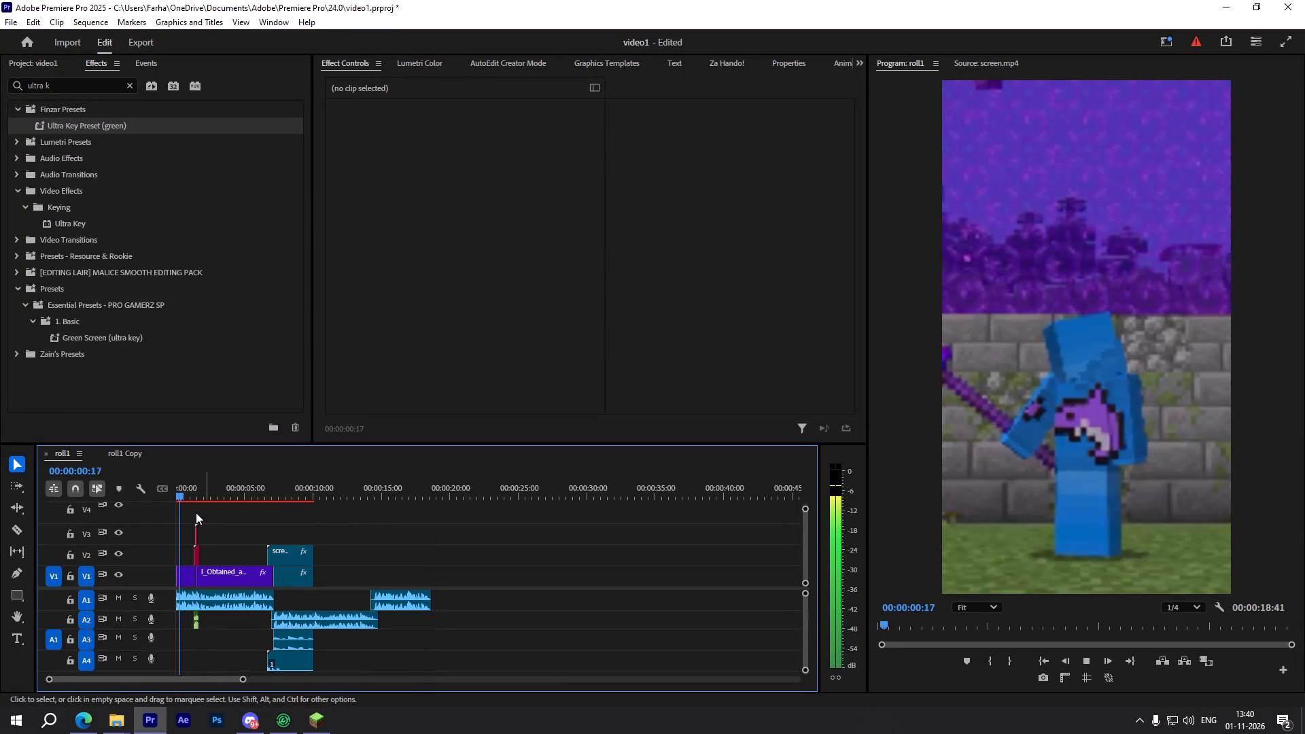
key("space")
left_click(186, 506)
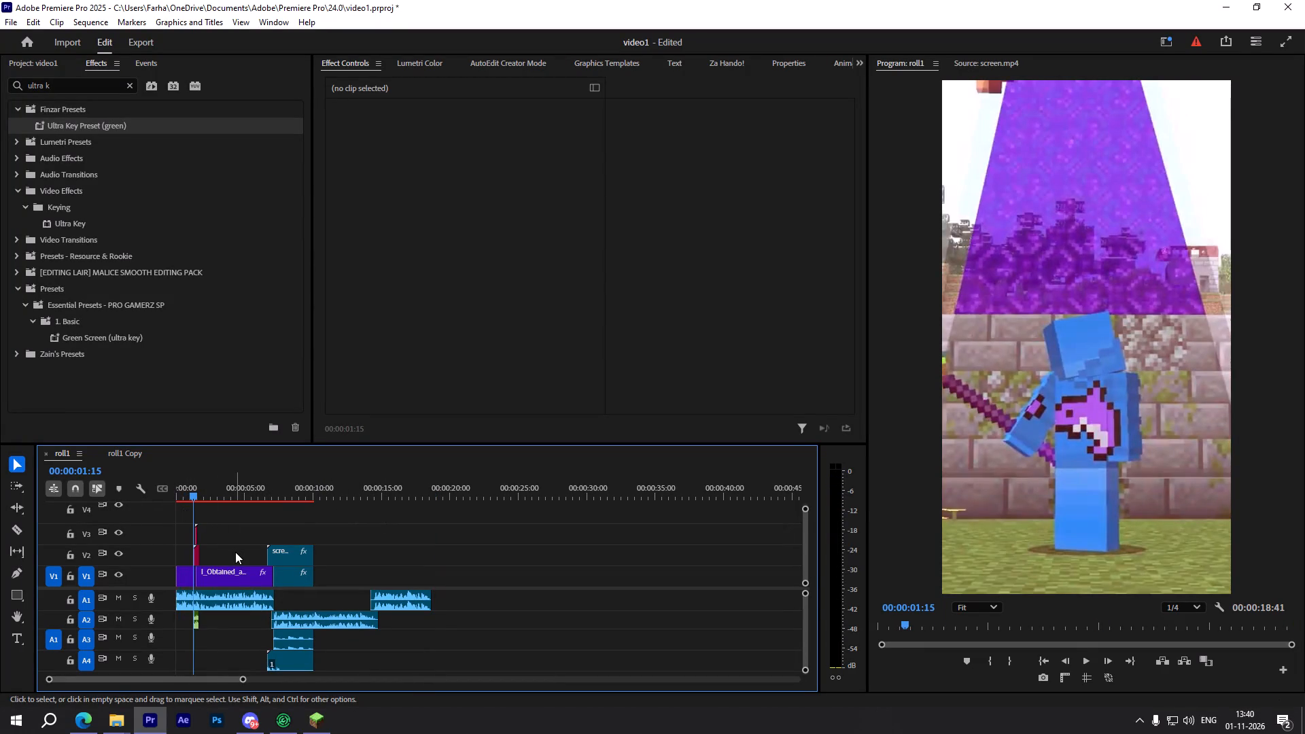
Turn off the output of video track V4 in roll1.
scroll(235, 552, "up", 7, "ctrl")
left_click(133, 527)
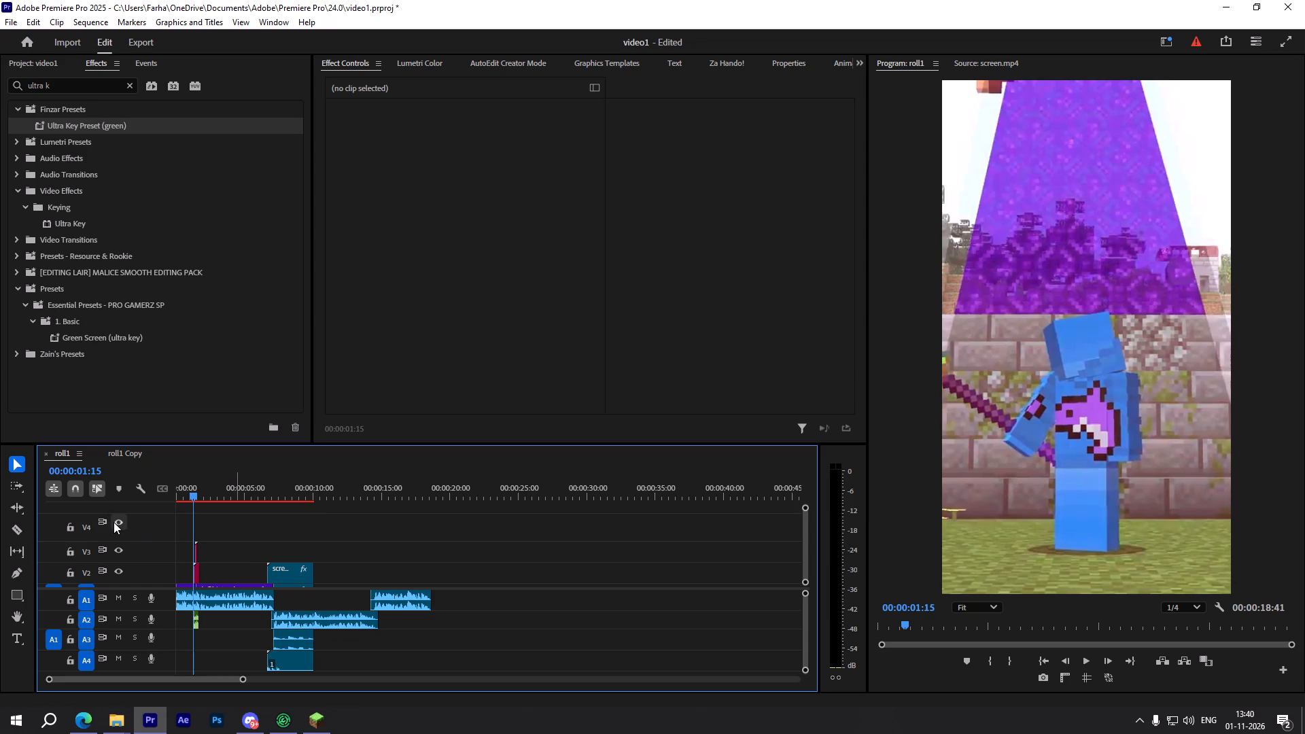
left_click(114, 522)
left_click(114, 522)
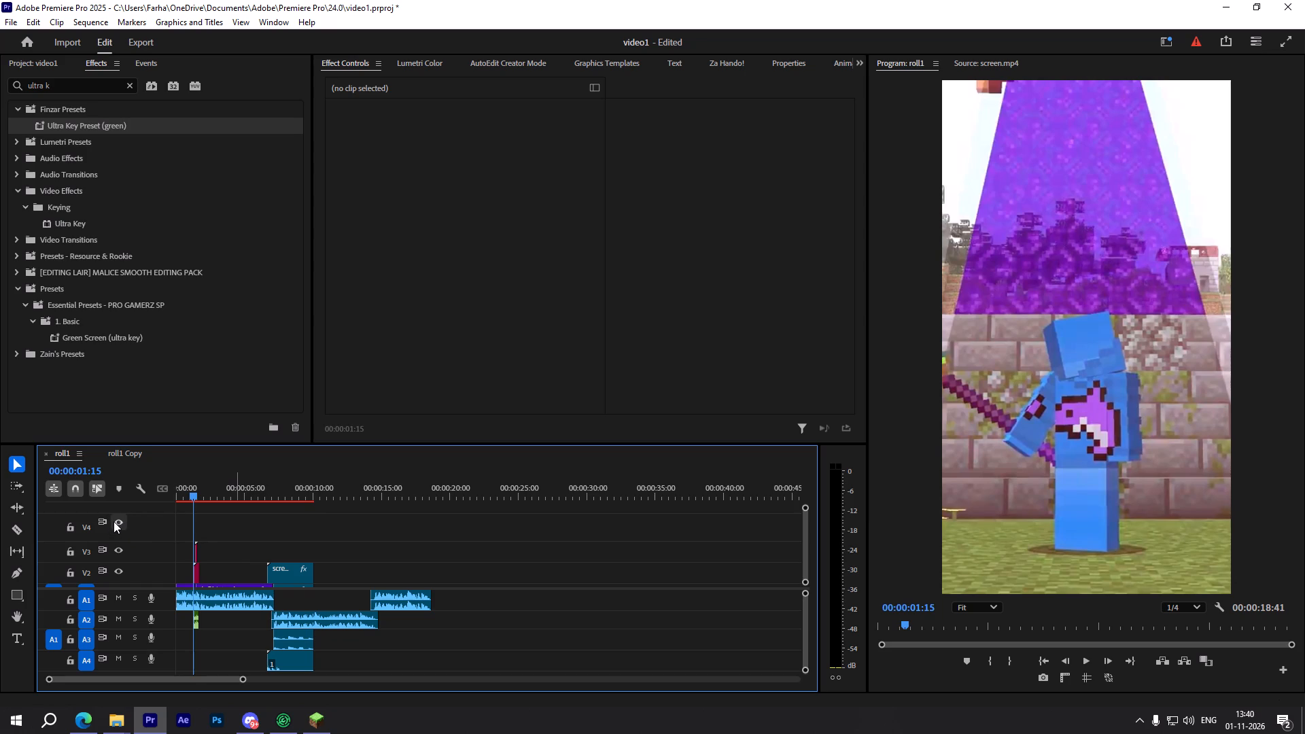
left_click(114, 521)
Play back roll1 from its start to 00:00:03:13 with track V4 hidden.
left_click_drag(189, 493, 161, 499)
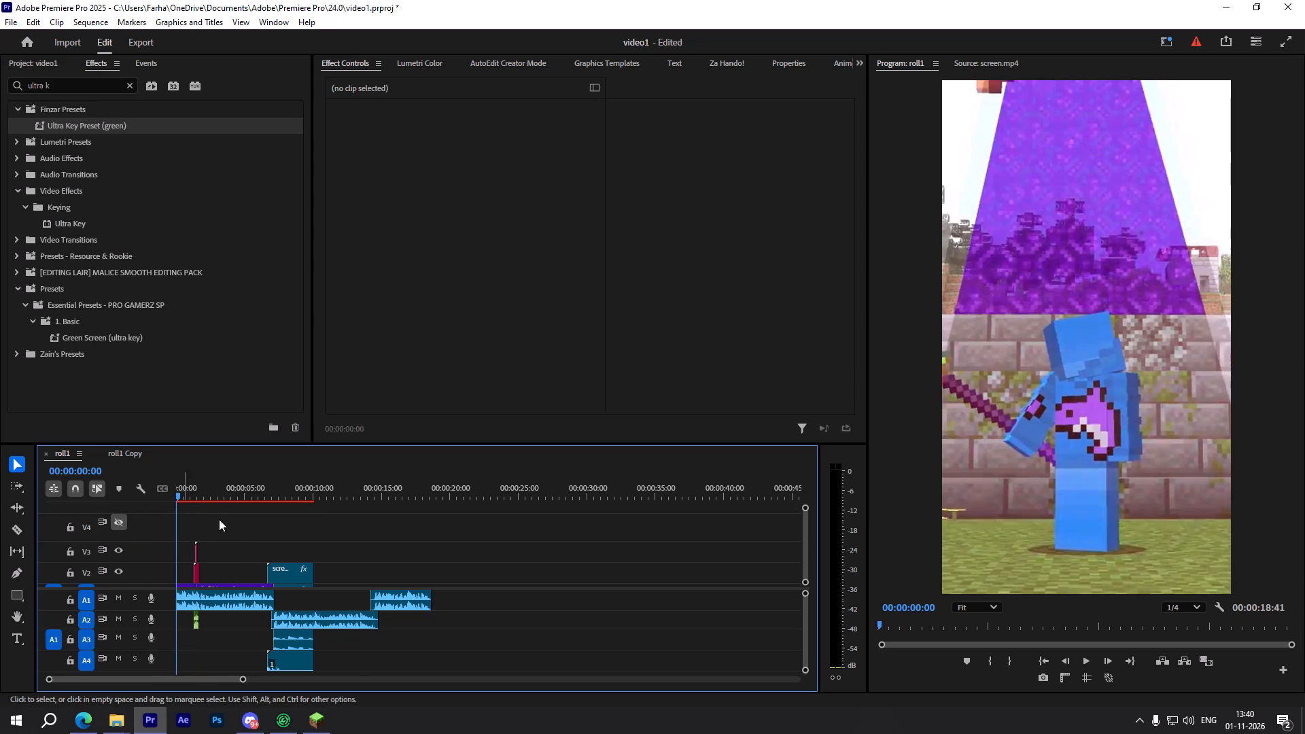
scroll(230, 531, "up", 3)
scroll(230, 531, "down", 3)
scroll(230, 531, "up", 3)
key("space")
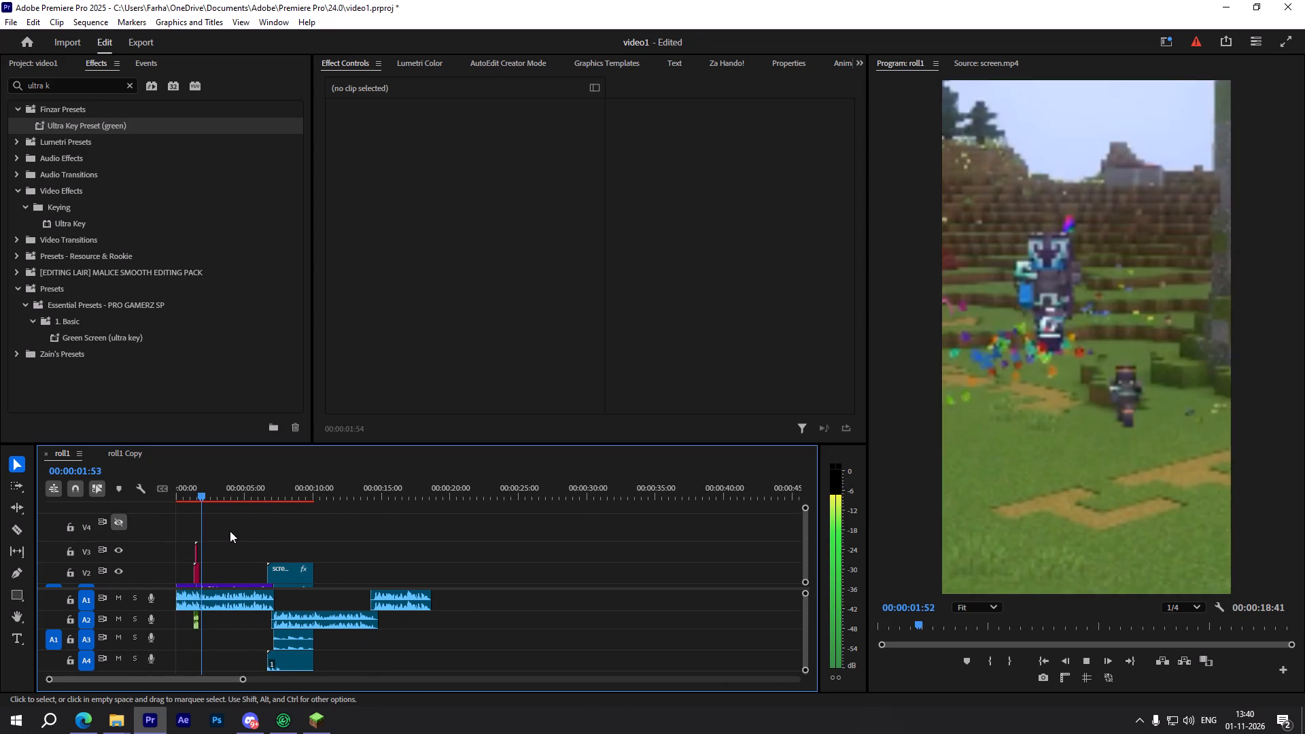
scroll(237, 565, "down", 2, "alt")
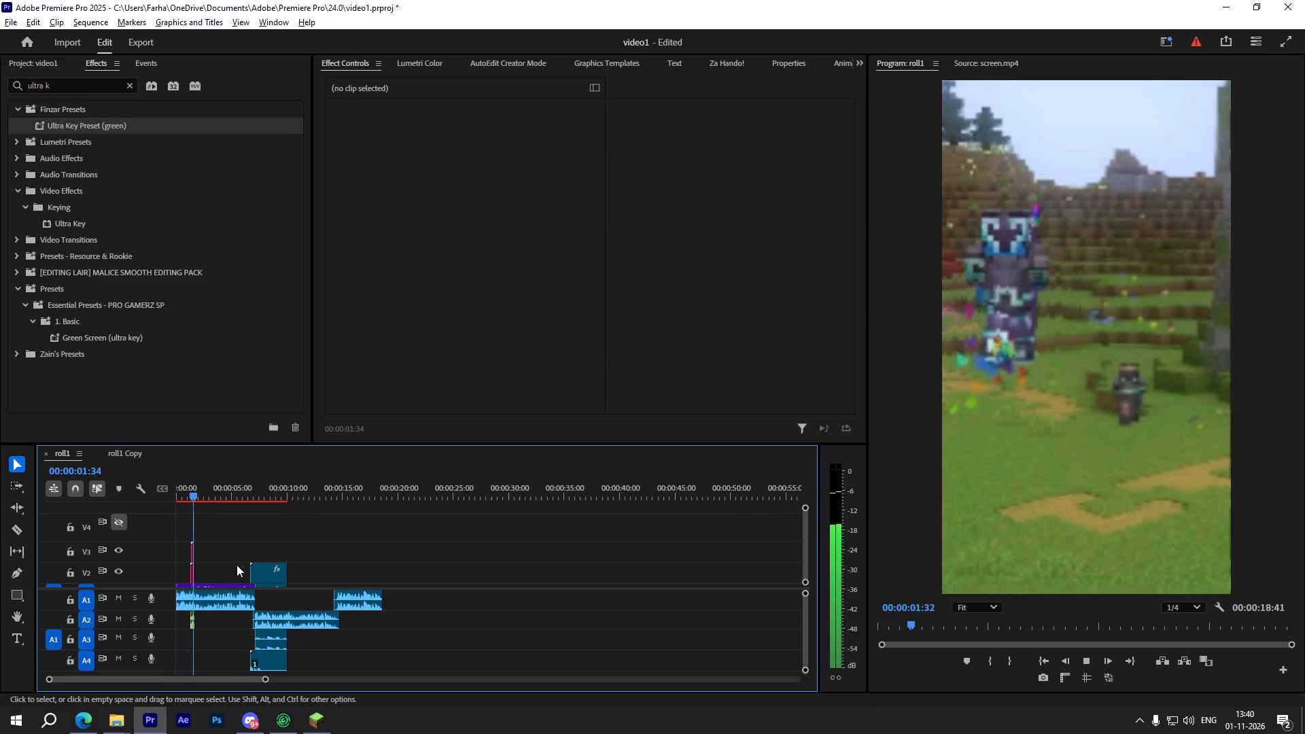
scroll(221, 631, "up", 4, "alt")
key("space")
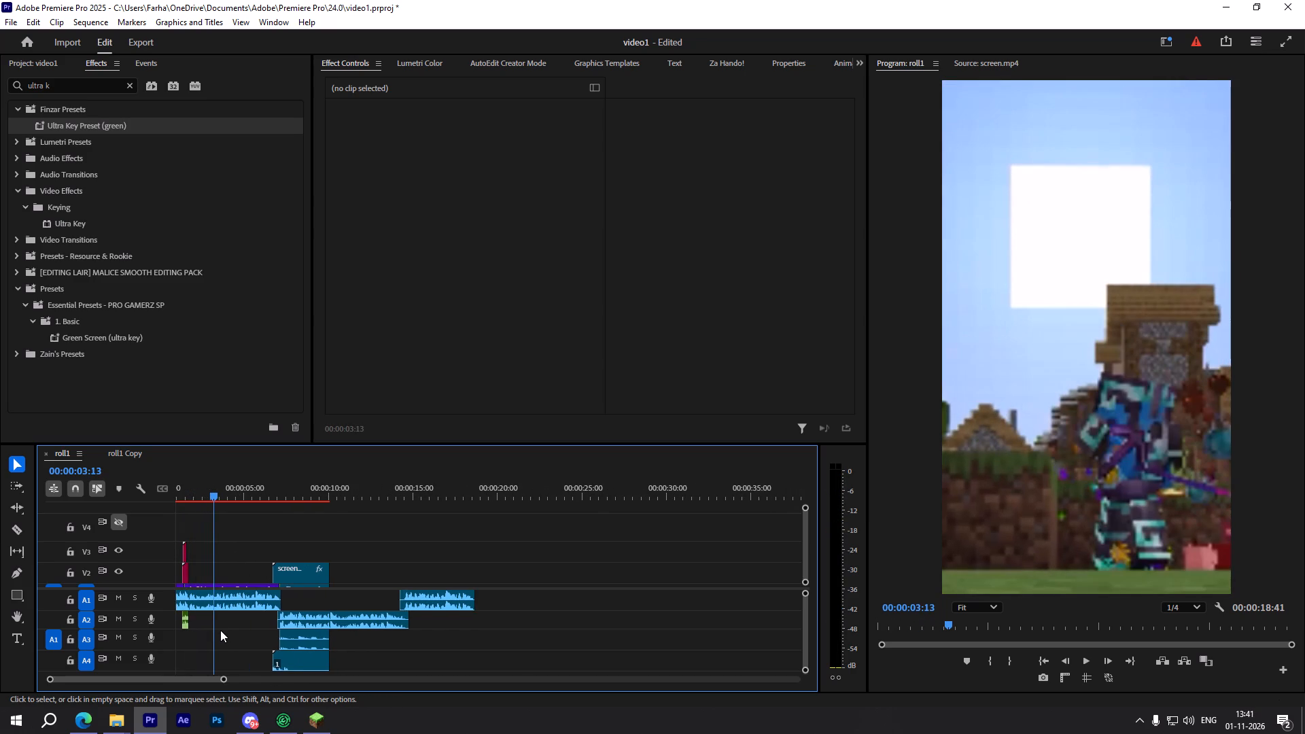
Play back roll1 from 00:00:03:13 through the start of the screen.mp4 overlay to 00:00:09:33, pausing along the way.
scroll(223, 625, "up", 12, "alt")
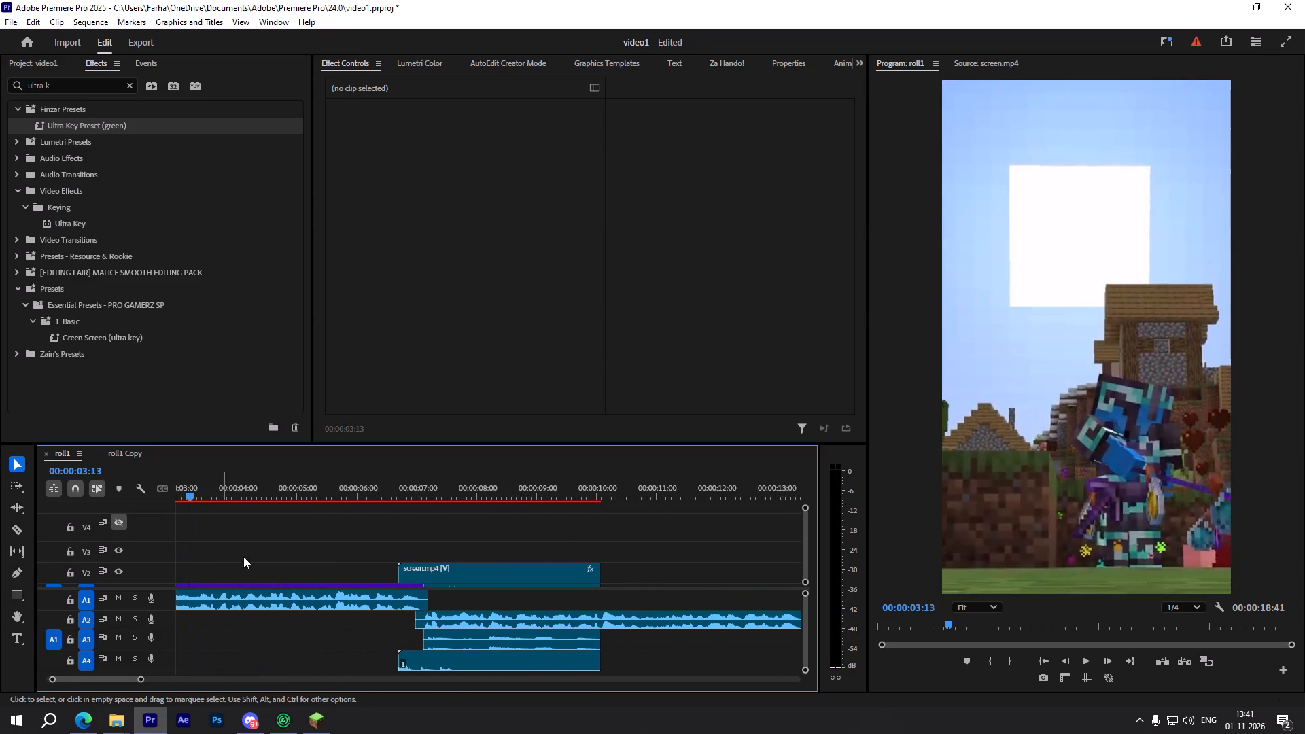
scroll(251, 529, "down", 5, "ctrl")
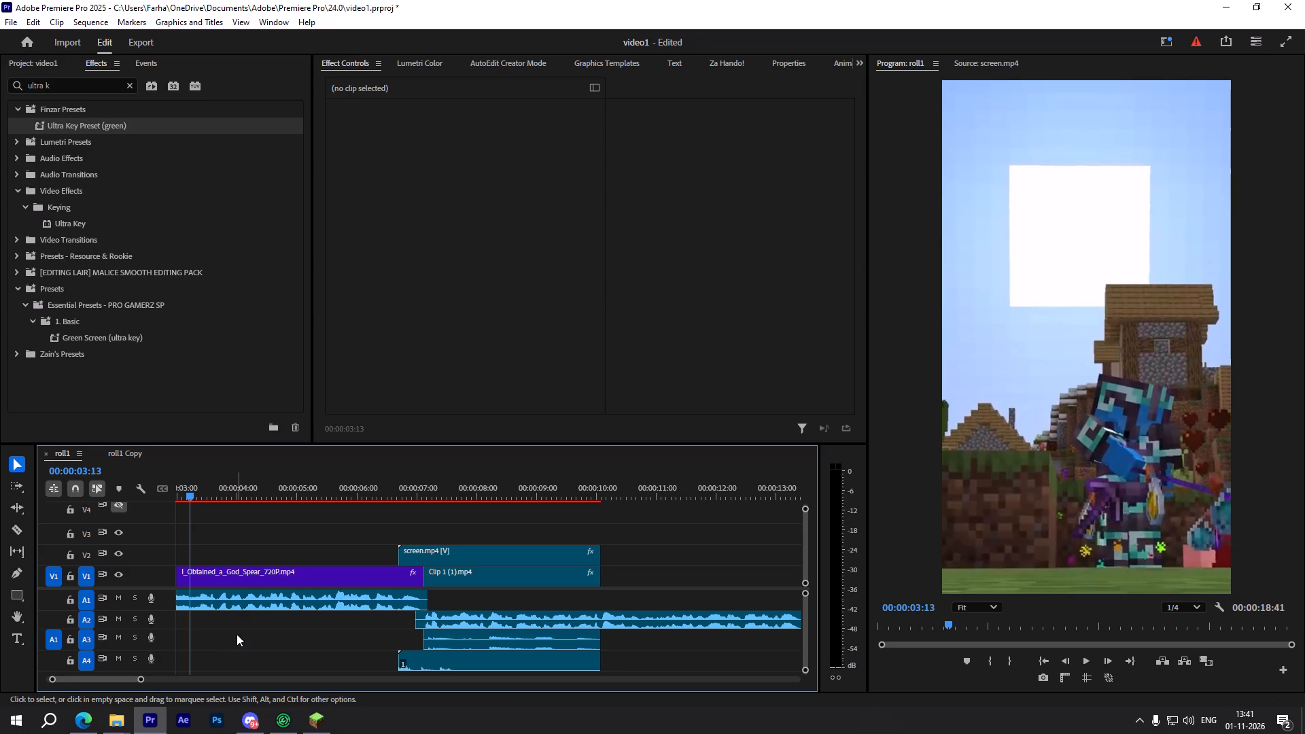
key("space")
key("space")
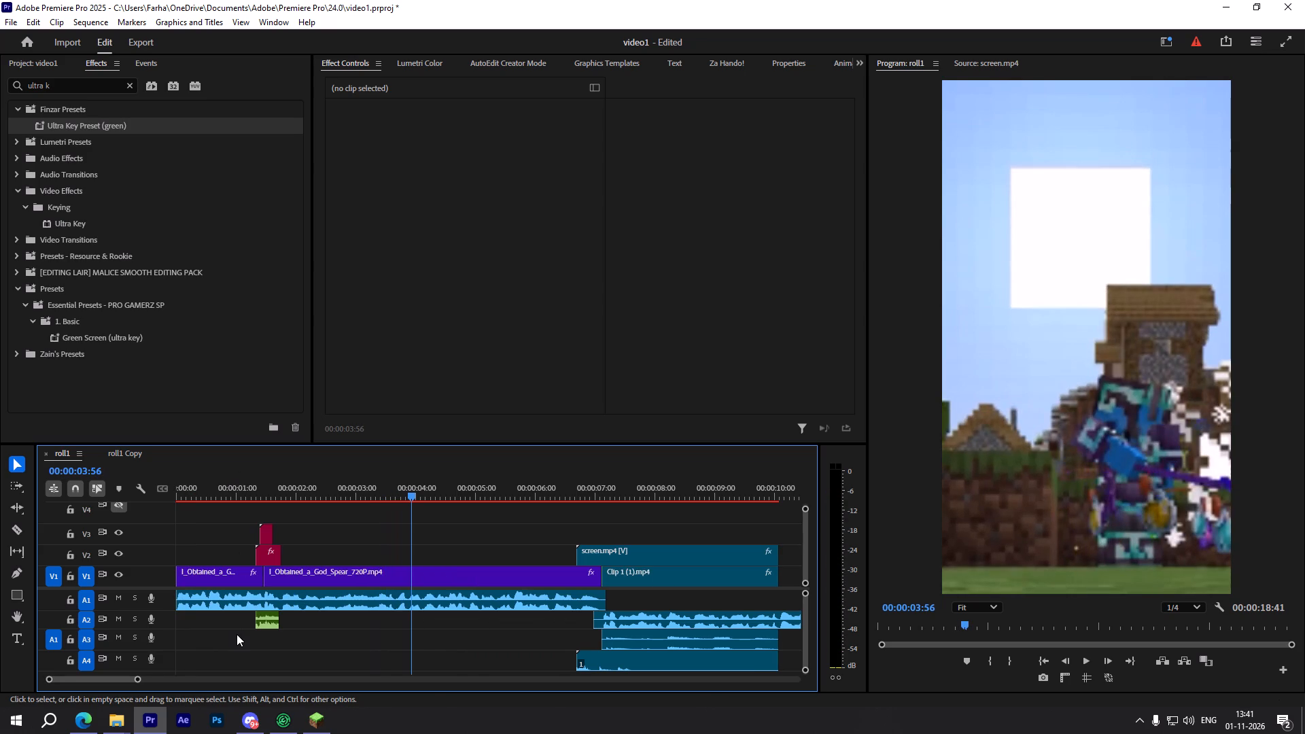
key("space")
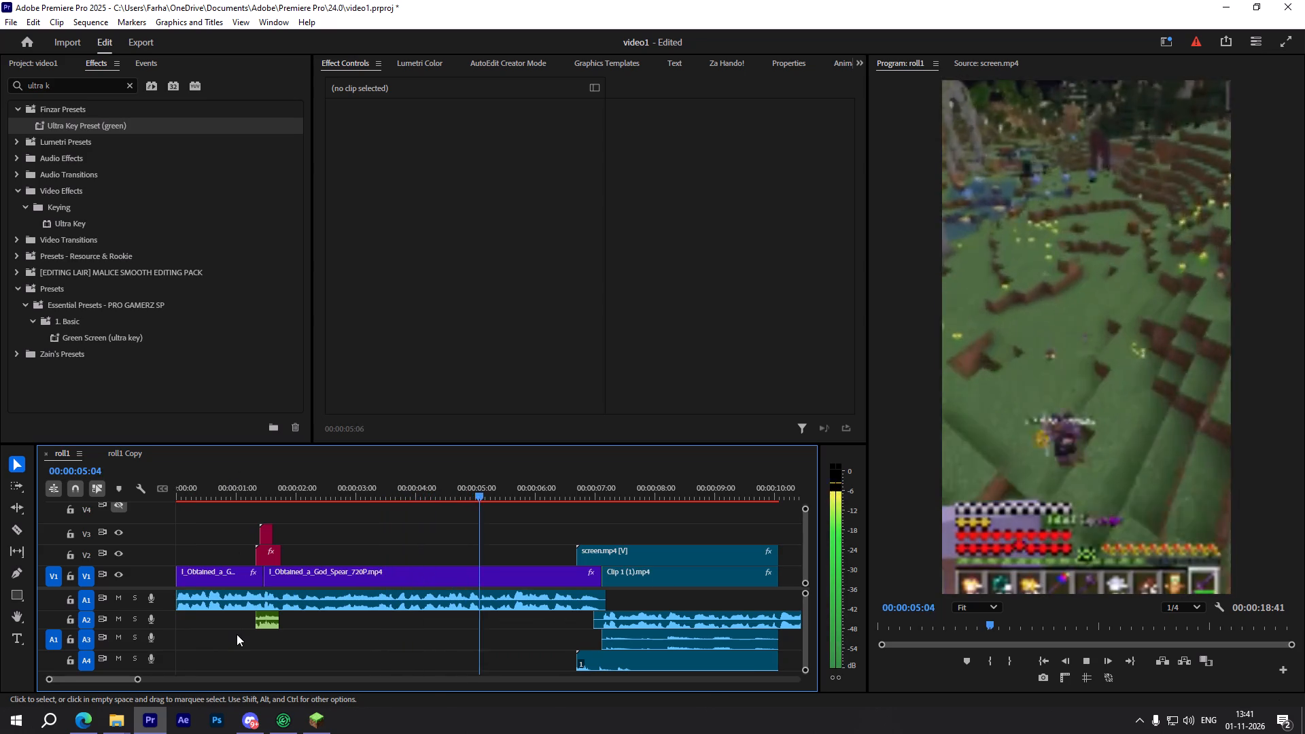
key("space")
key("space")
key("space")
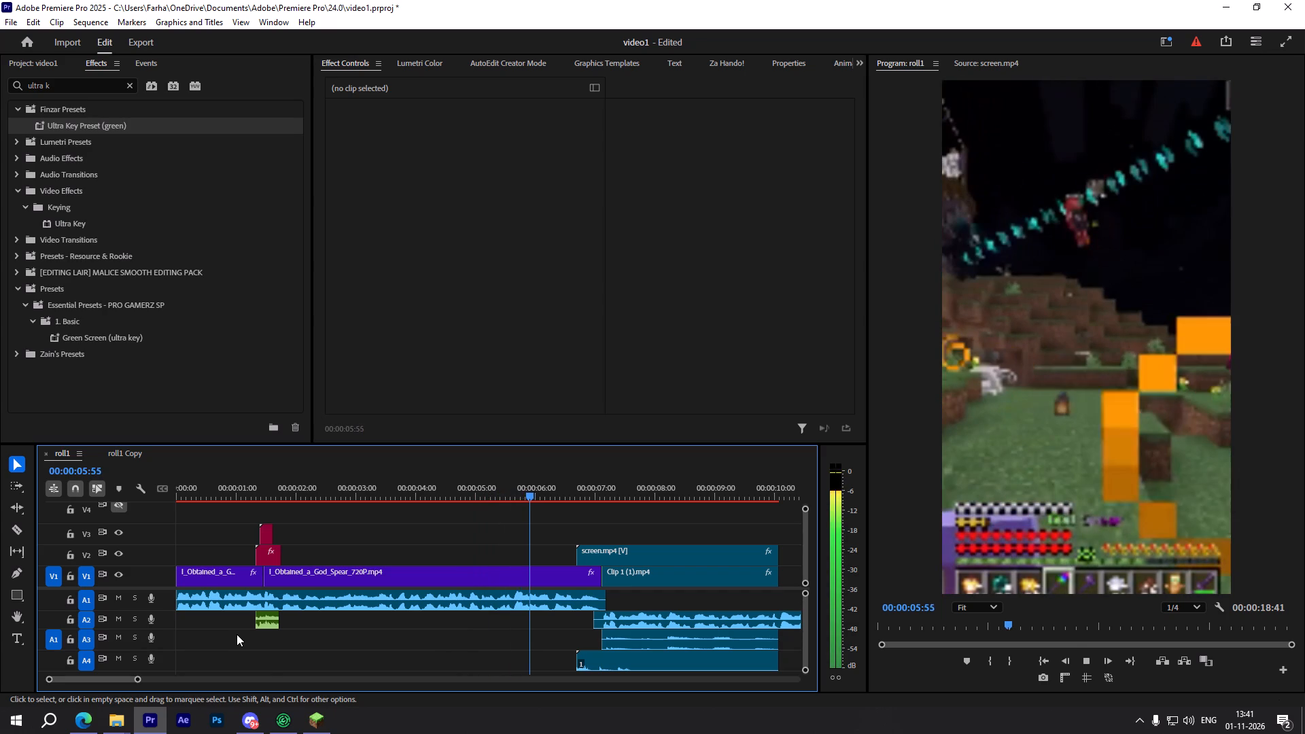
key("space")
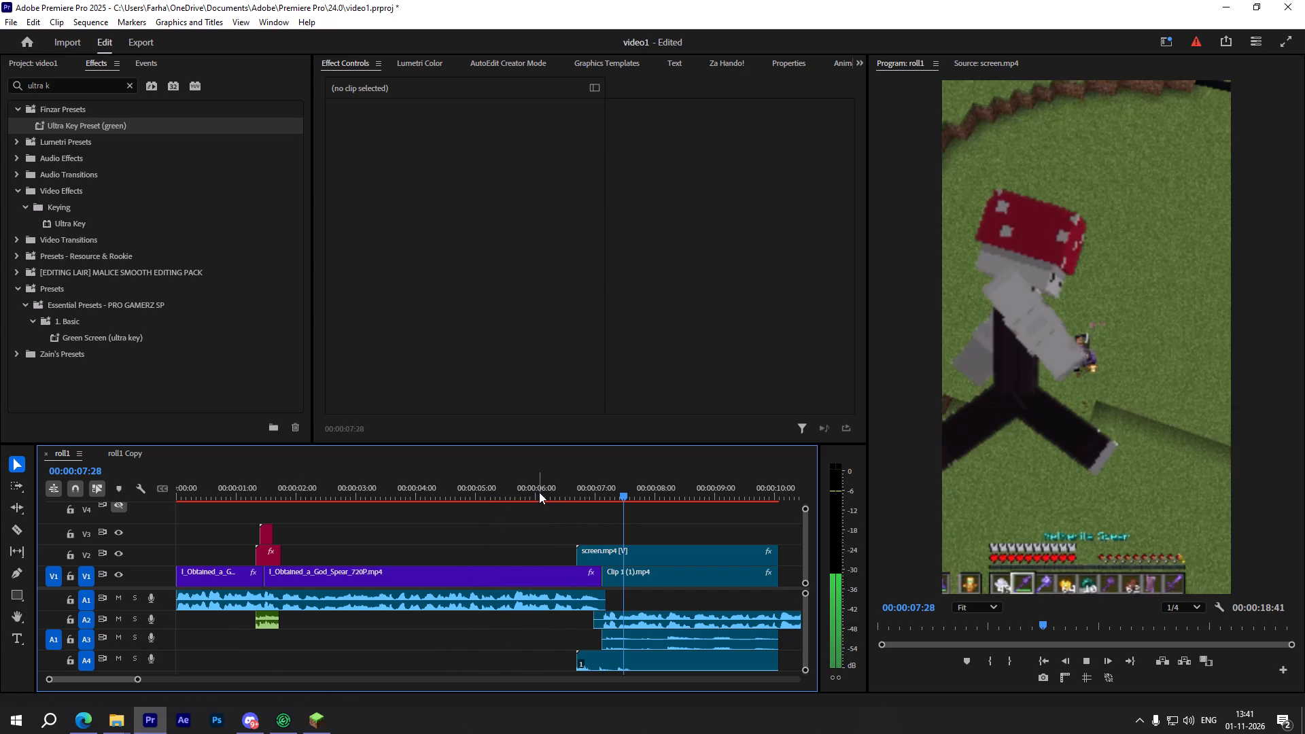
scroll(472, 577, "down", 3)
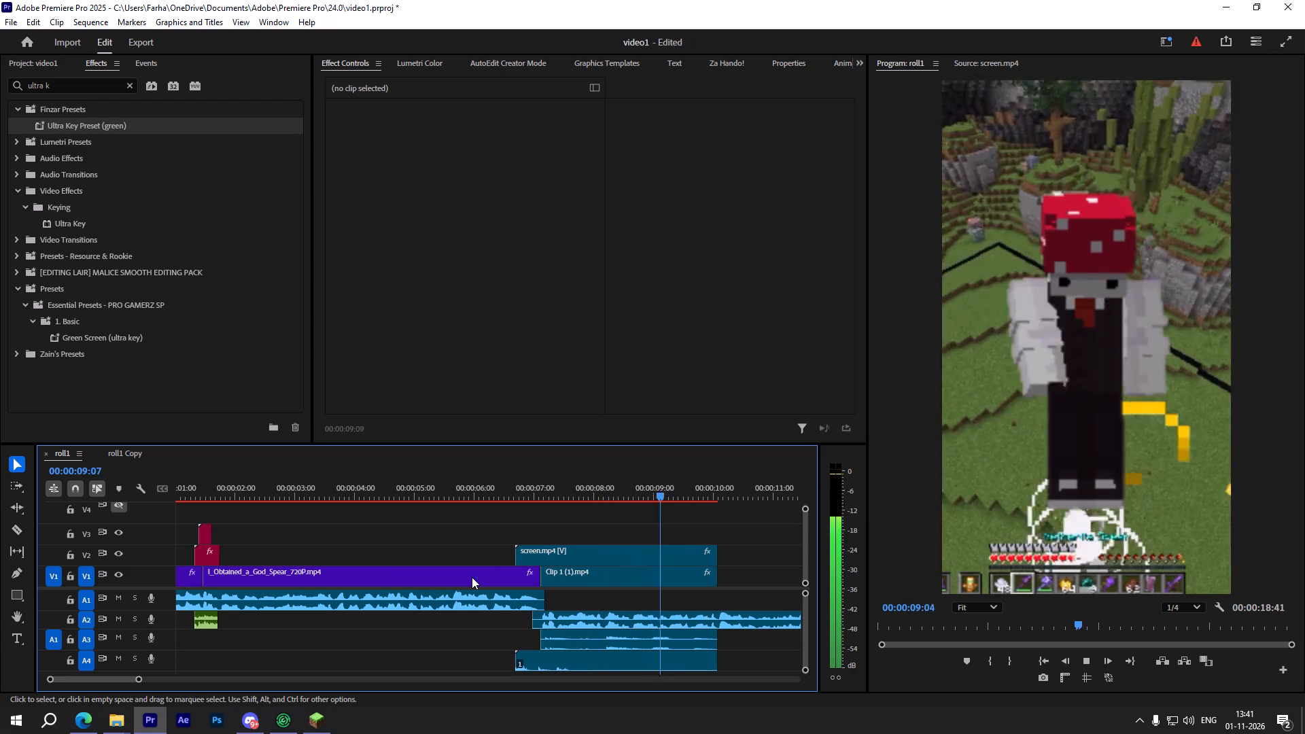
key("space")
Play back the end of the screen.mp4 overlay from 00:00:09:33, replaying it from 00:00:09:36 to find a cut point.
scroll(528, 589, "up", 3, "alt")
scroll(528, 589, "down", 3)
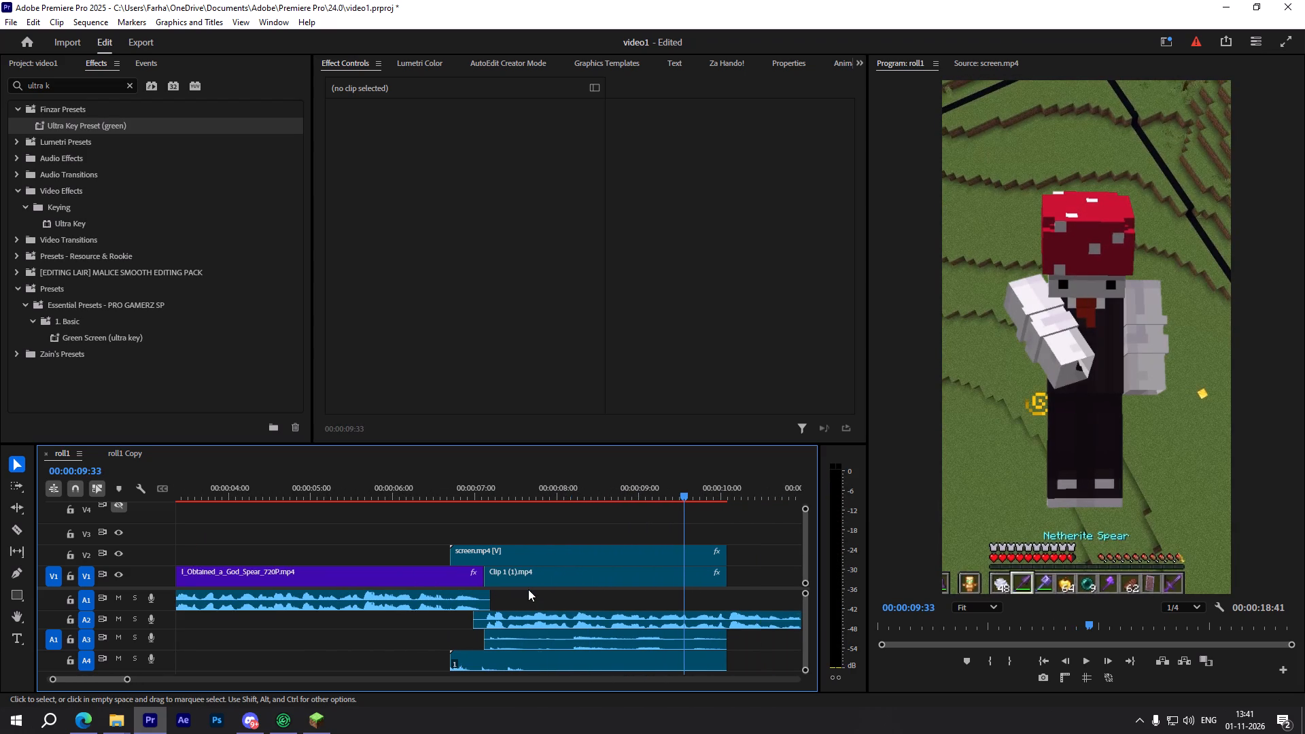
scroll(528, 589, "down", 11)
key("space")
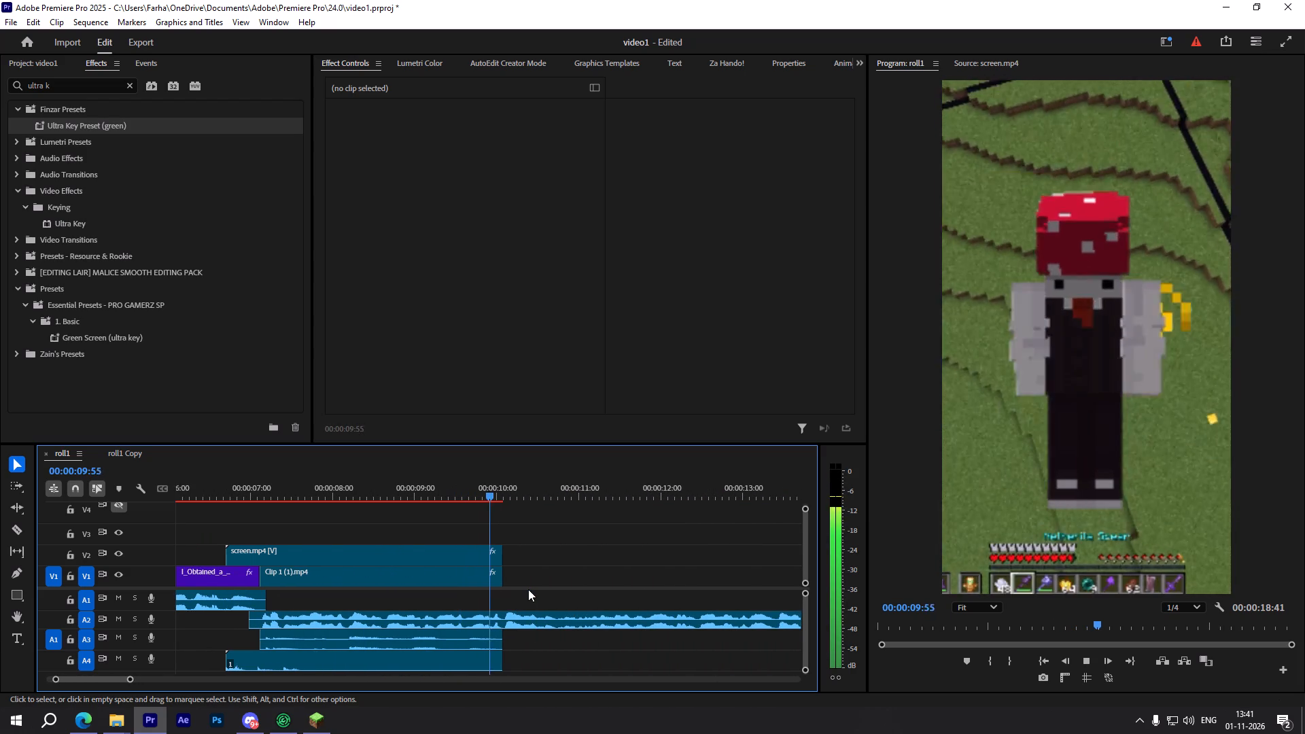
scroll(528, 589, "down", 4)
key("space")
left_click_drag(421, 478, 384, 495)
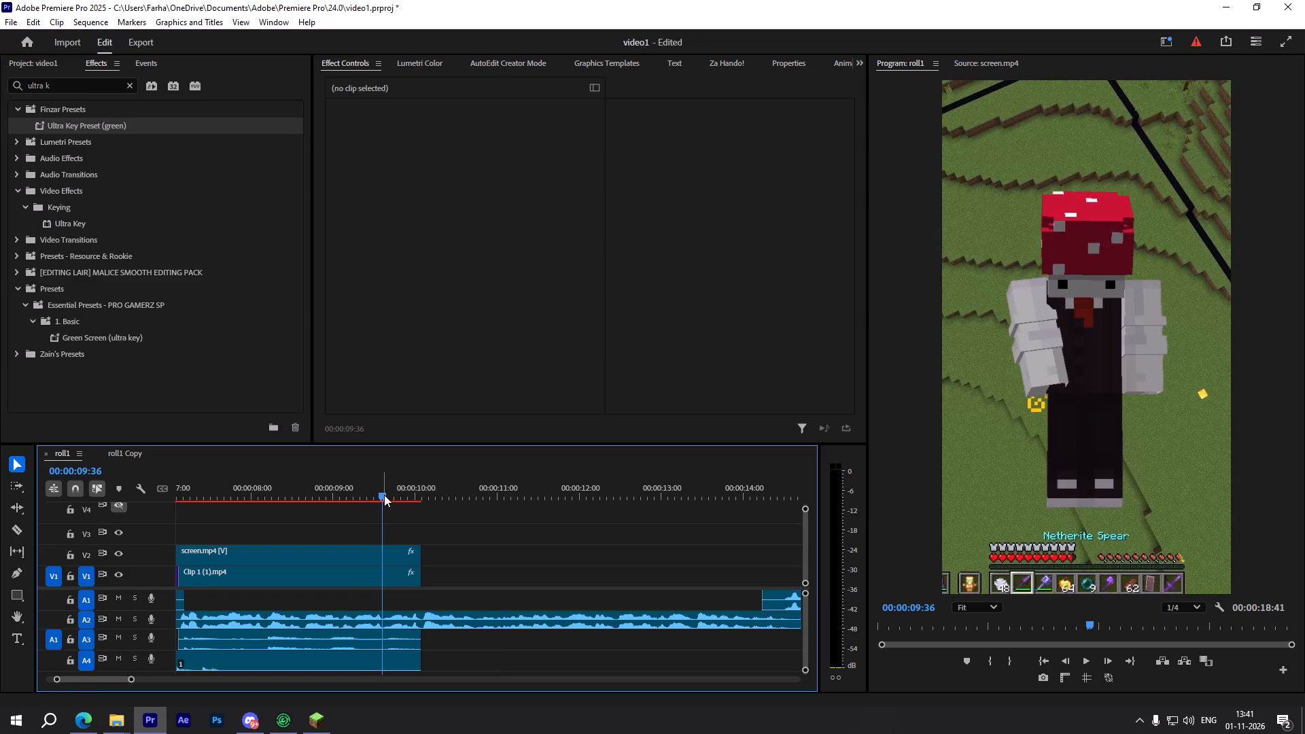
key("space")
left_click(384, 495)
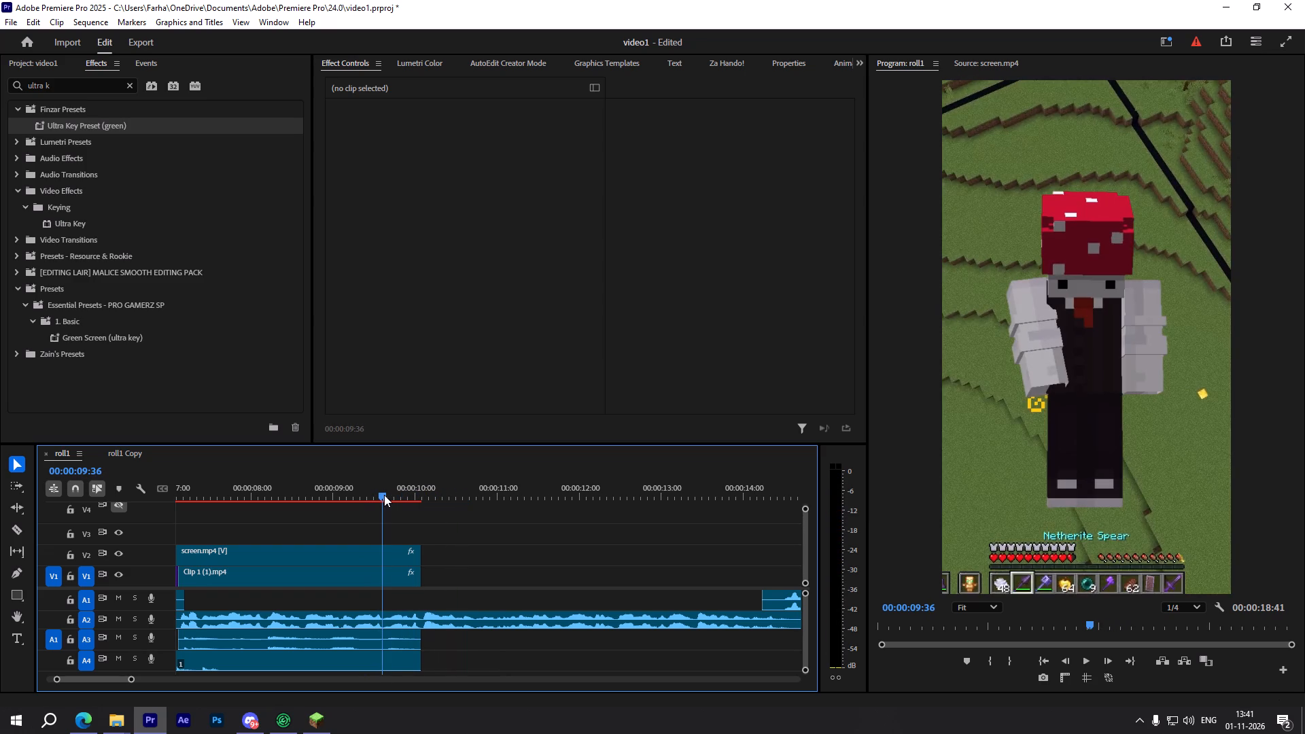
key("space")
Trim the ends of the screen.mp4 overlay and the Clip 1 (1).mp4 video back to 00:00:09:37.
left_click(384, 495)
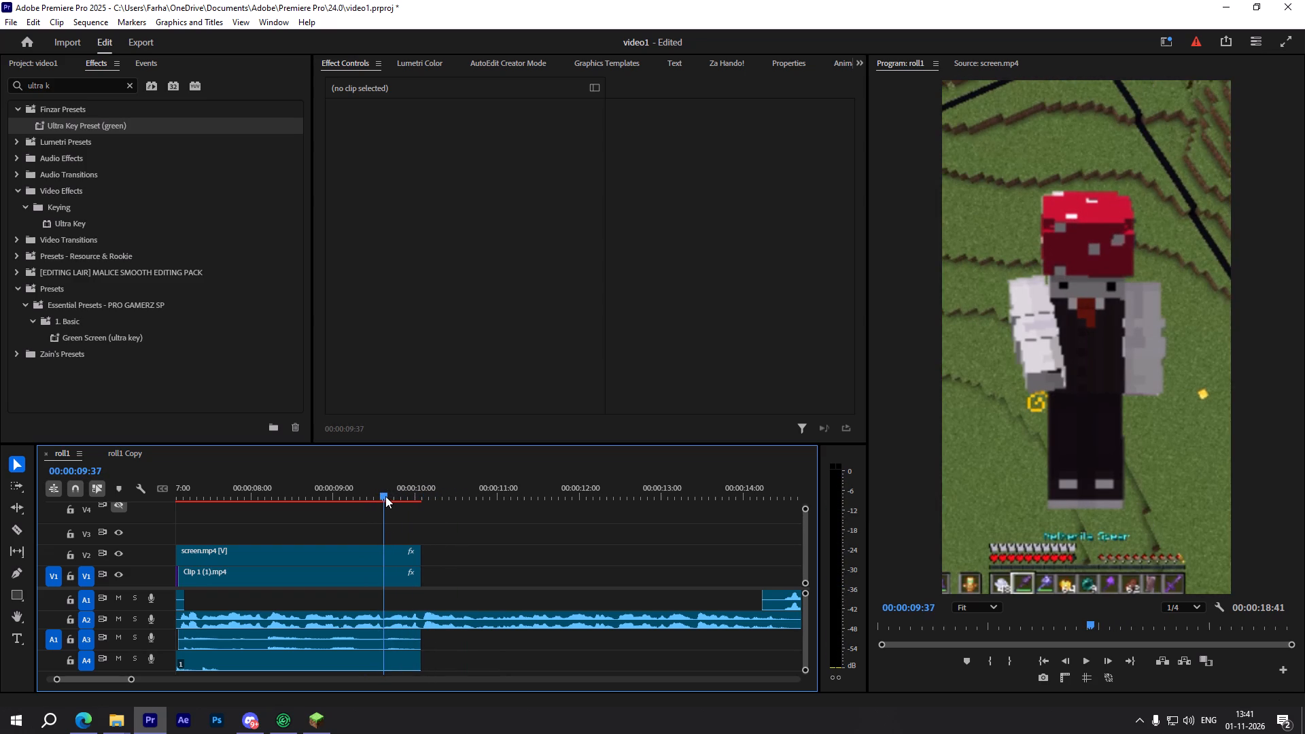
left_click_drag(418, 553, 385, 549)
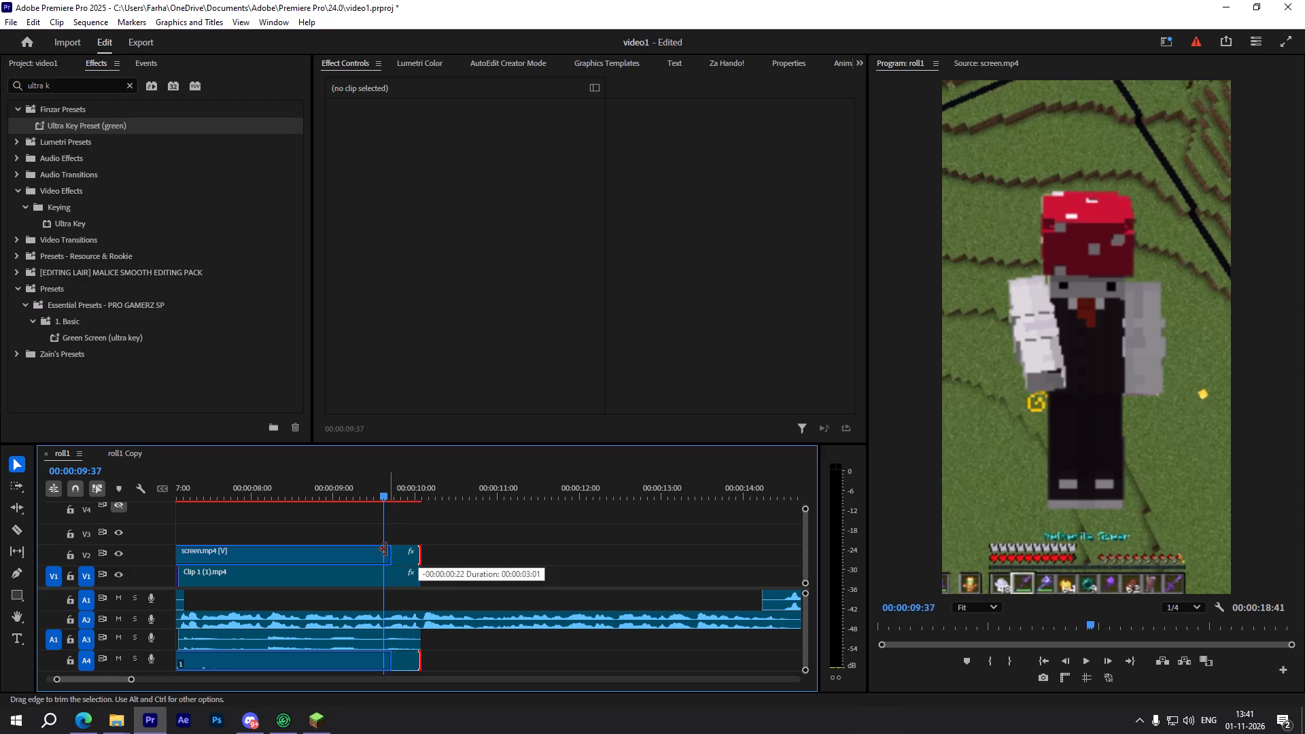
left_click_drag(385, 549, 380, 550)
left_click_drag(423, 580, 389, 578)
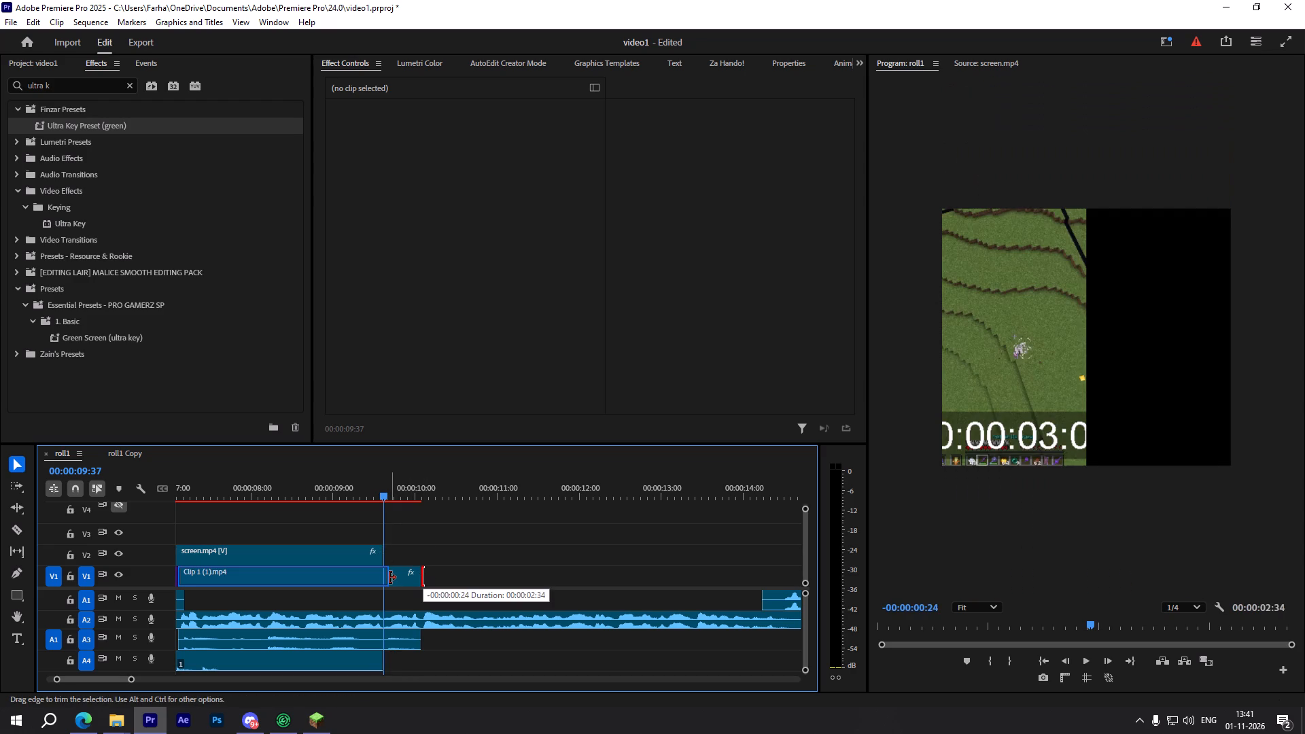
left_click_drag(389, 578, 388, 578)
Listen to the audio after the trimmed clips from 00:00:09:37 to 00:00:11:31, replaying it from 00:00:09:40 to find the right end point.
scroll(406, 587, "down", 3, "alt")
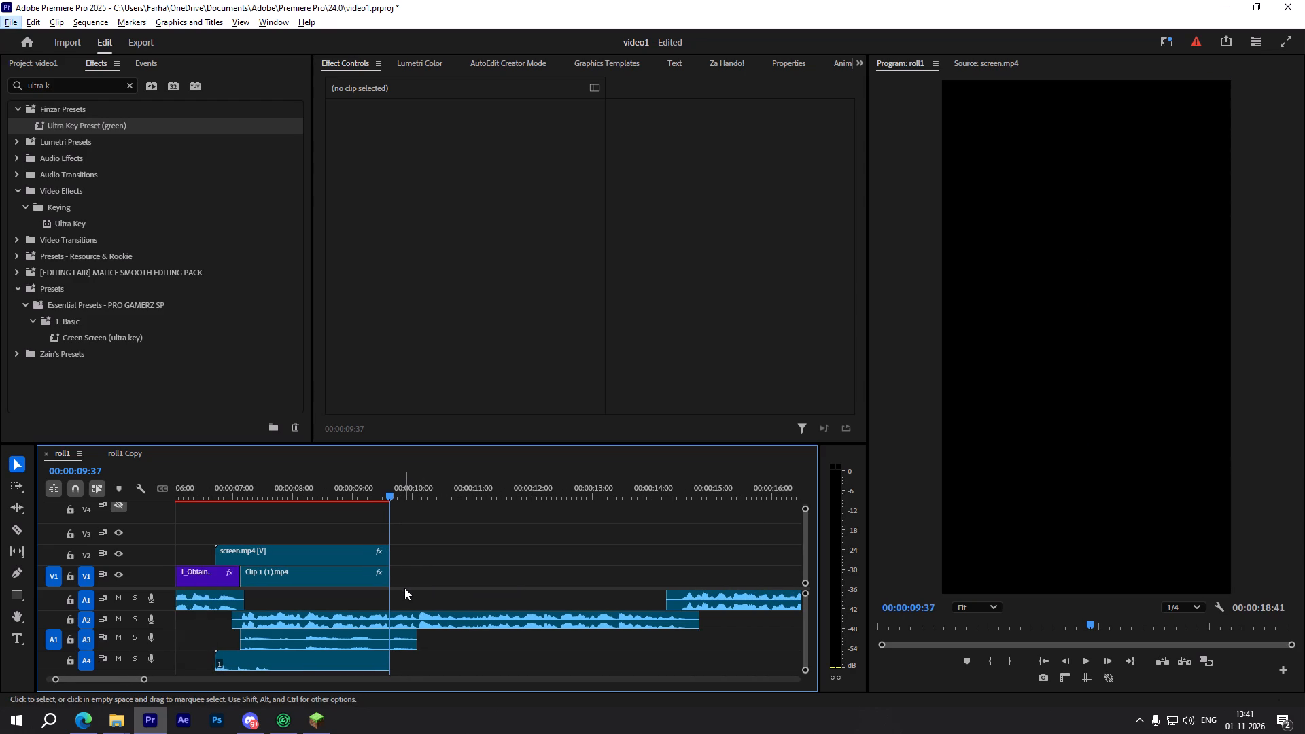
key("space")
left_click(422, 579)
key("space")
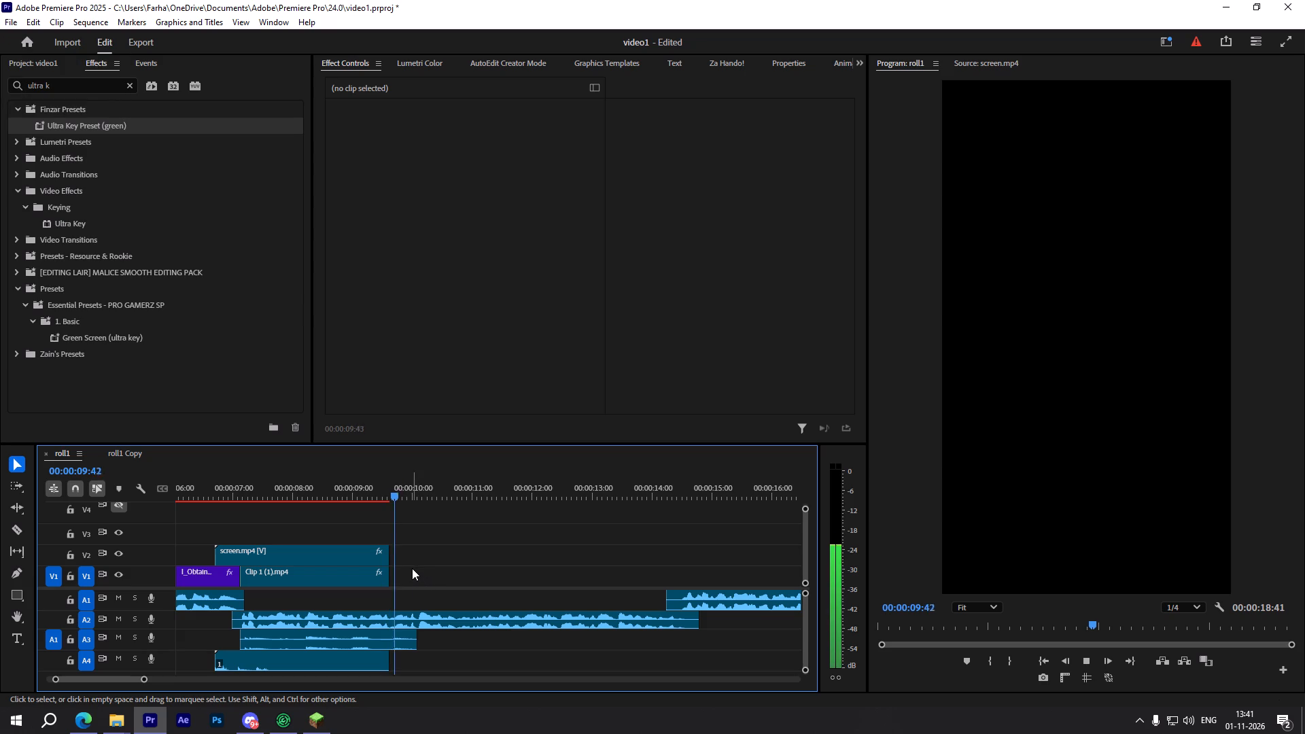
scroll(437, 578, "down", 2, "alt")
key("space")
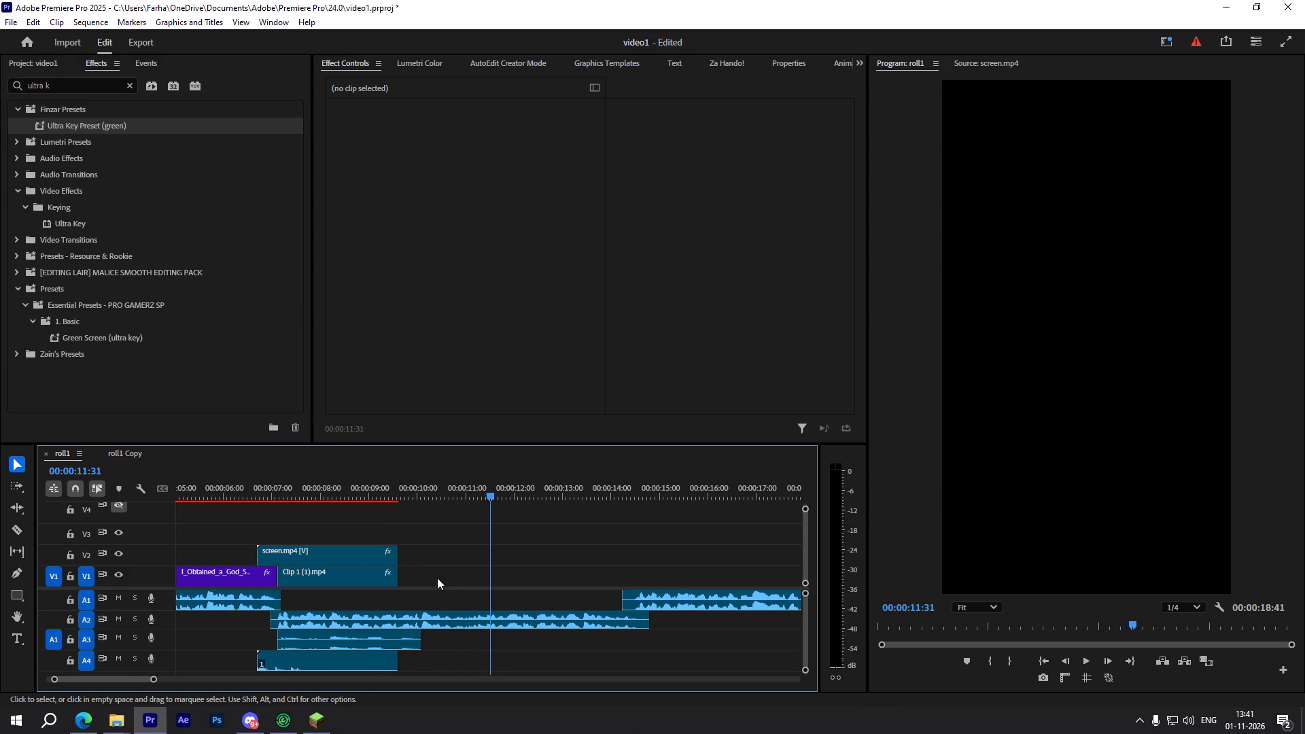
scroll(436, 582, "up", 4, "alt")
left_click_drag(424, 490, 386, 502)
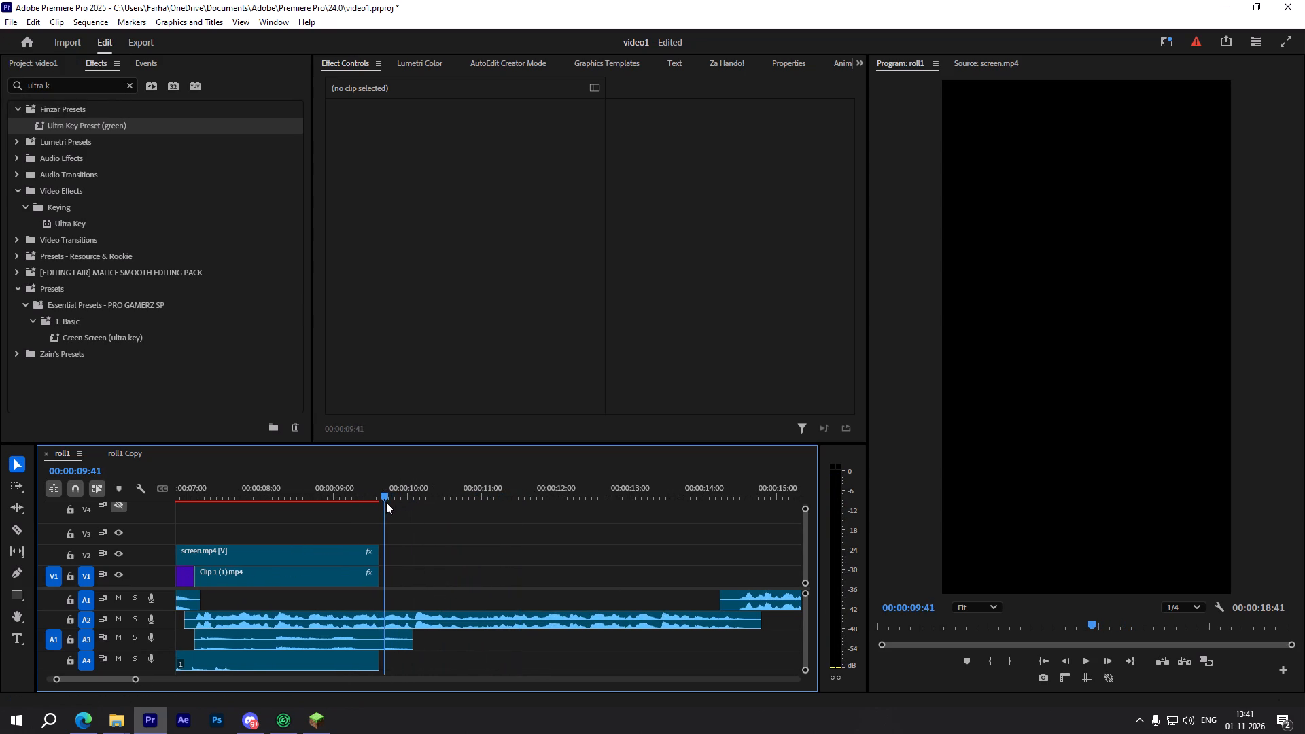
left_click_drag(386, 502, 385, 502)
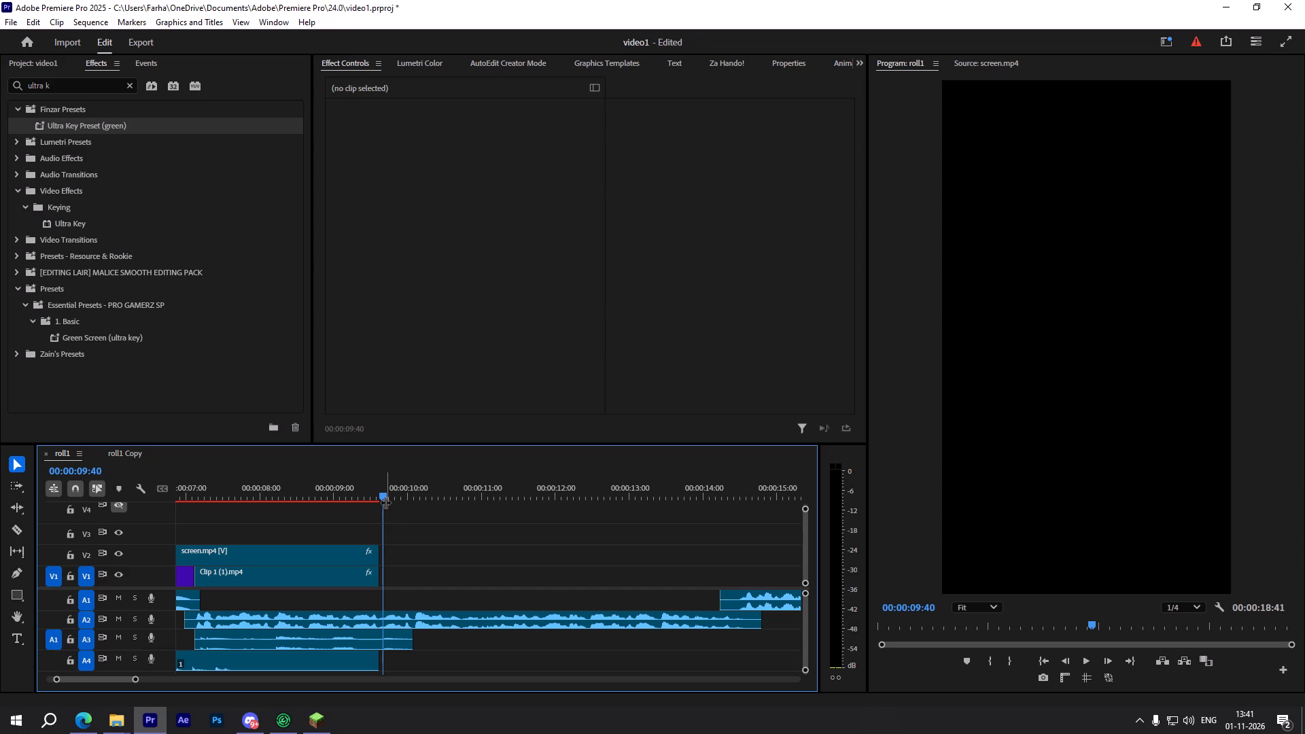
key("space")
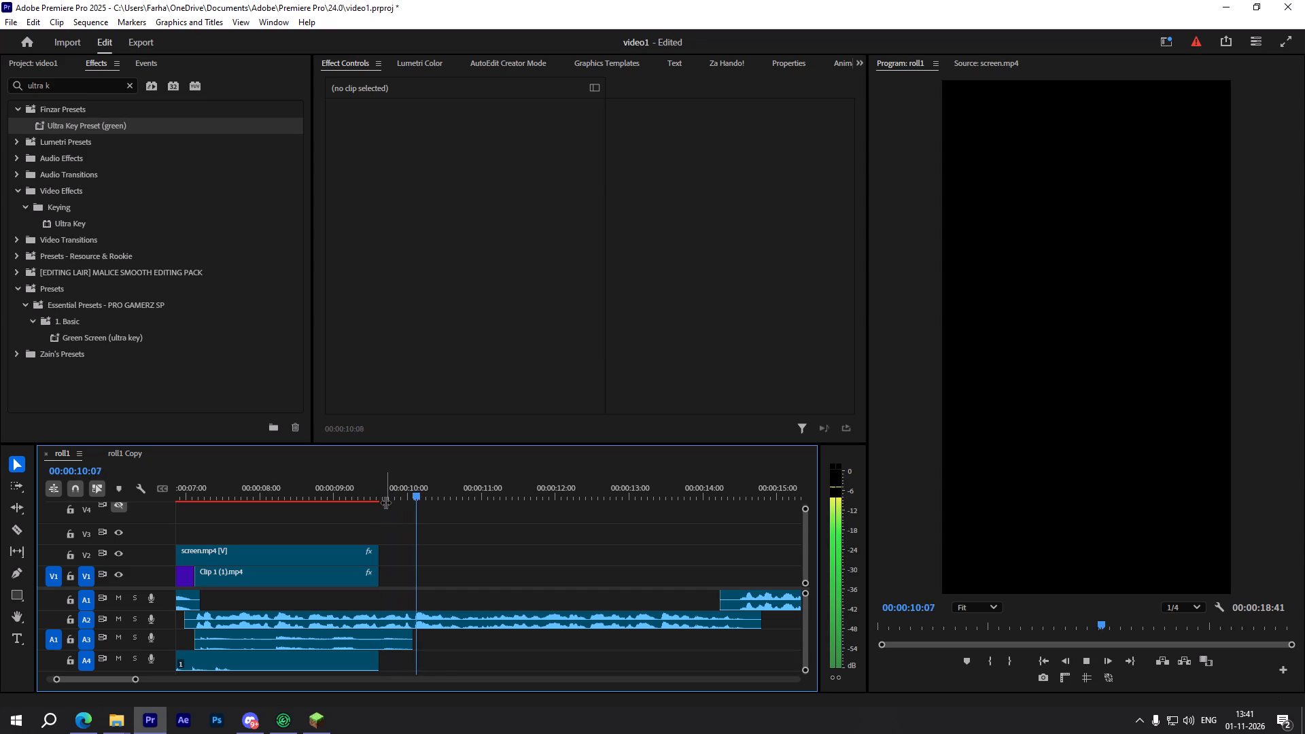
left_click_drag(429, 508, 474, 517)
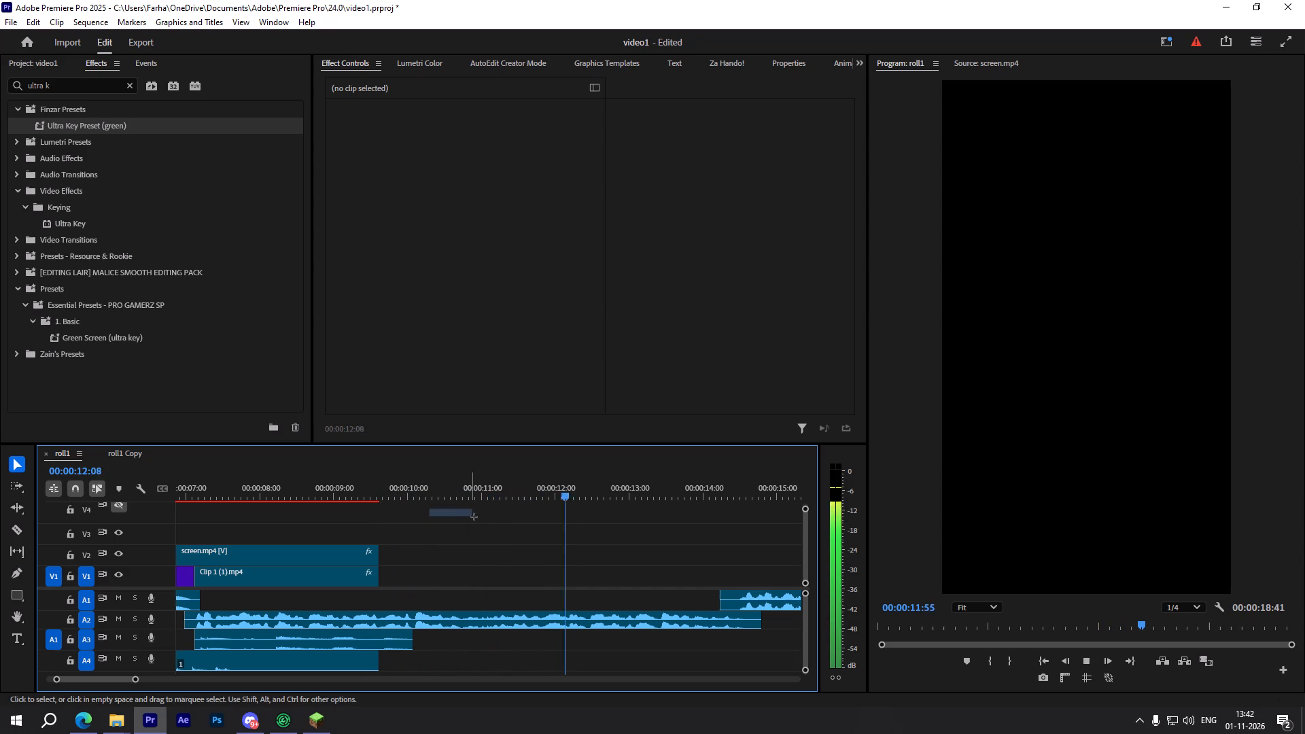
left_click_drag(474, 517, 474, 517)
Extend the ends of the Clip 1 (1).mp4 video and the screen.mp4 overlay to 00:00:10:58.
left_click_drag(468, 493, 481, 505)
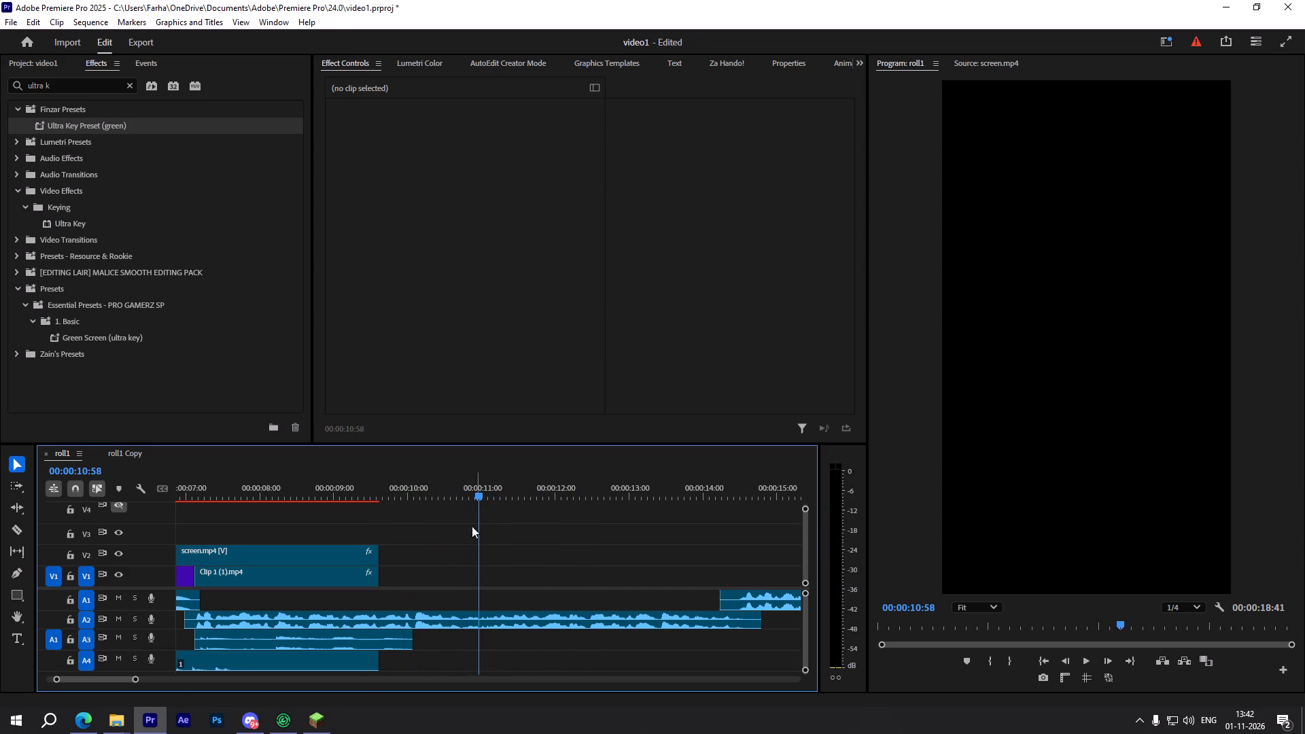
left_click_drag(381, 576, 480, 574)
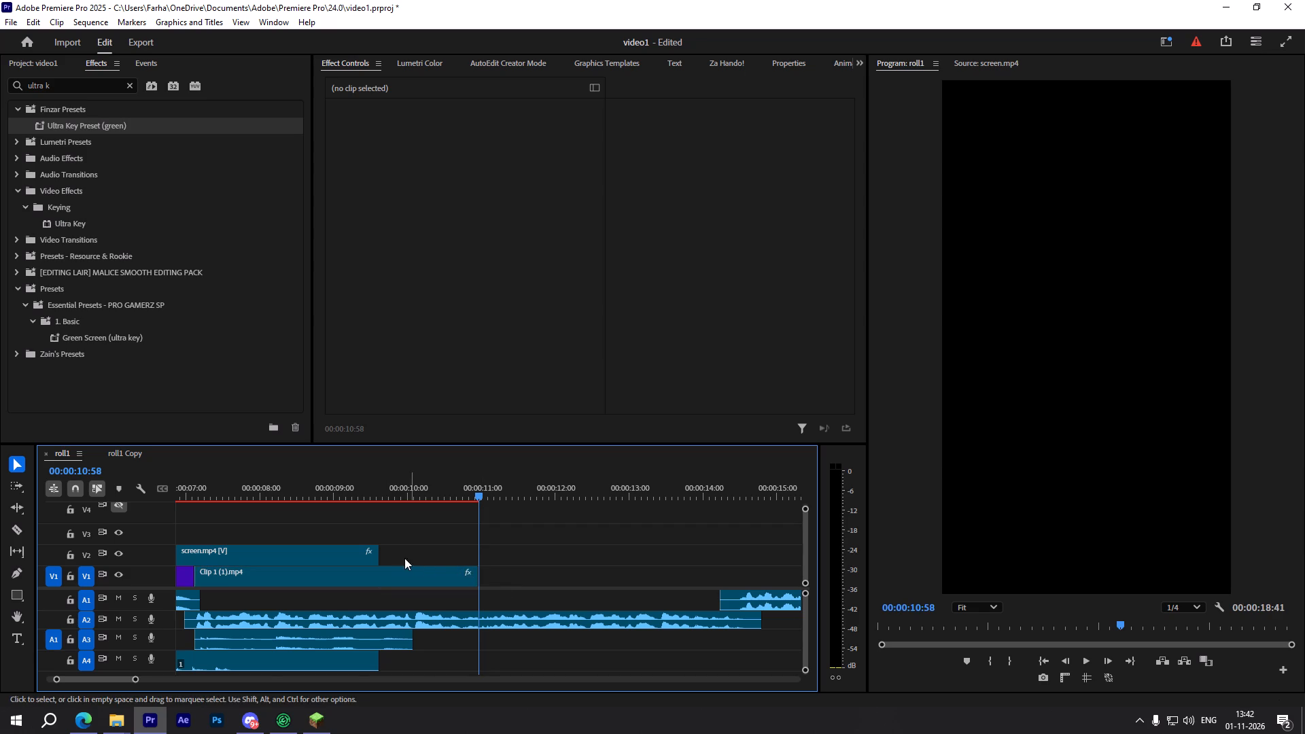
left_click_drag(386, 554, 481, 552)
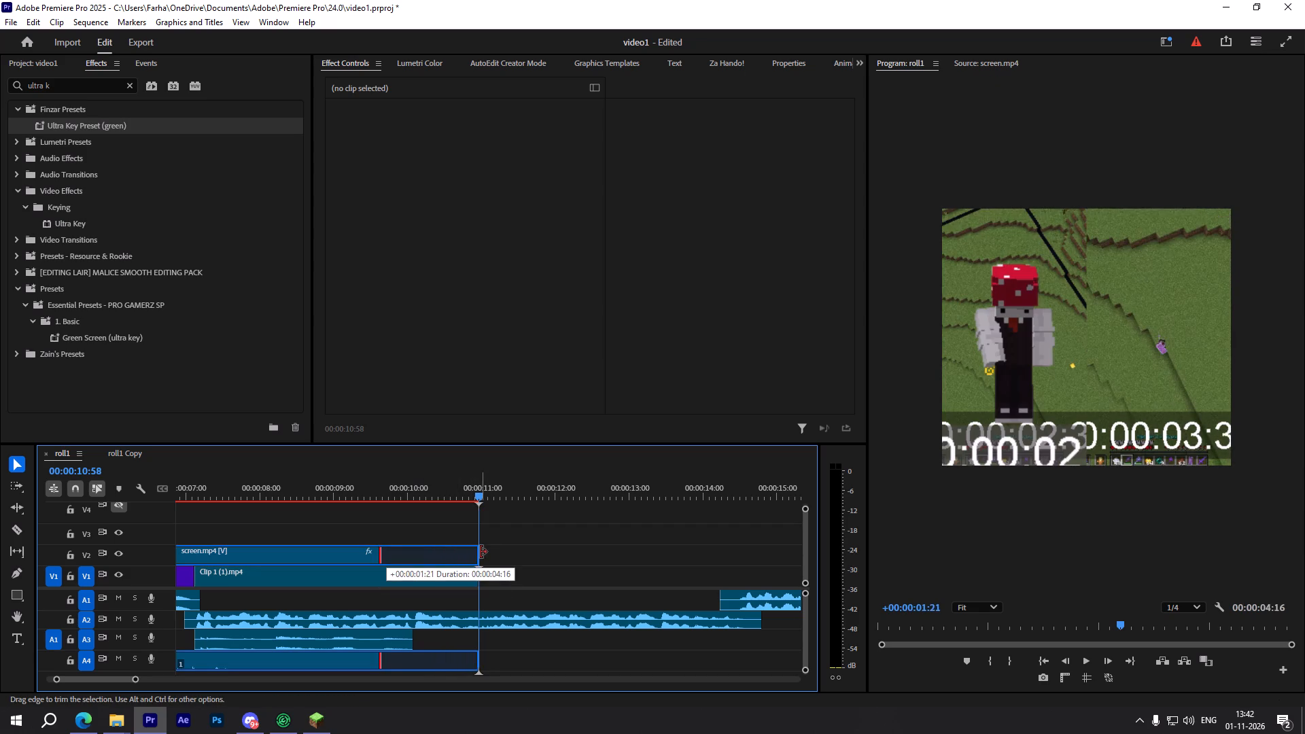
left_click_drag(481, 552, 482, 551)
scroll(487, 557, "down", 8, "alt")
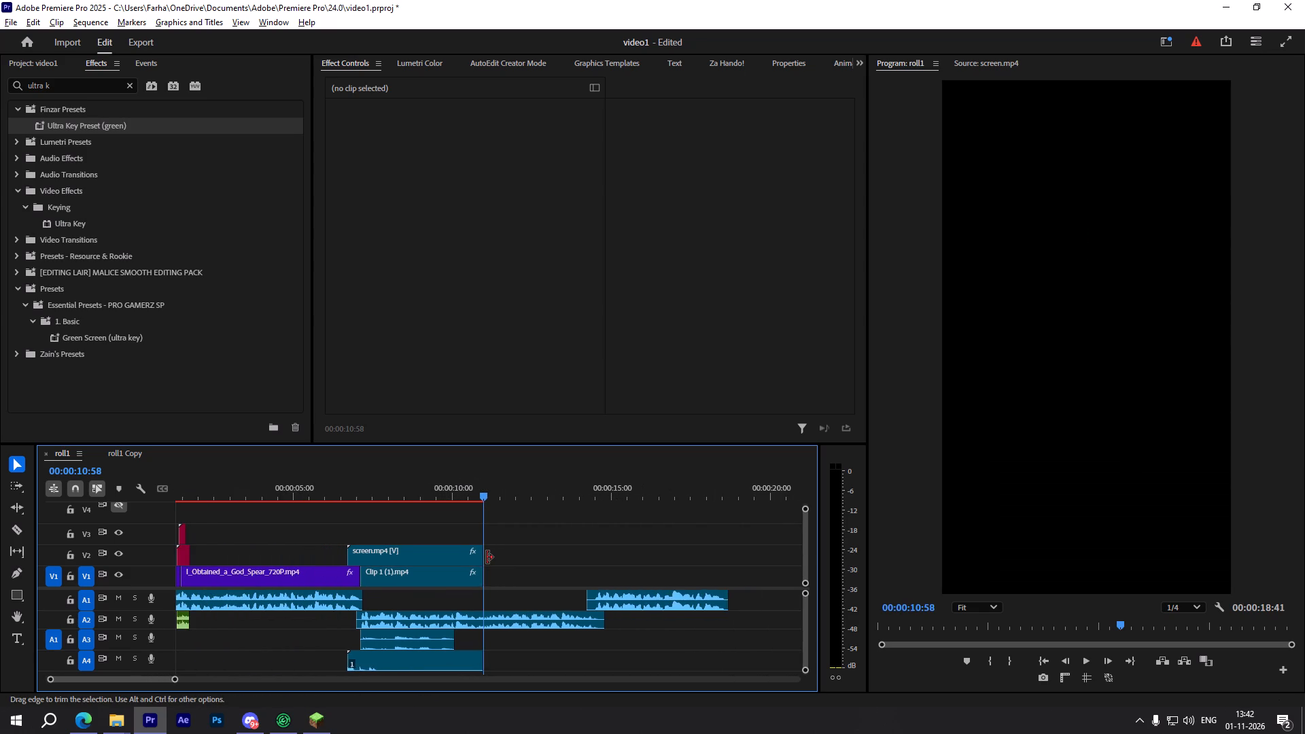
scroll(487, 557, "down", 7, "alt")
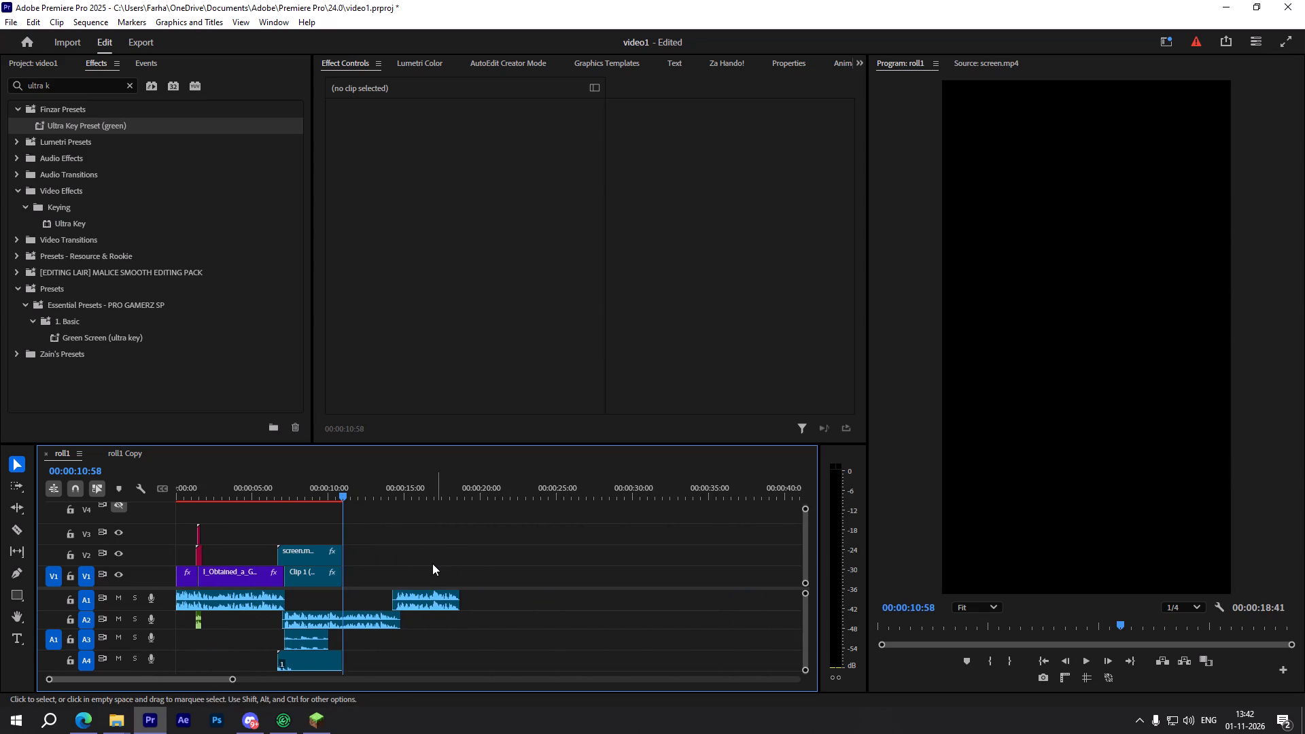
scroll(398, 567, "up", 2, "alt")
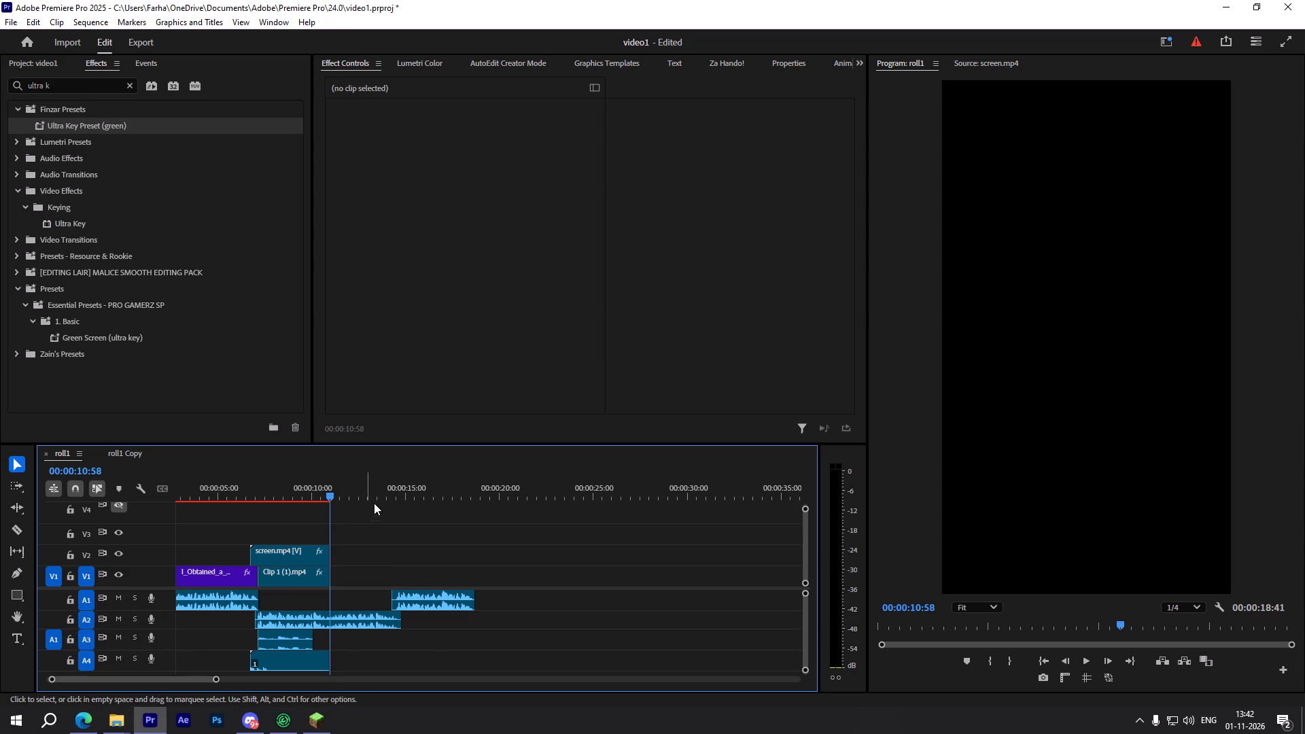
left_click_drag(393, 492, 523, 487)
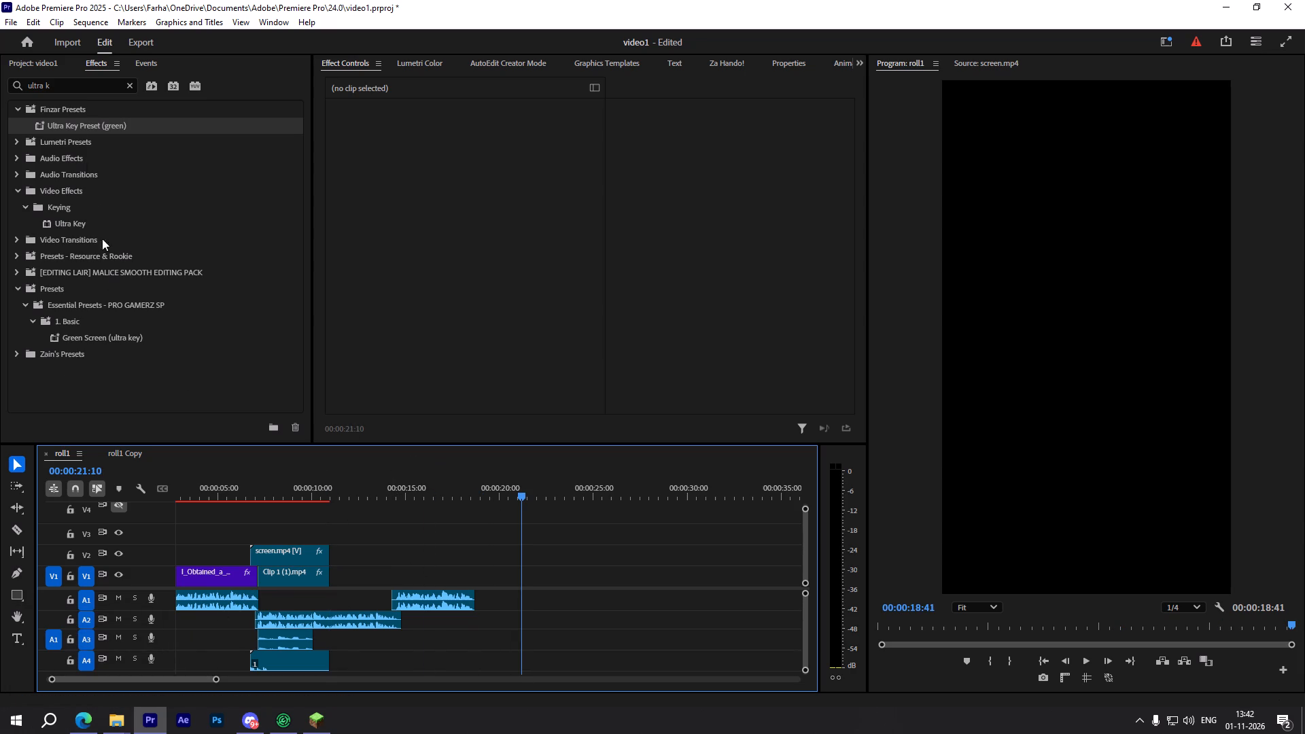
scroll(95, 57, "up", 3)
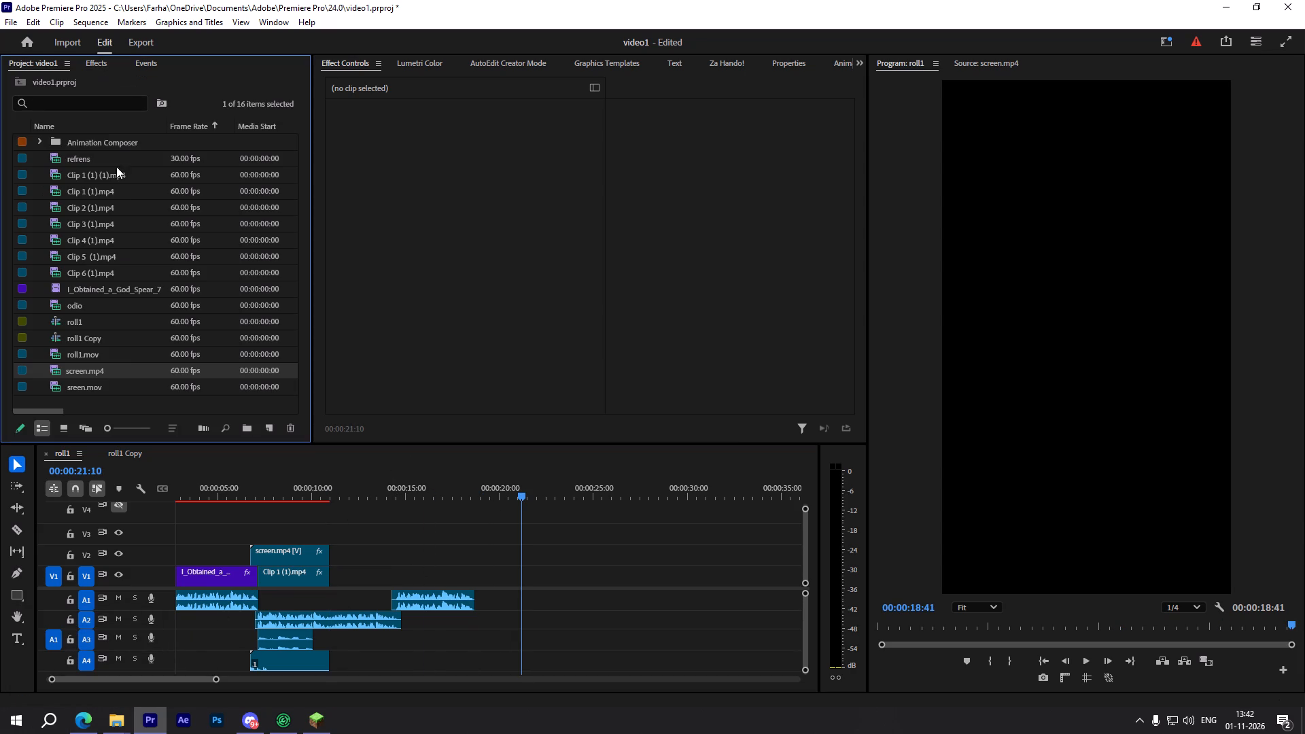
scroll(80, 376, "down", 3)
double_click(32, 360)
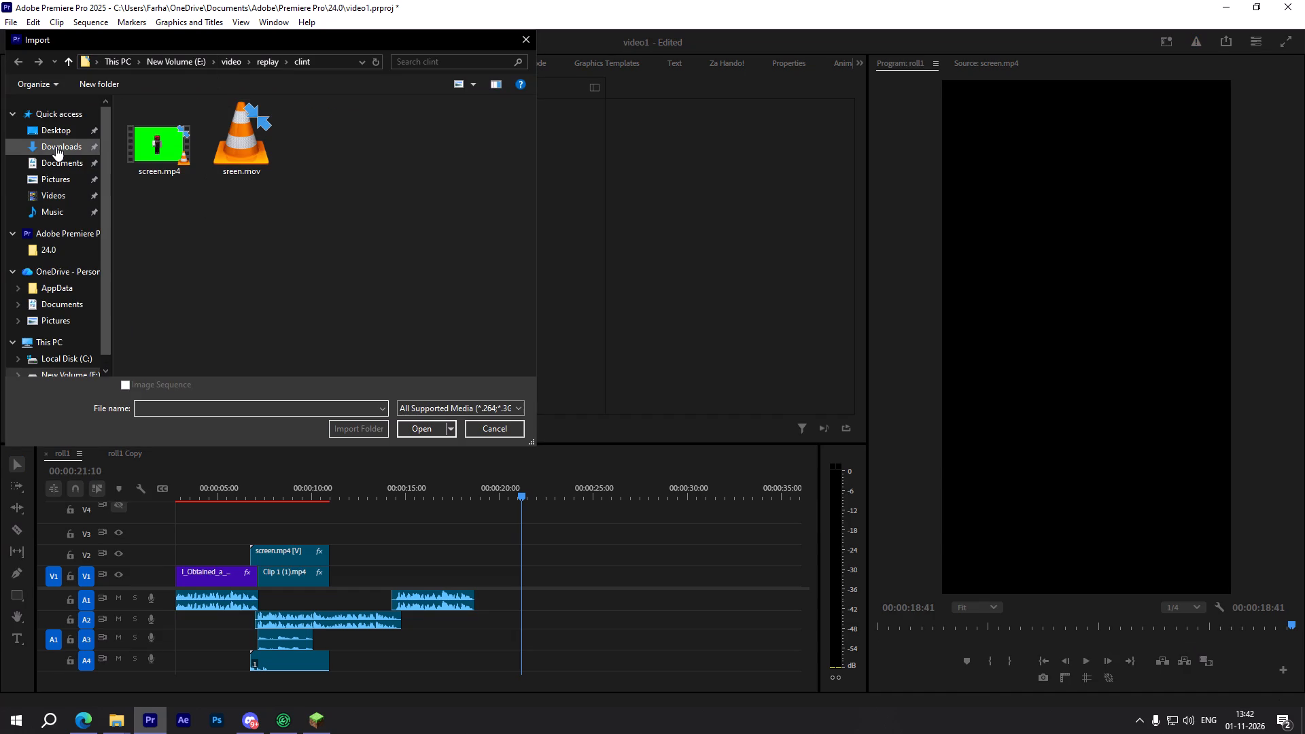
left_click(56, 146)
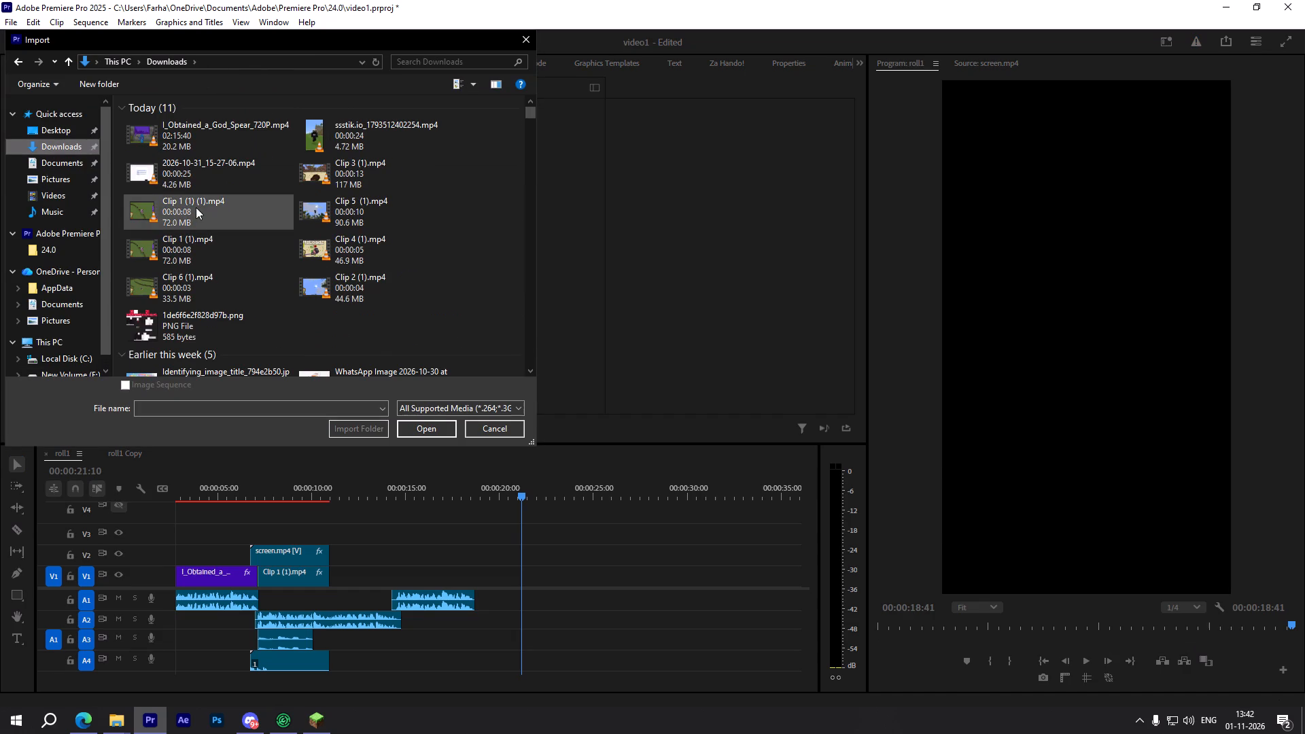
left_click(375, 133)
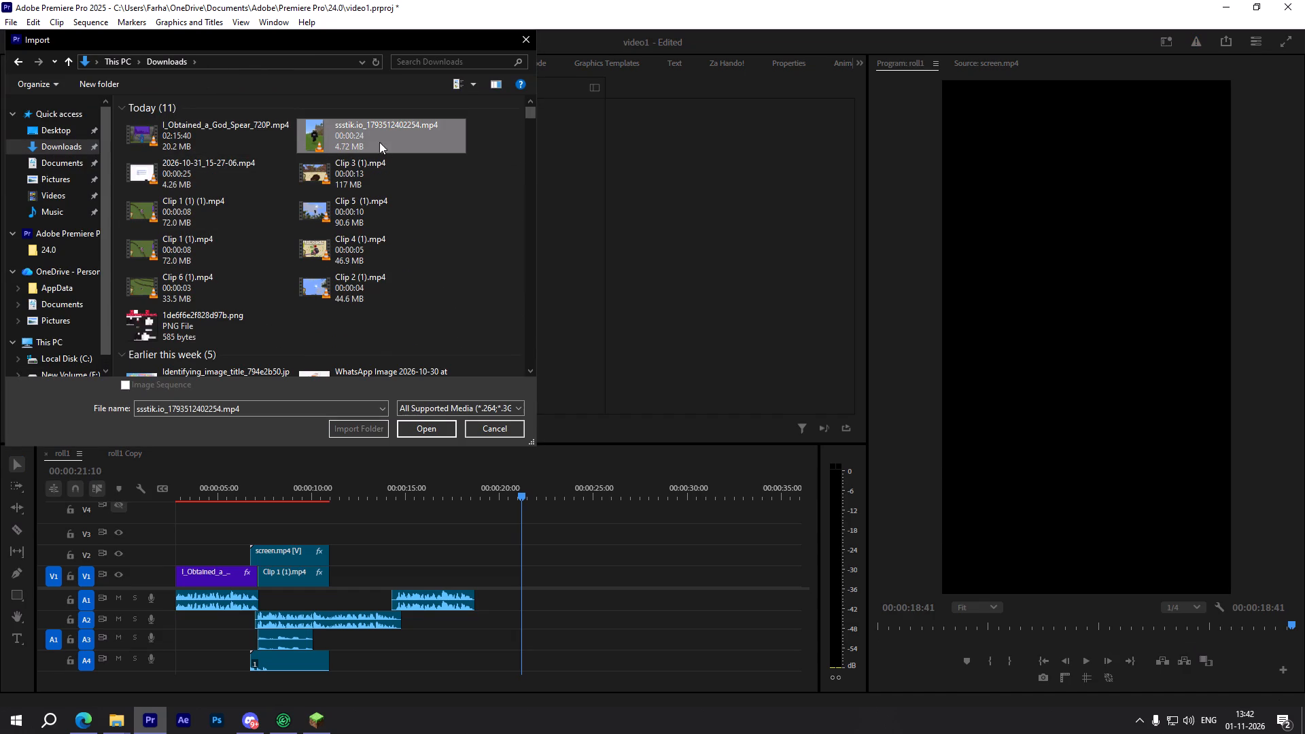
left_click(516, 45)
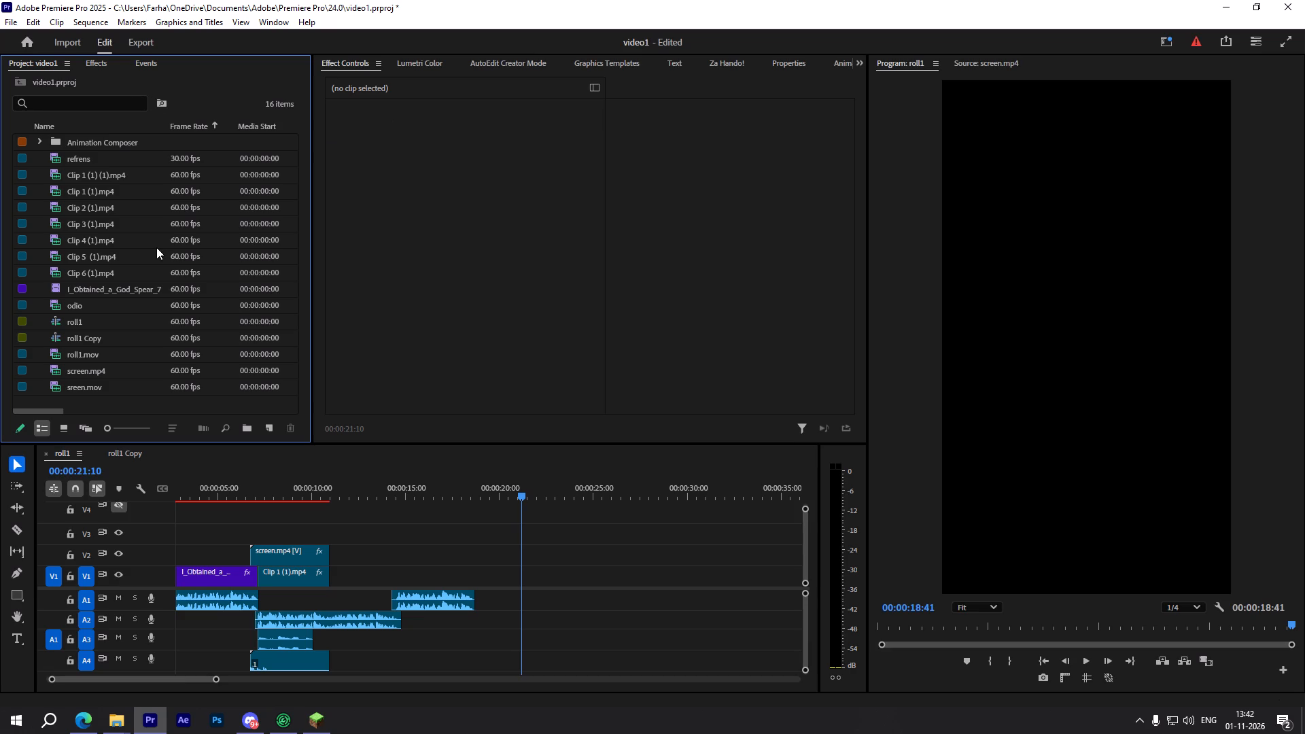
Place the refrens clip on V1 and A1, starting at about 00:00:23:50, and show its frame at 00:00:23:51.
scroll(156, 248, "up", 4)
left_click_drag(58, 158, 451, 404)
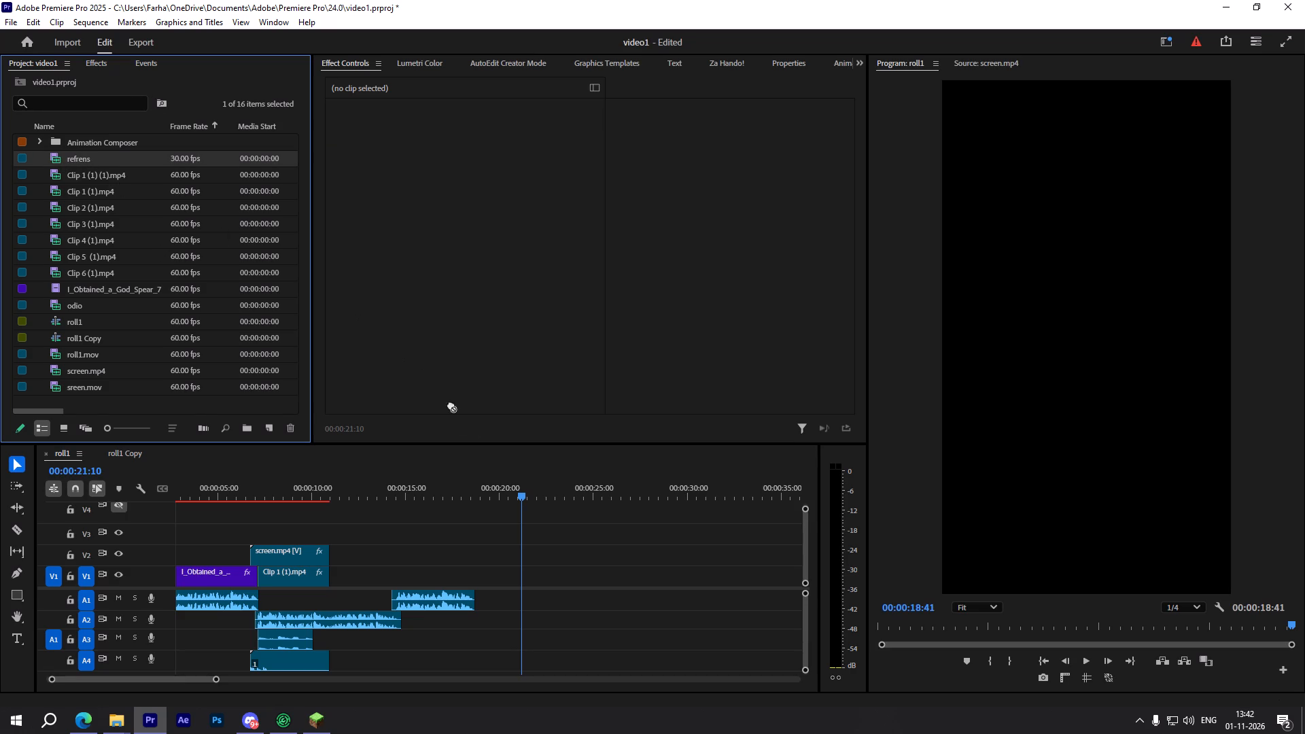
left_click_drag(451, 404, 570, 574)
scroll(570, 574, "down", 10)
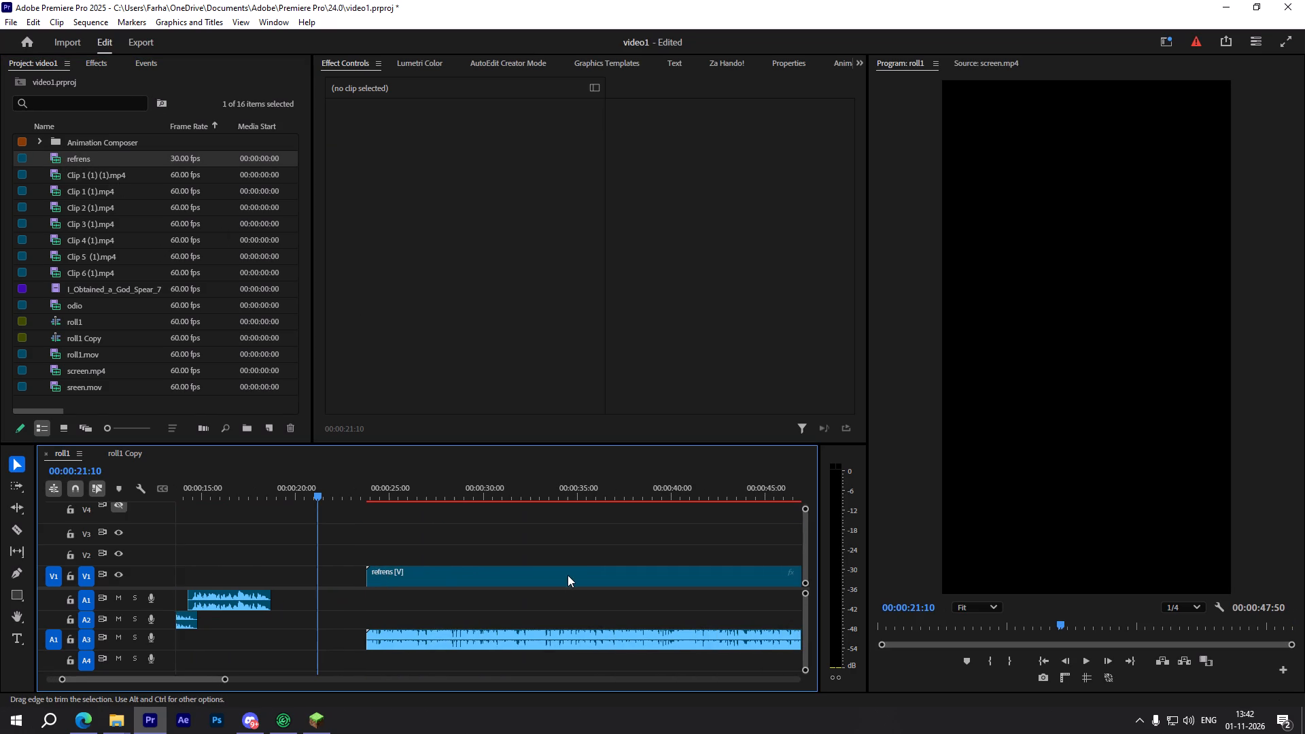
left_click_drag(467, 629, 464, 616)
left_click_drag(459, 635, 457, 629)
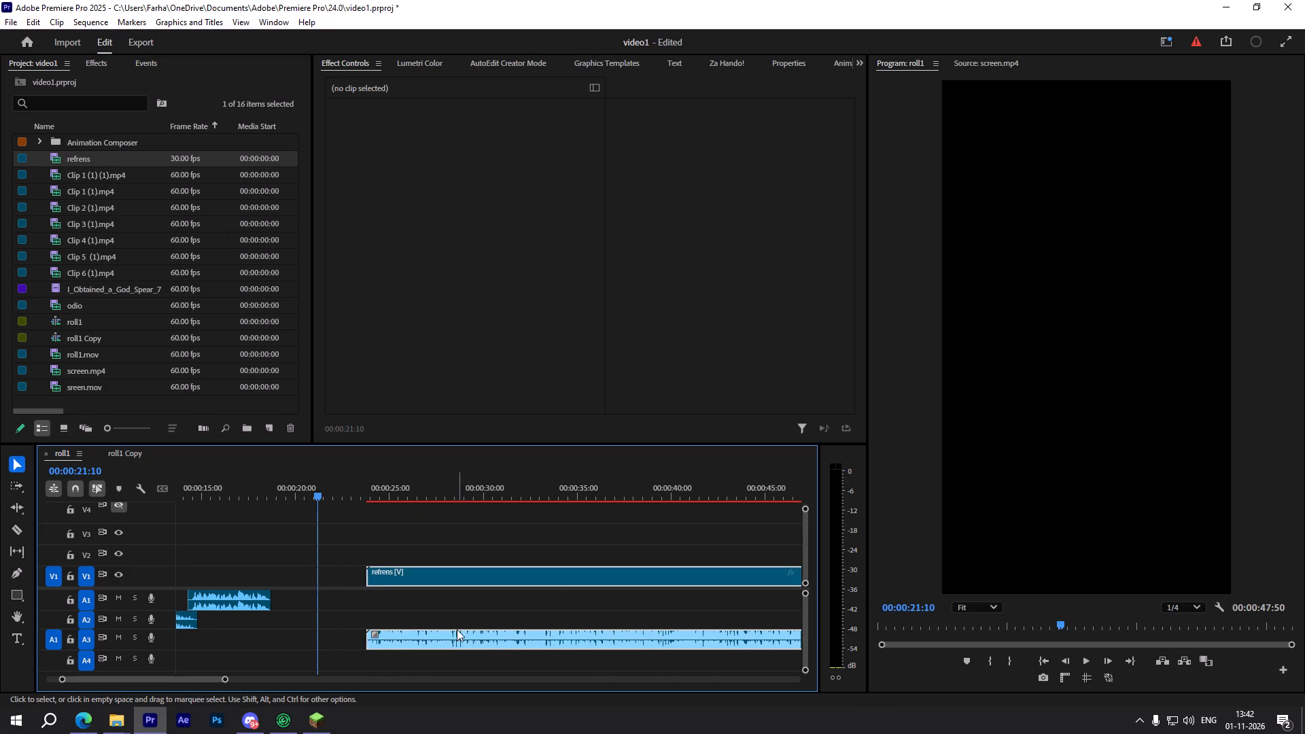
left_click_drag(457, 629, 451, 583)
left_click_drag(344, 493, 370, 490)
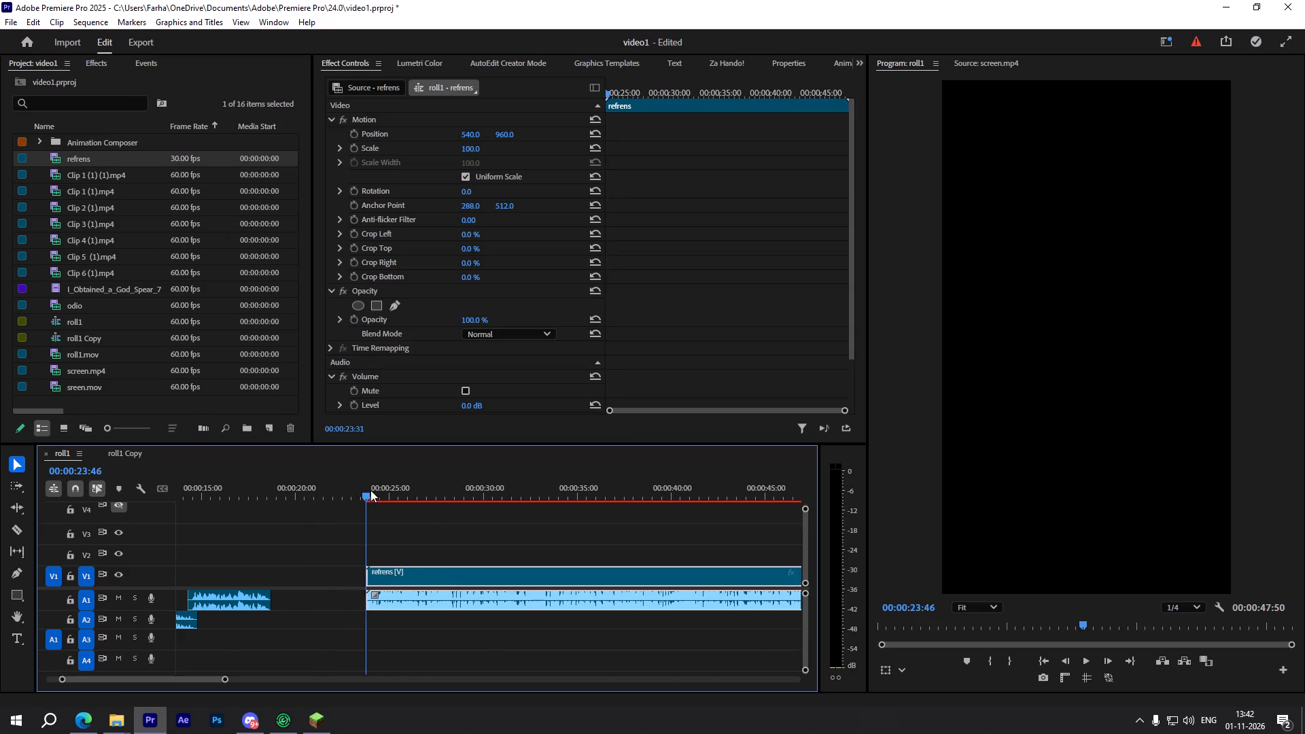
left_click_drag(370, 490, 370, 488)
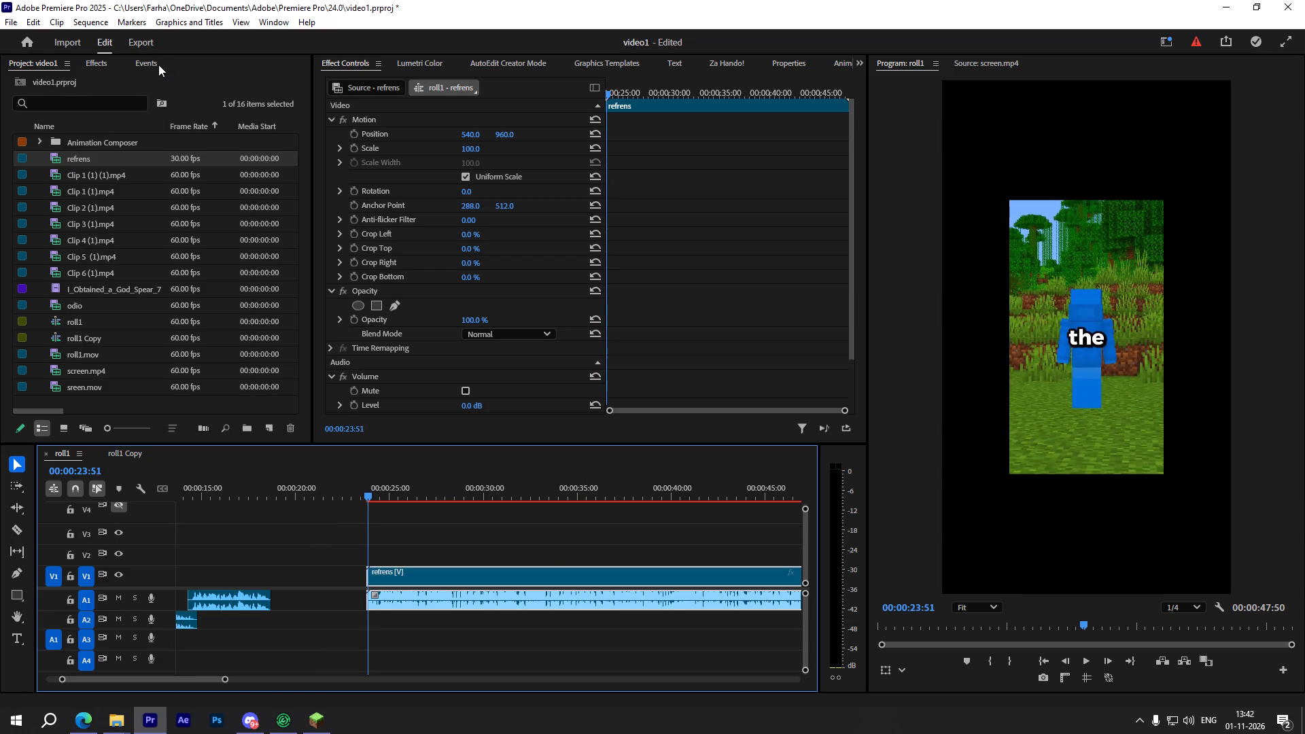
Add a Hard Limiter effect to the Audio 1 track in the Audio Track Mixer with a maximum amplitude of -6 dB.
scroll(153, 67, "down", 2)
scroll(153, 67, "up", 3)
left_click(261, 25)
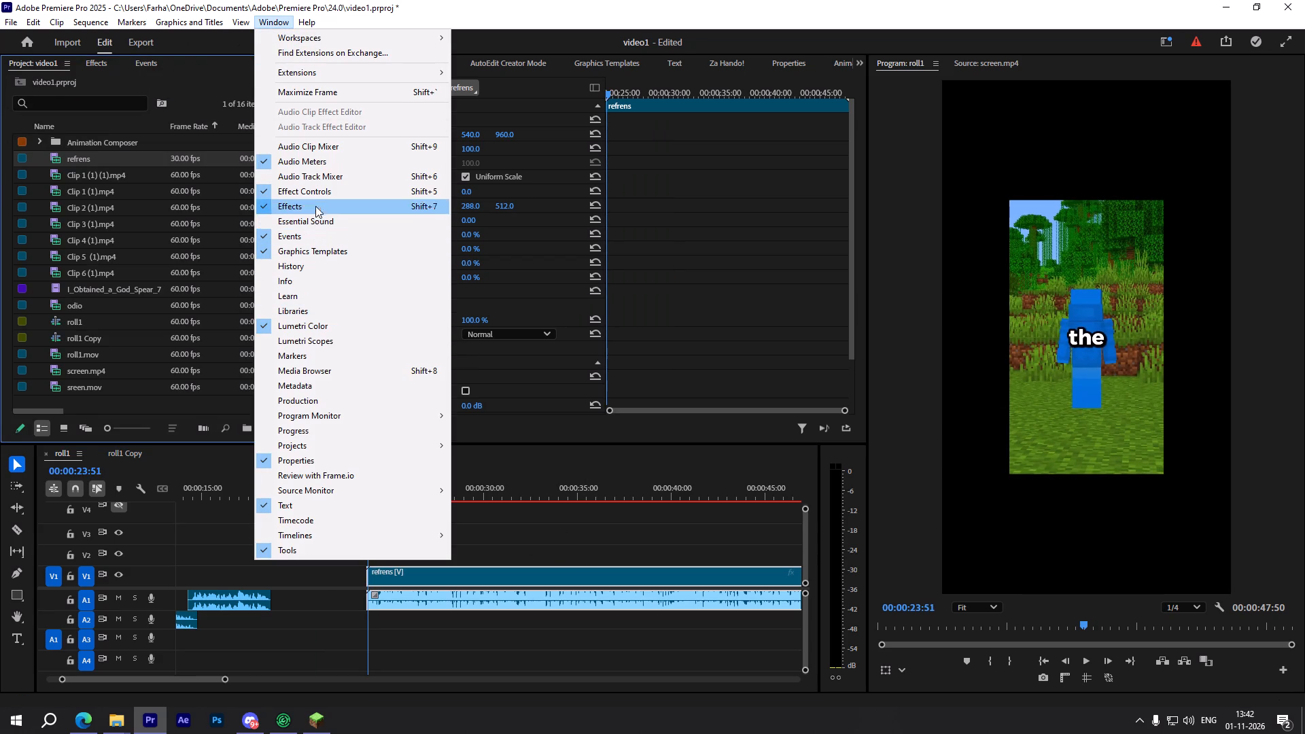
left_click(317, 177)
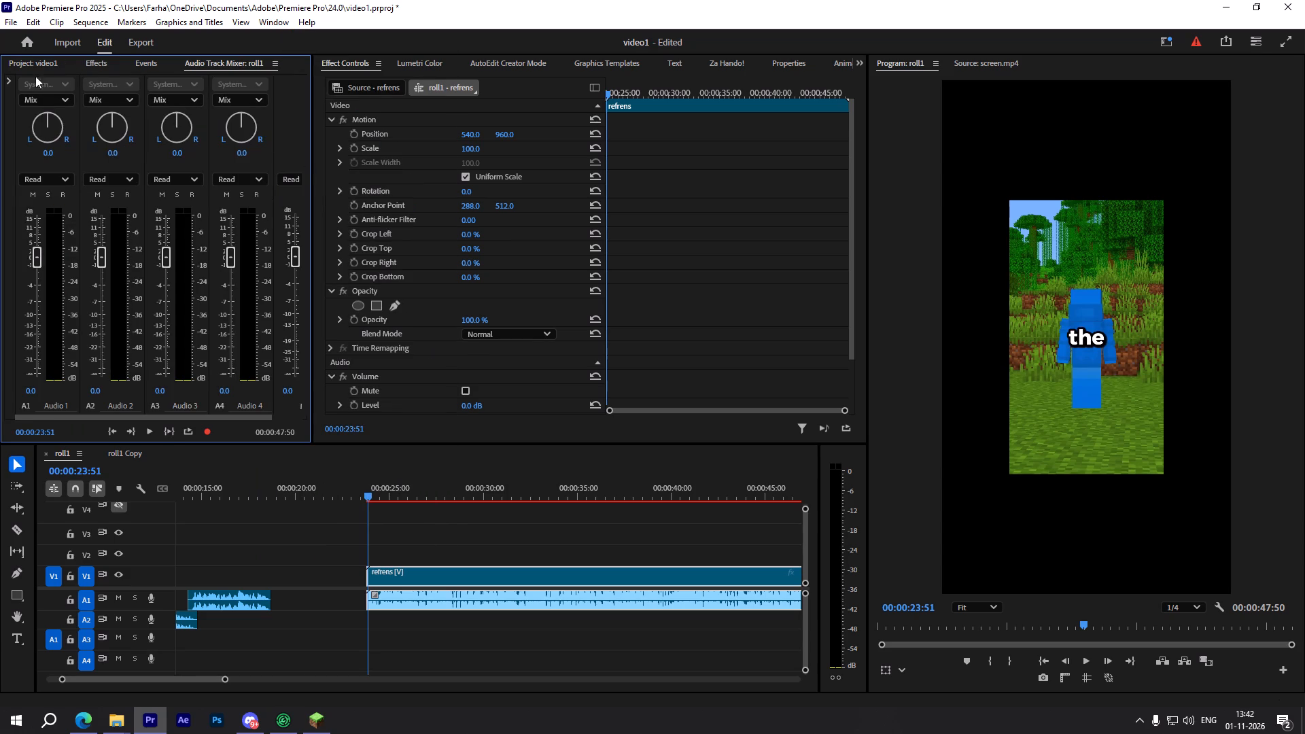
left_click(8, 80)
left_click(71, 86)
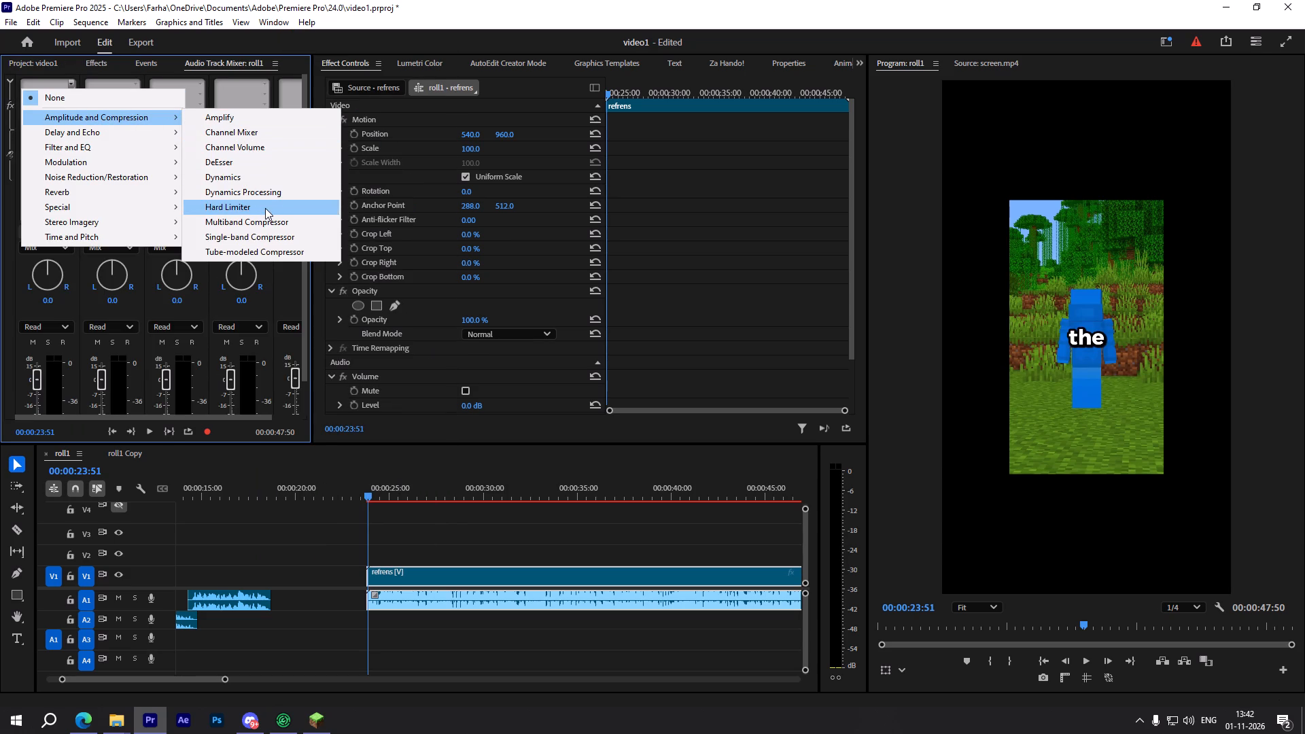
left_click(264, 209)
double_click(31, 84)
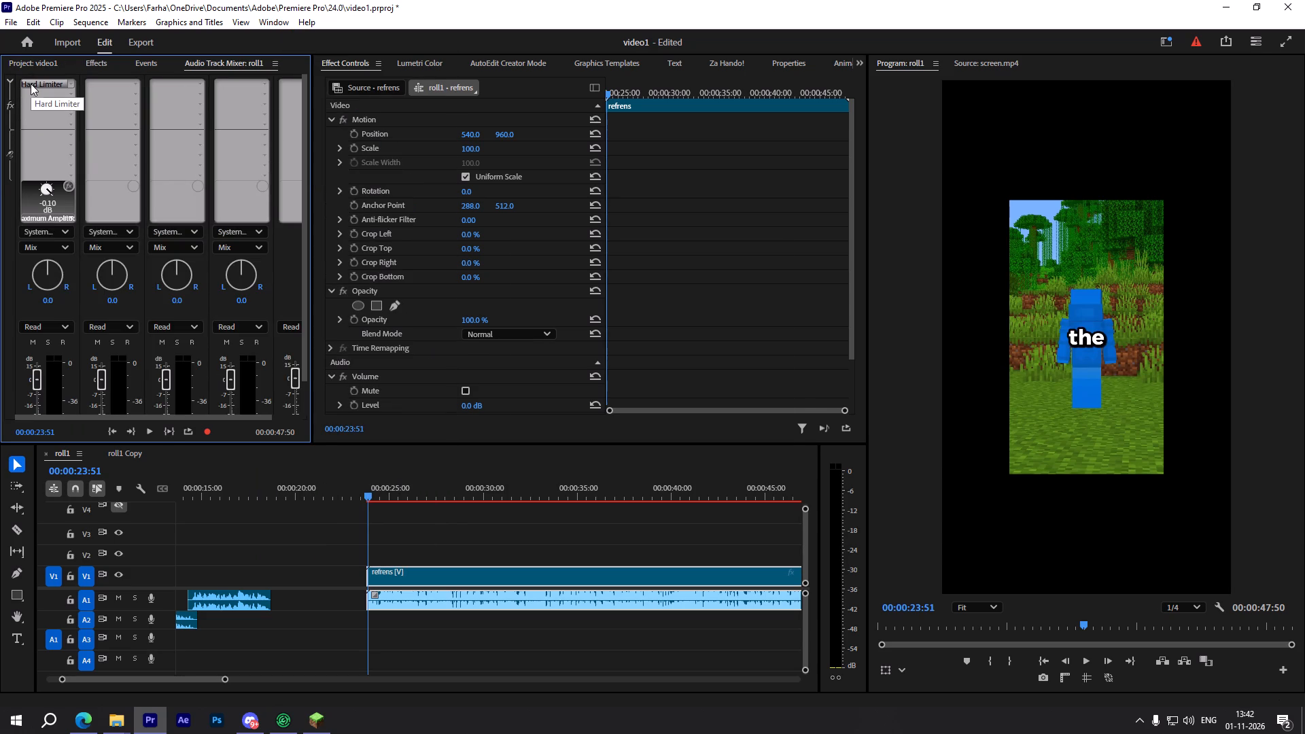
left_click(761, 327)
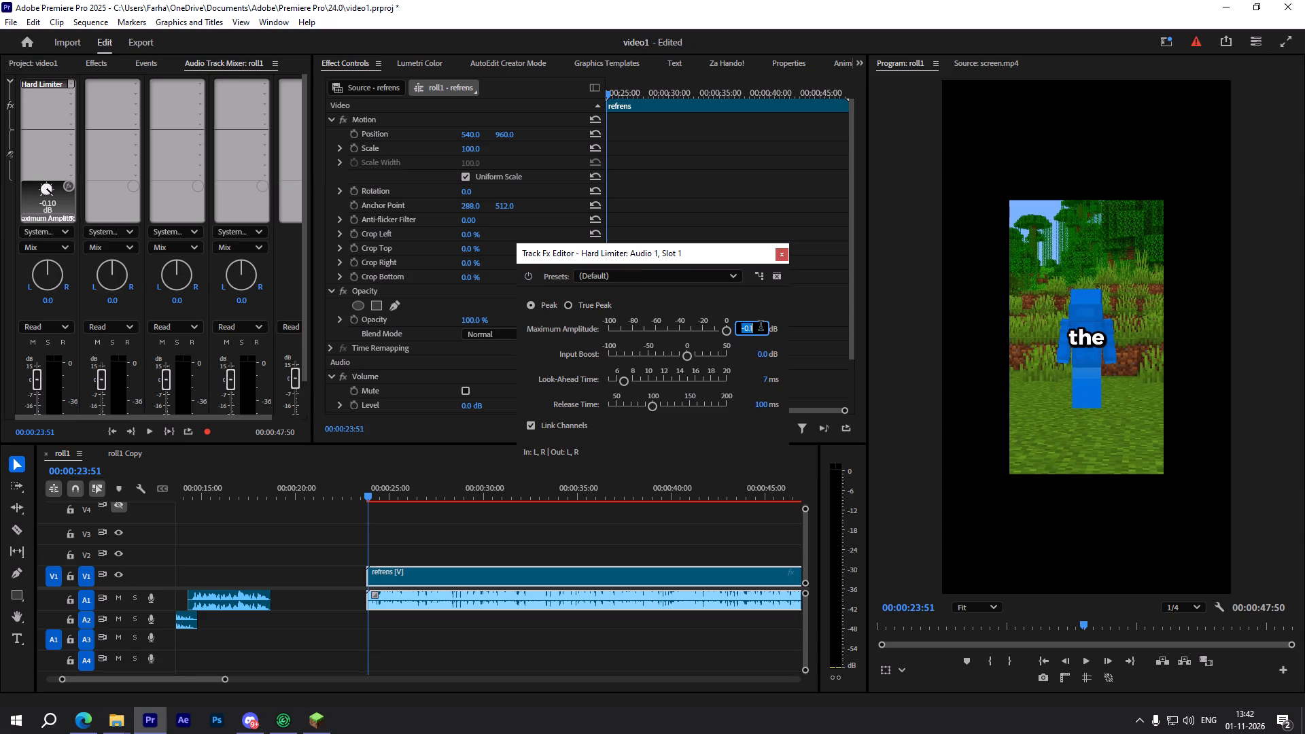
key("minus")
key("6")
left_click(513, 514)
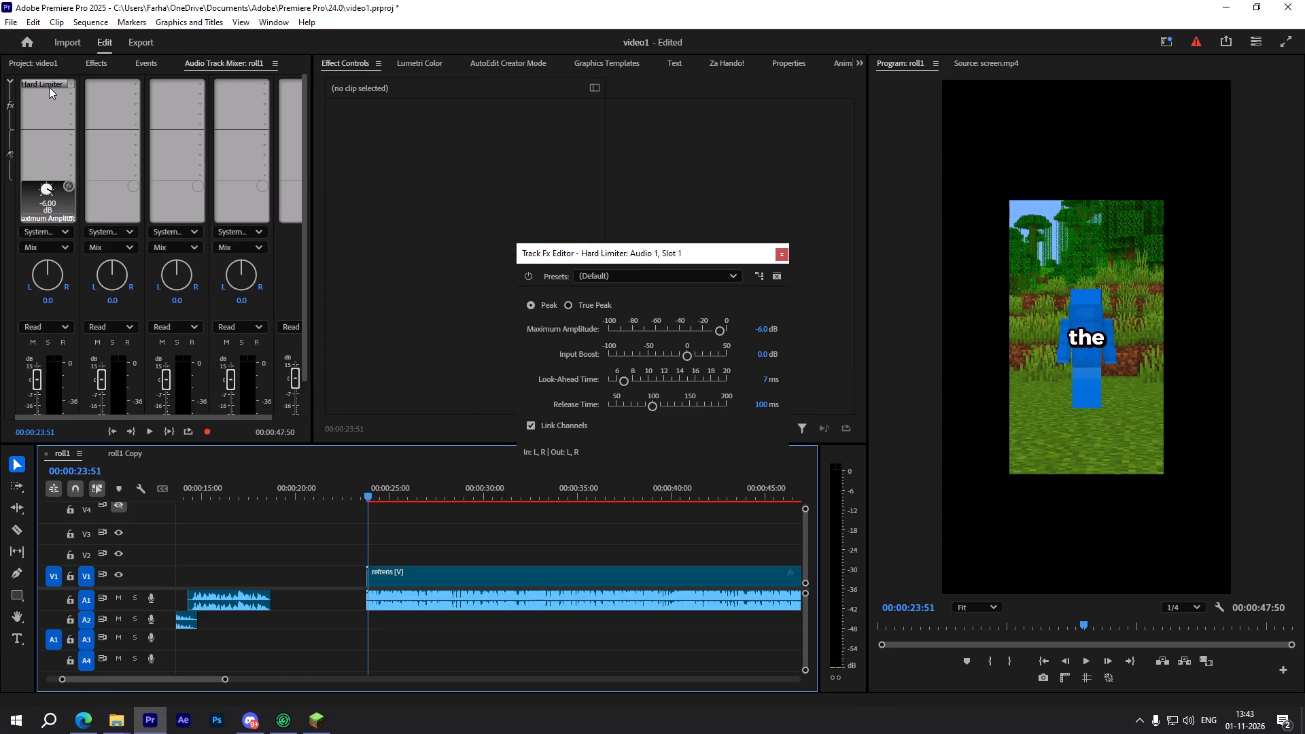
Copy the Hard Limiter from Audio 1 to Audio 2, 3 and 4 and the following mixer strip, and close the effect editor.
left_click_drag(49, 87, 118, 85)
left_click_drag(106, 82, 162, 85)
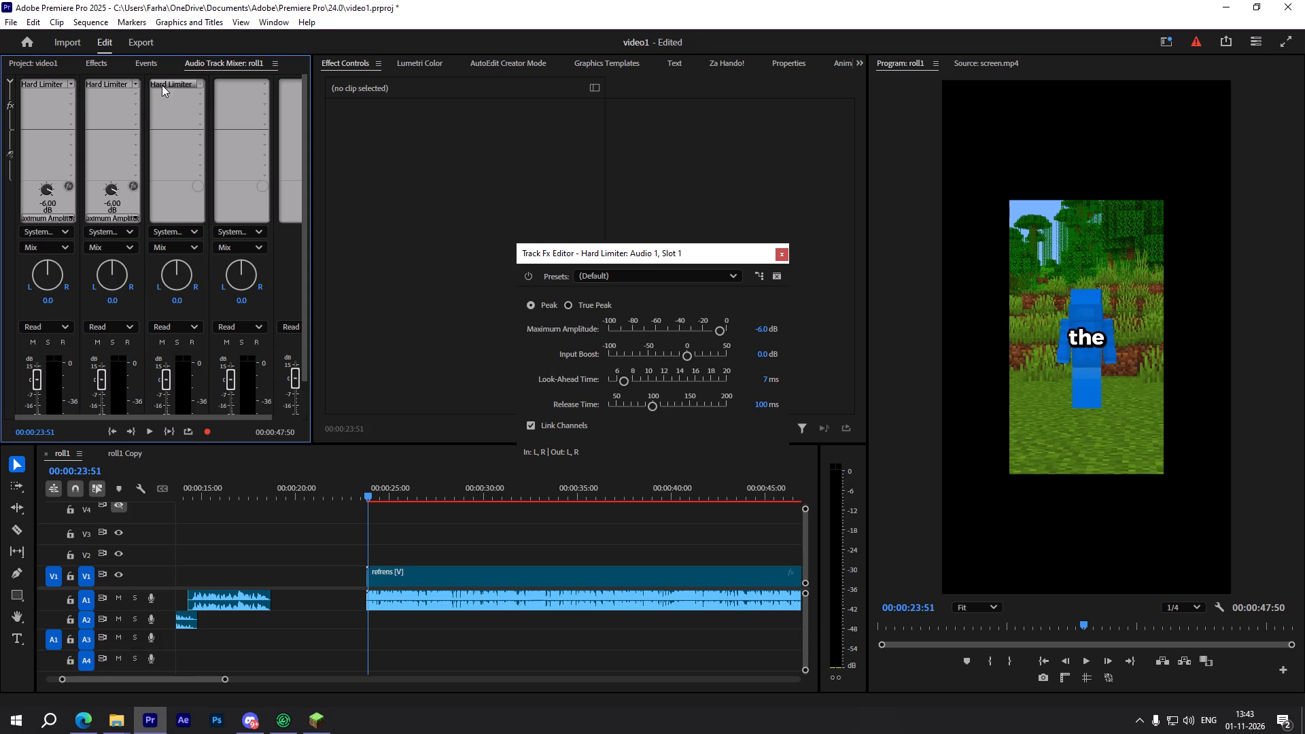
left_click_drag(162, 85, 230, 84)
left_click_drag(226, 83, 264, 85)
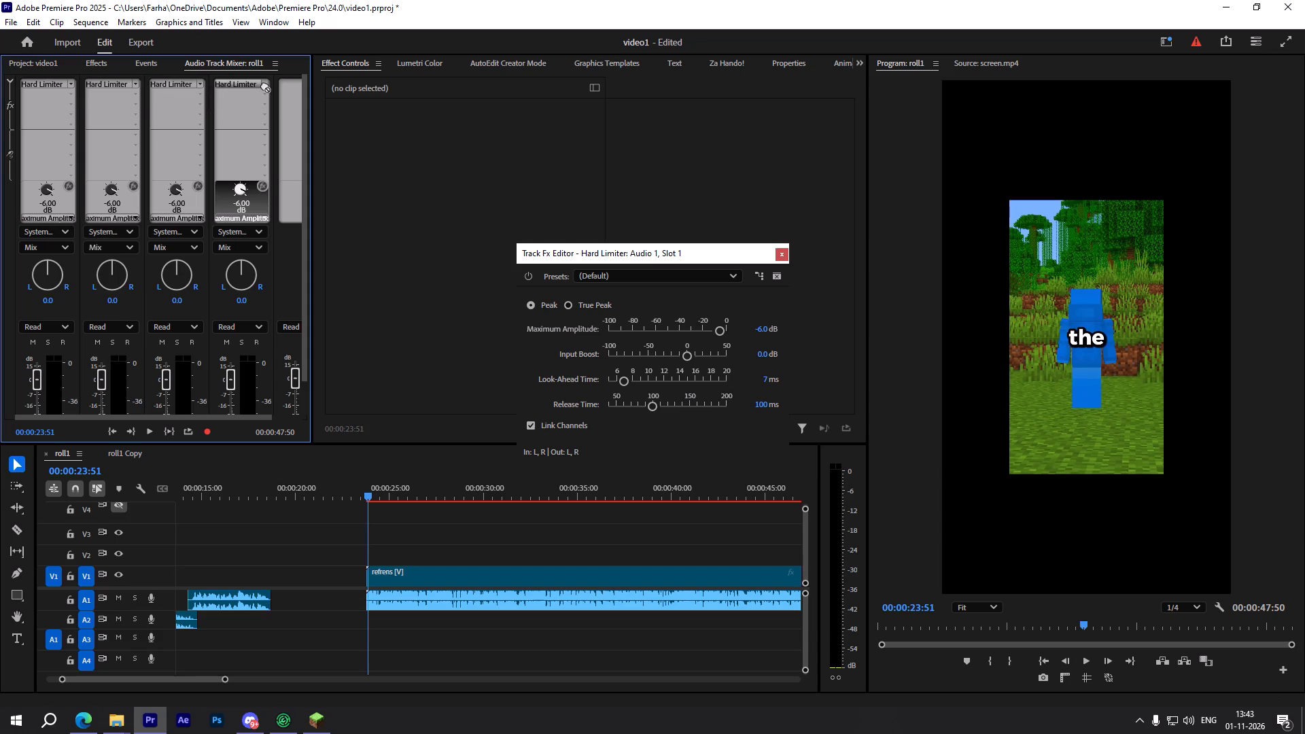
left_click_drag(264, 85, 292, 82)
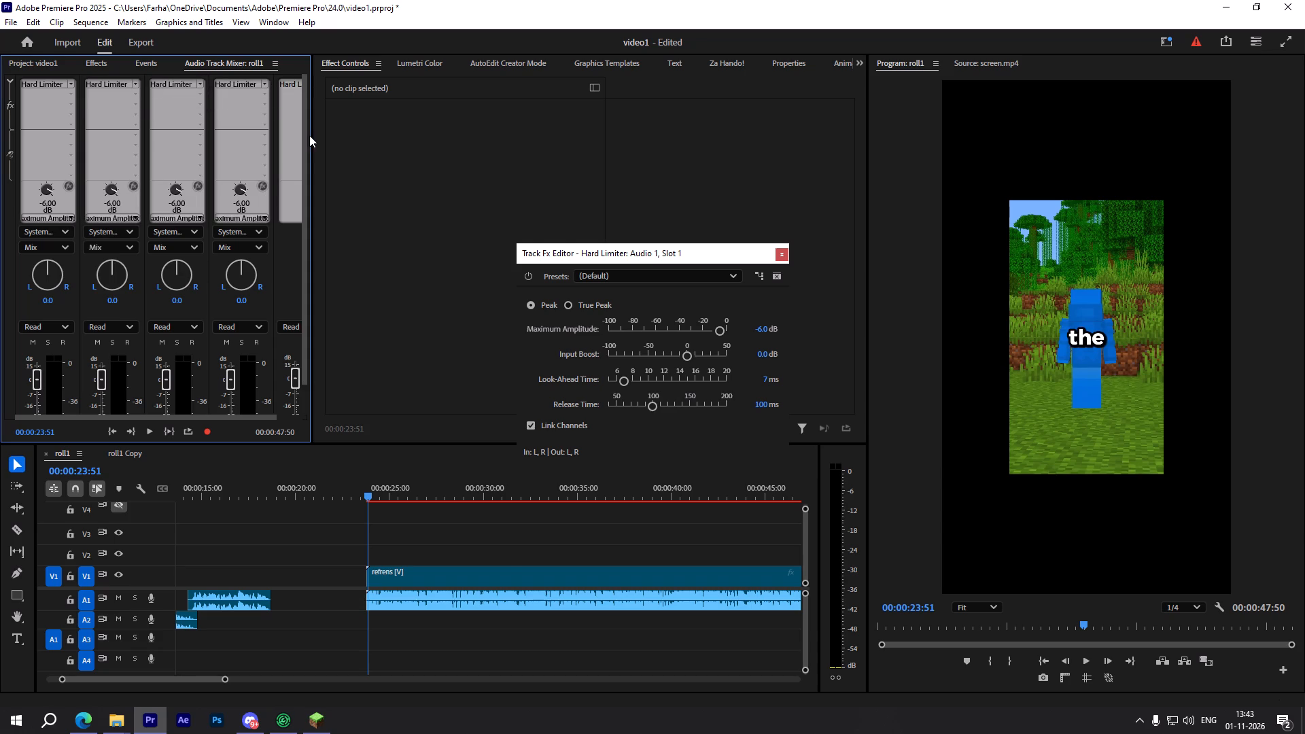
left_click(492, 538)
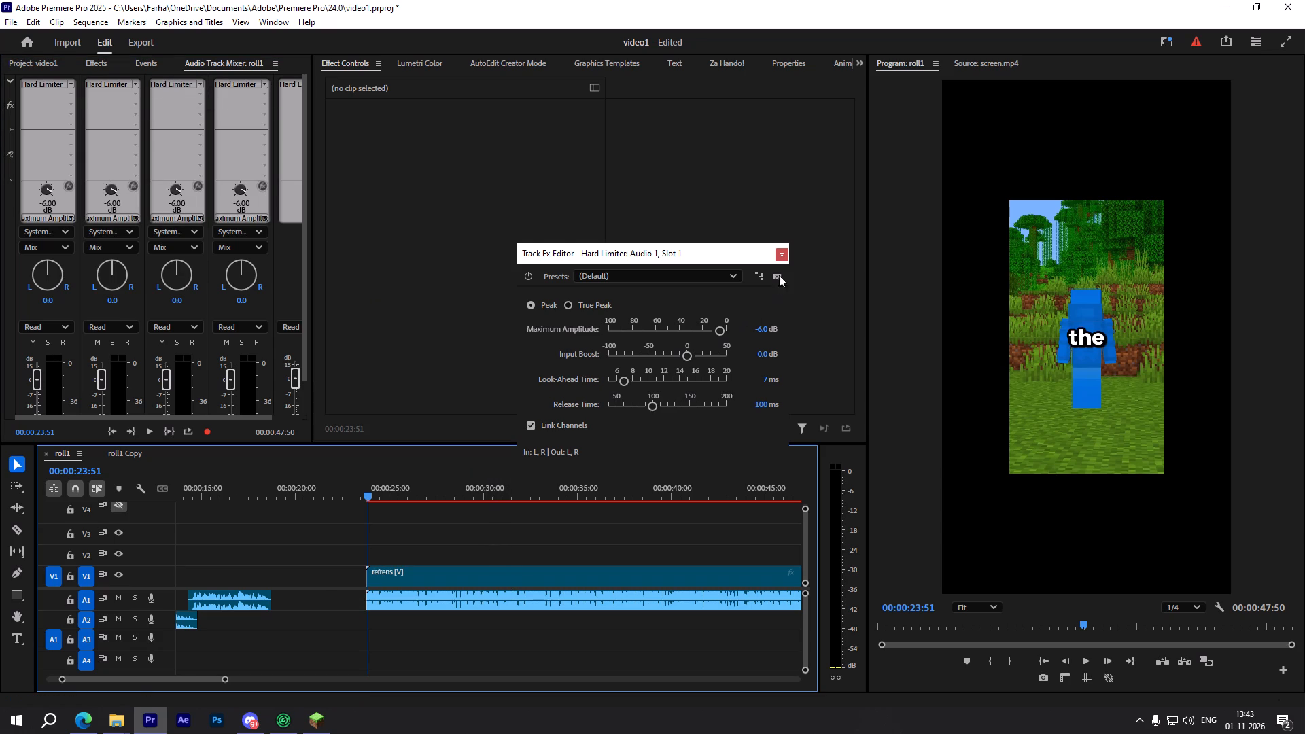
left_click(781, 254)
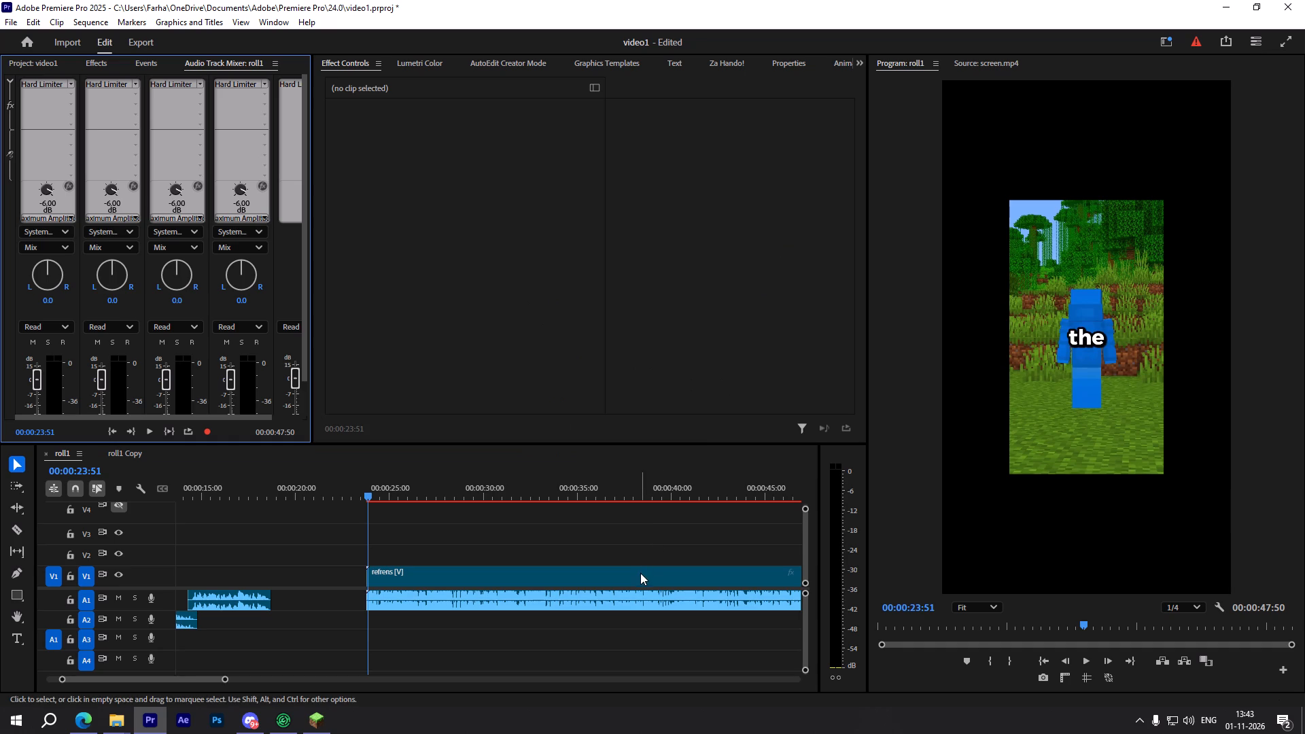
Scale the refrens clip up to 187 so it fills the vertical frame.
left_click(640, 573)
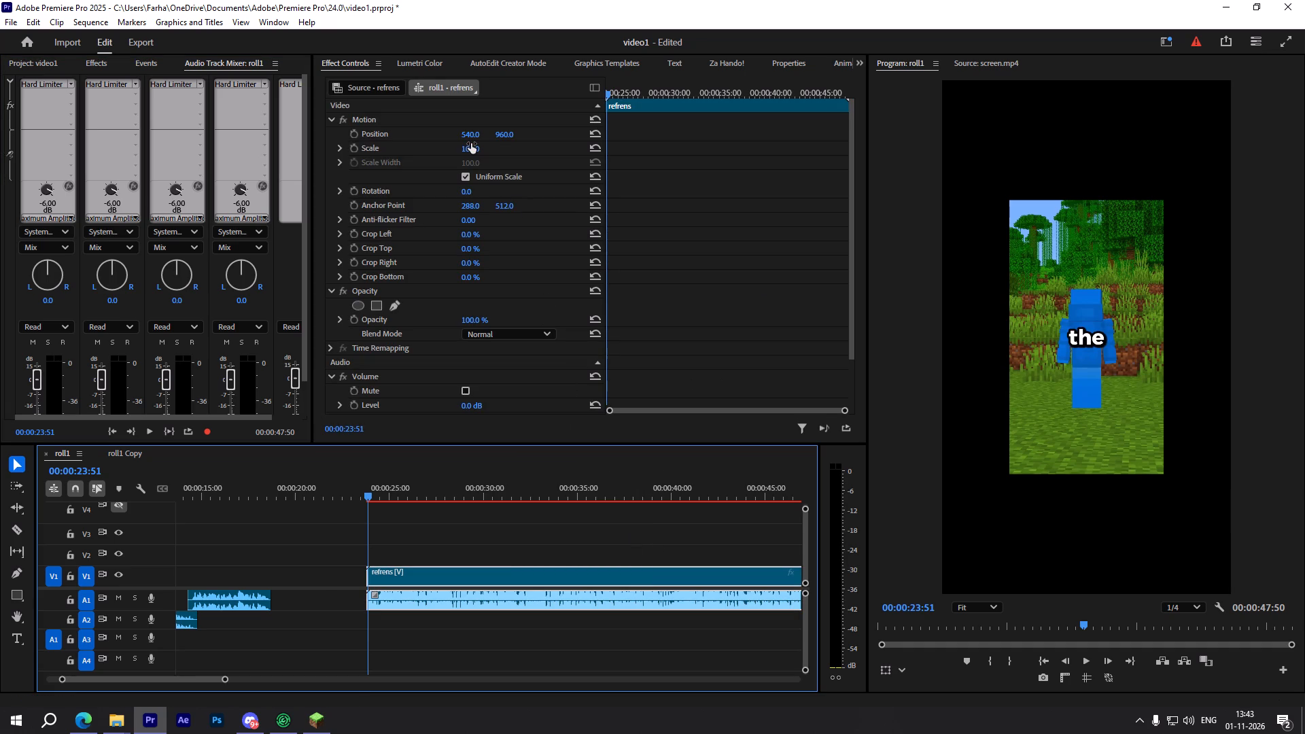
left_click_drag(471, 143, 519, 141)
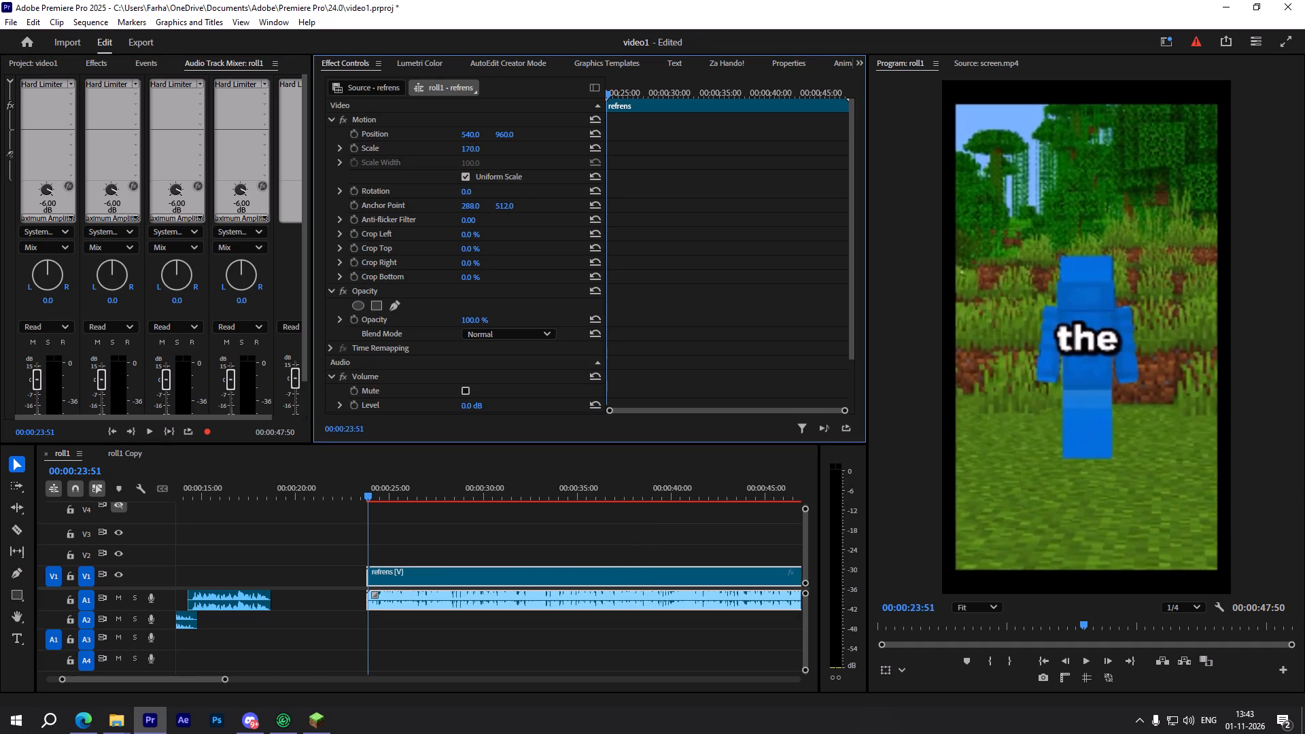
left_click_drag(519, 141, 532, 142)
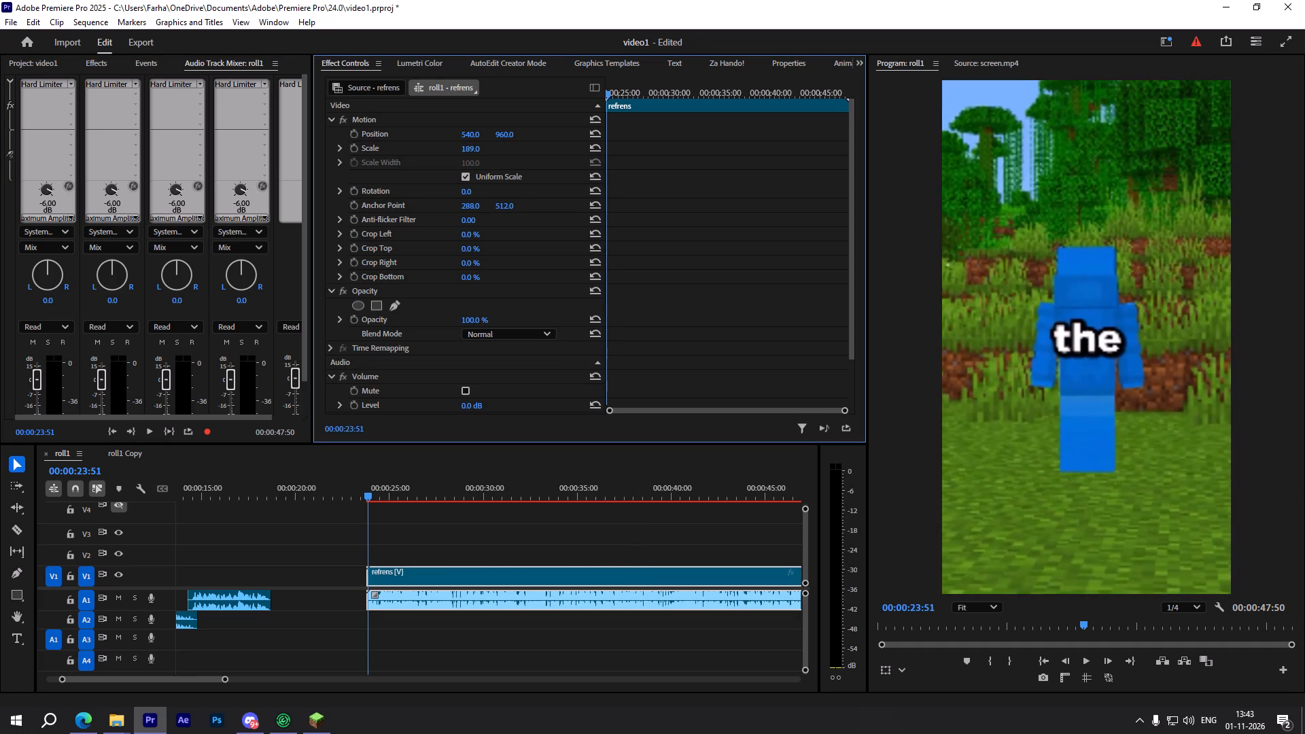
left_click_drag(532, 142, 529, 145)
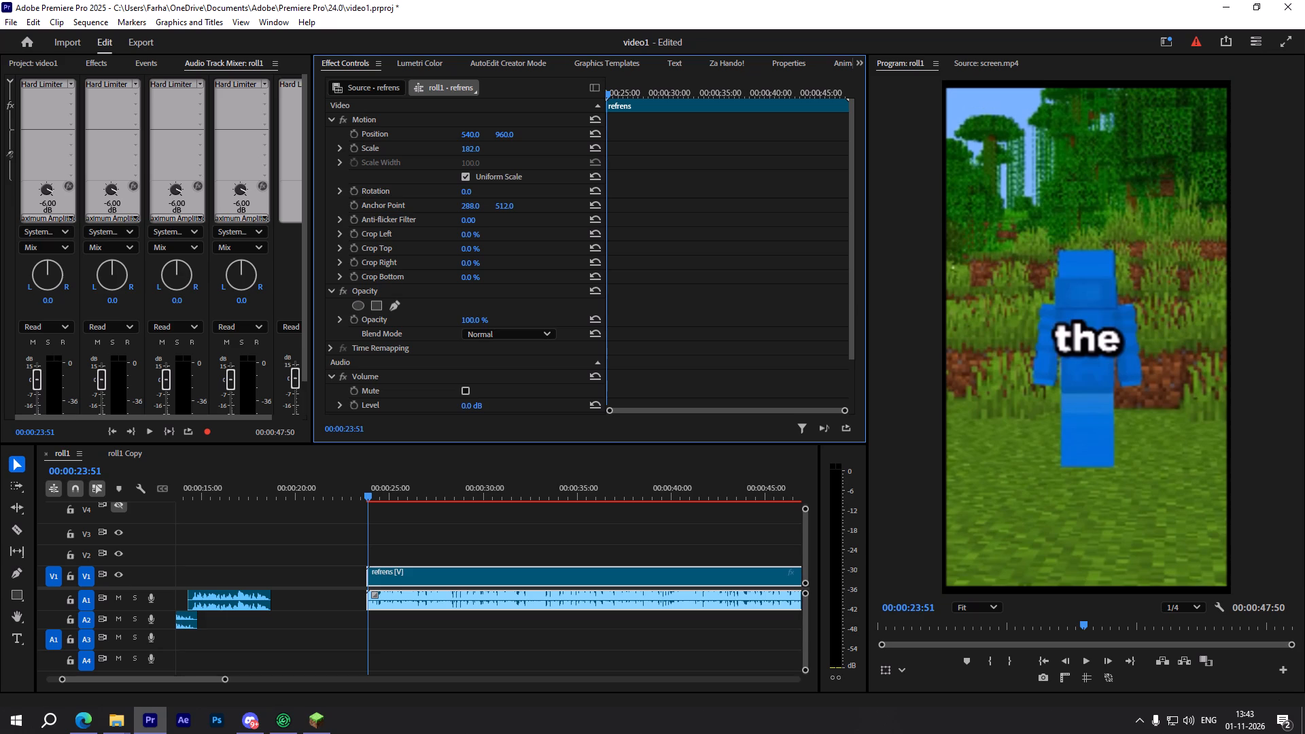
left_click_drag(529, 145, 532, 143)
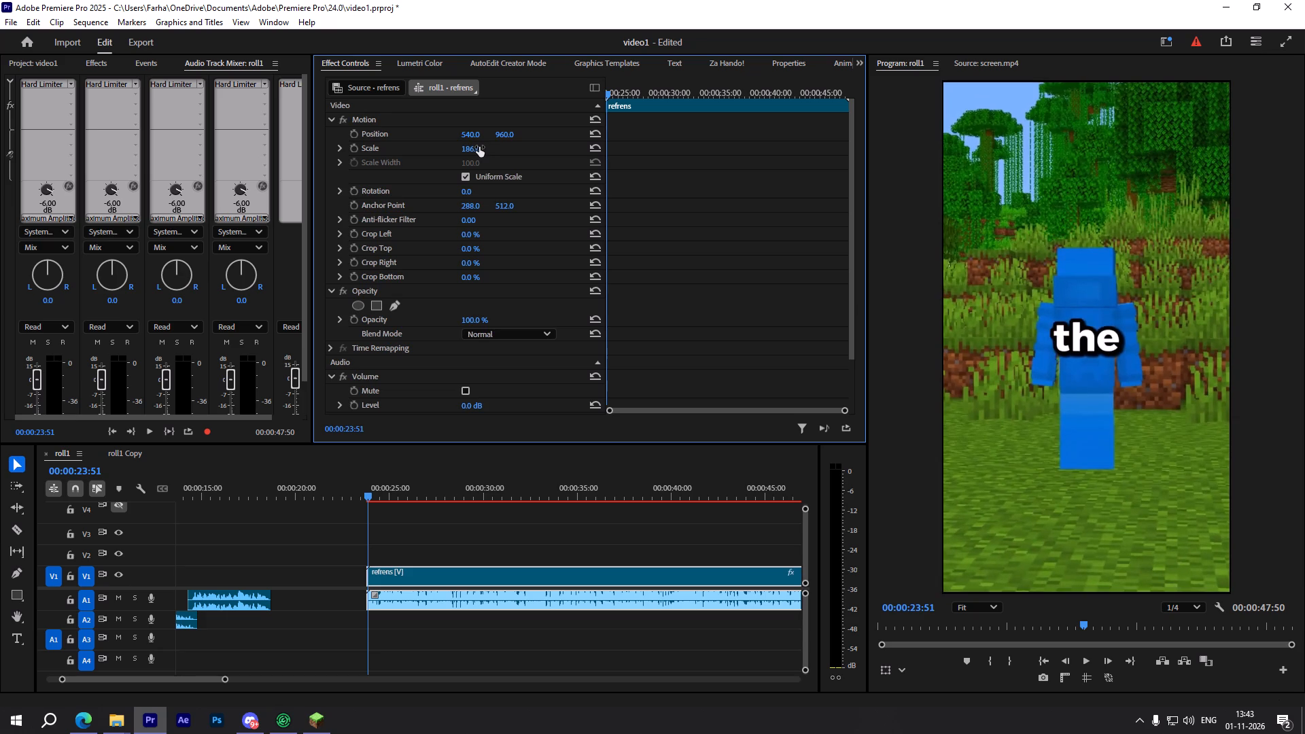
left_click(479, 147)
type("187")
key("Return")
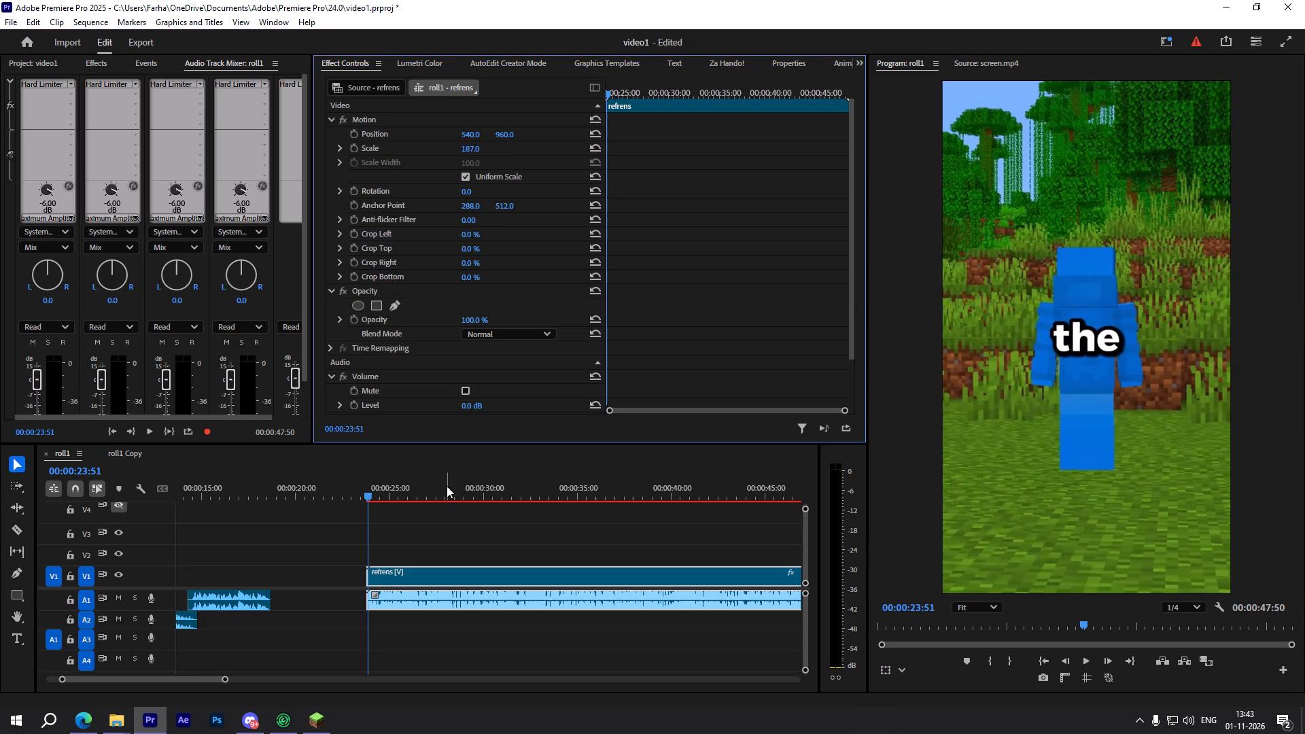
Play the refrens clip from just before its start to its end, pausing at intervals to examine its captions, visuals and pacing.
left_click(421, 526)
left_click_drag(396, 499, 351, 502)
key("space")
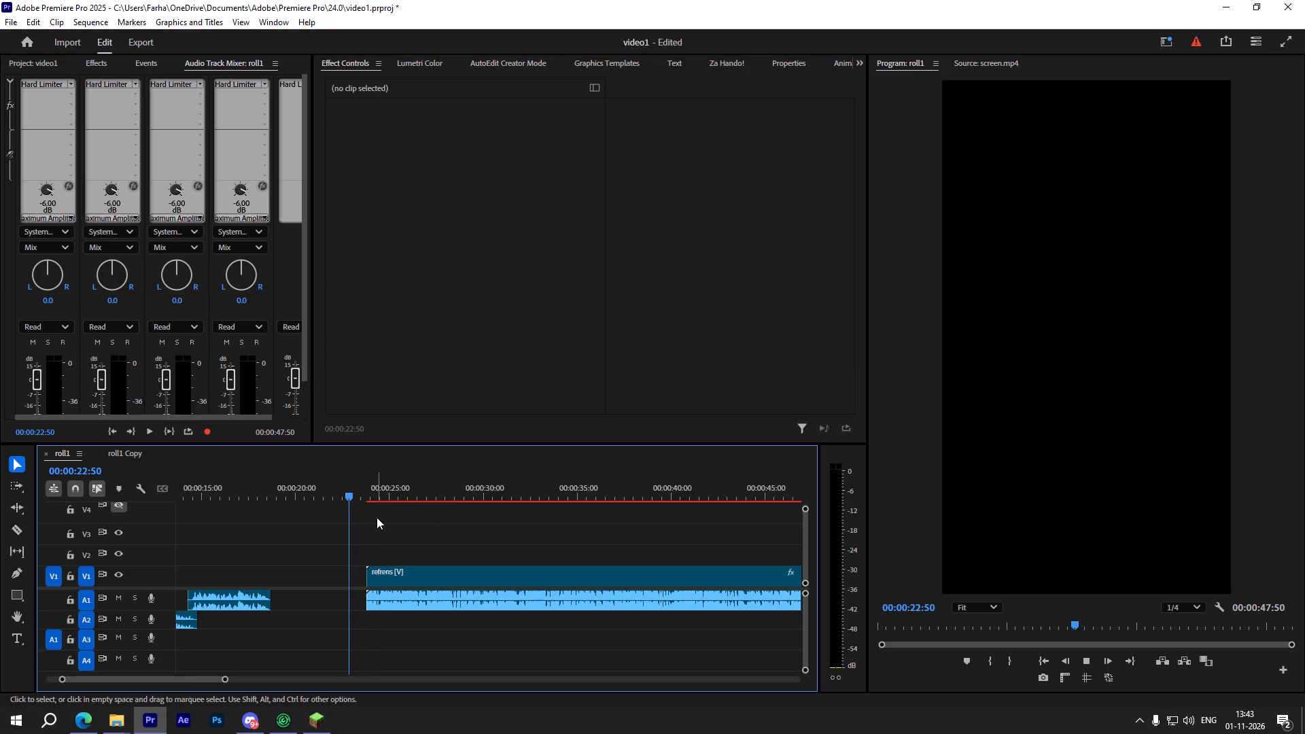
scroll(364, 536, "down", 4, "alt")
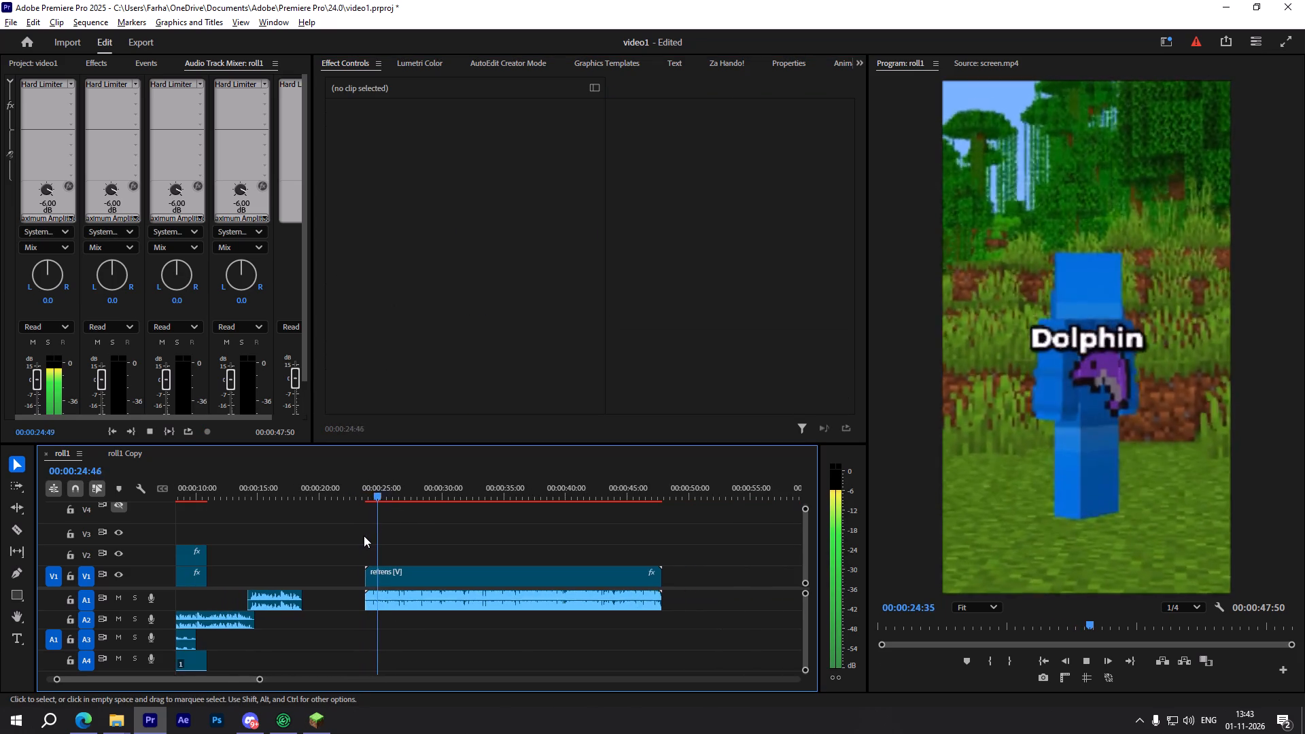
key("space")
key("space")
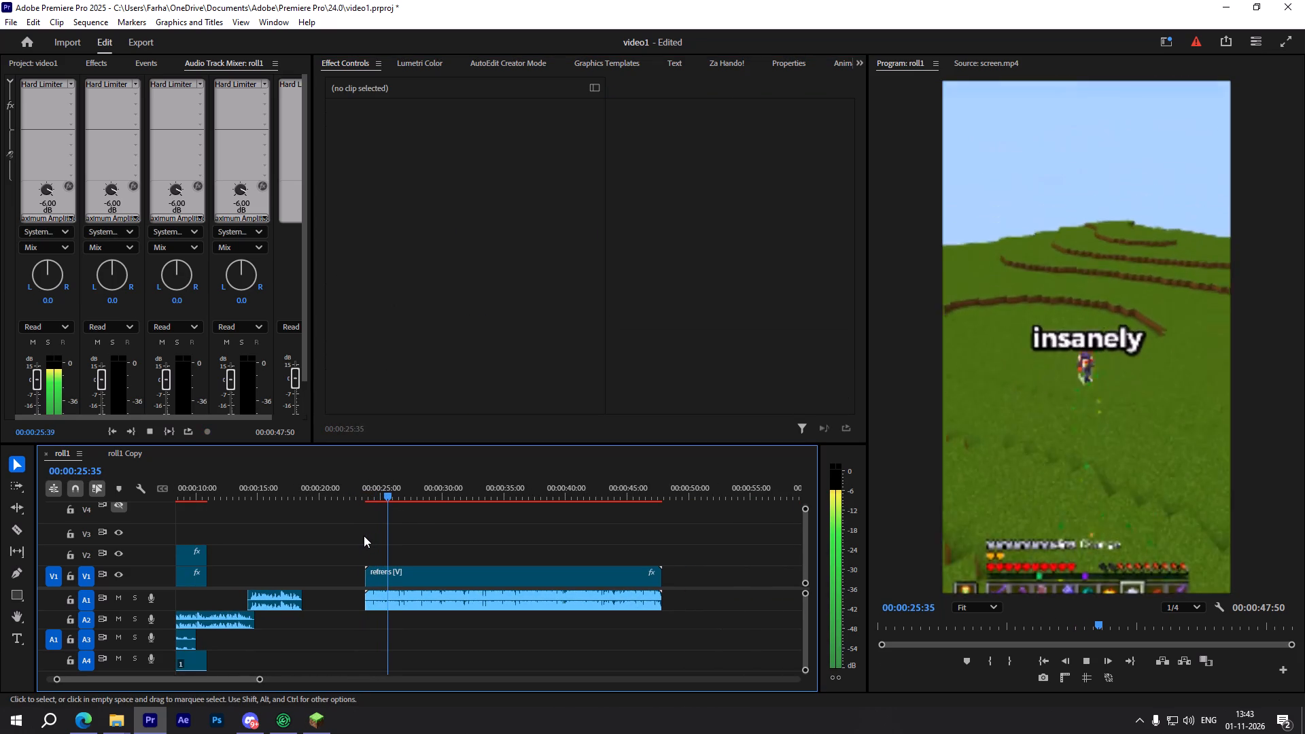
key("space")
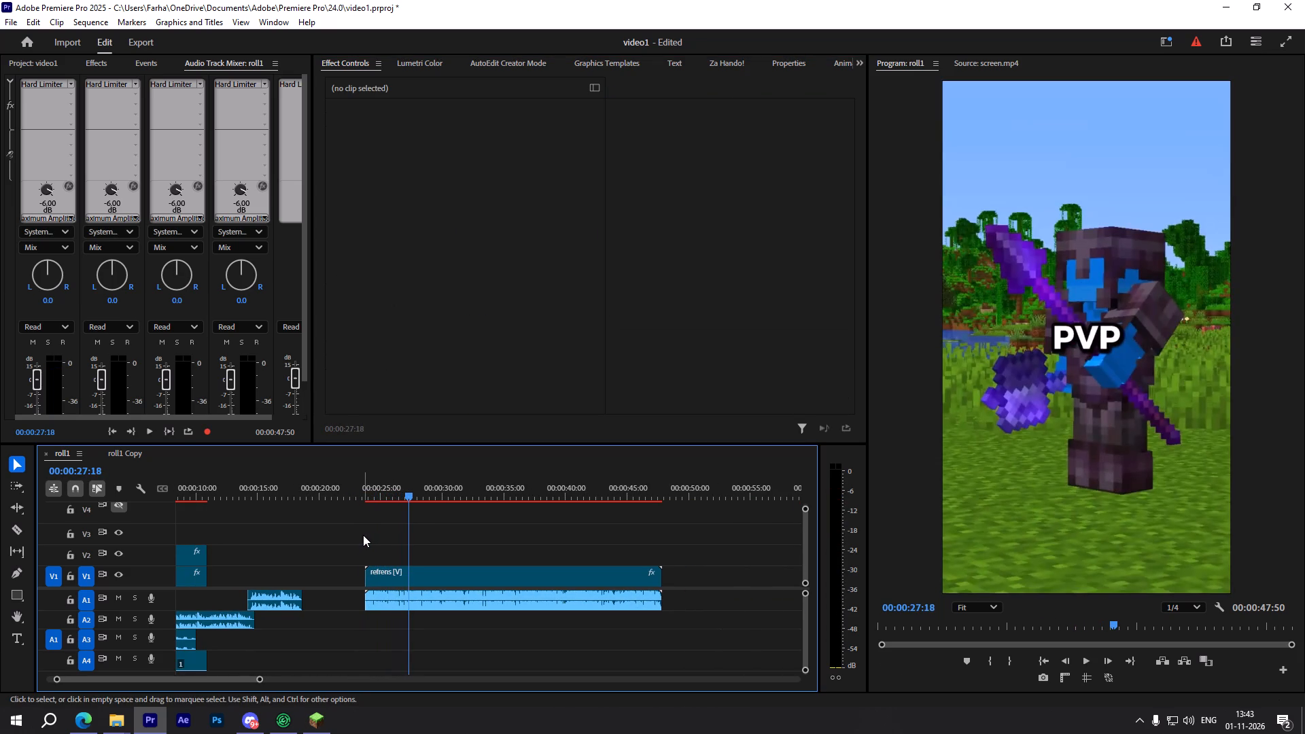
scroll(345, 600, "down", 4, "alt")
key("space")
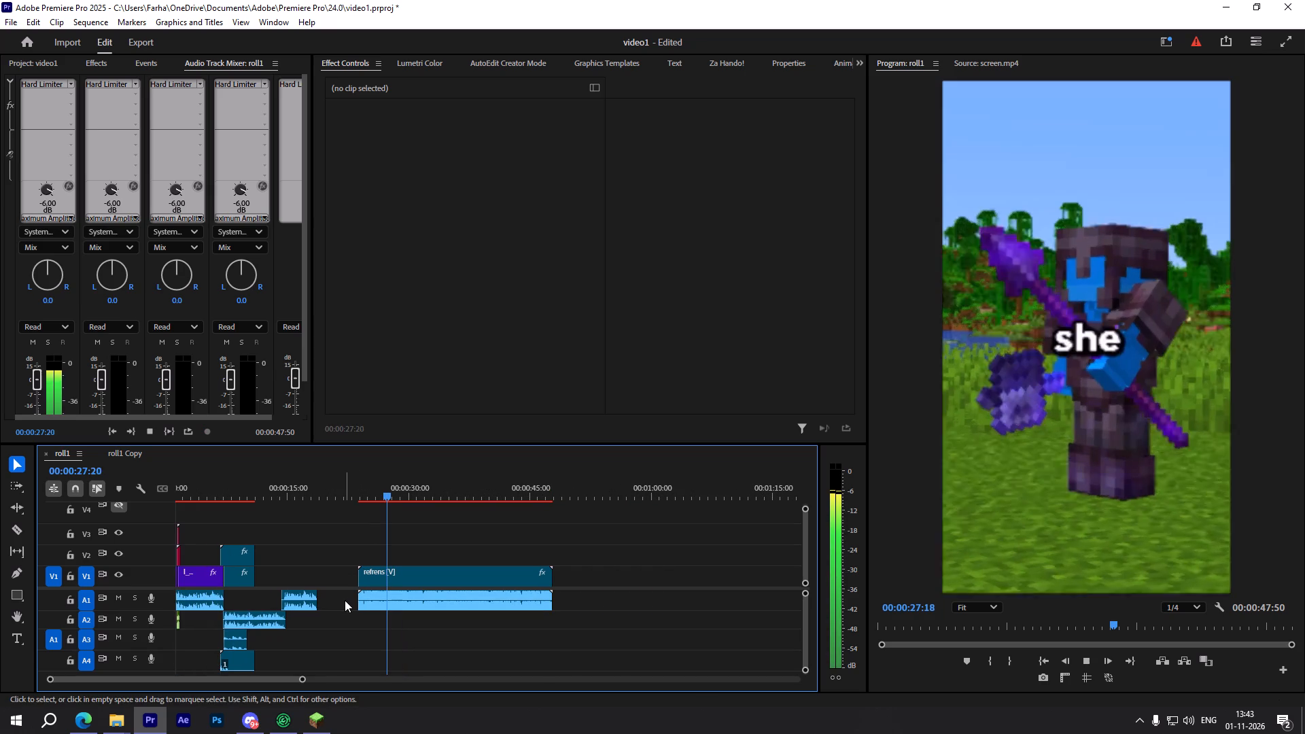
key("space")
key("space")
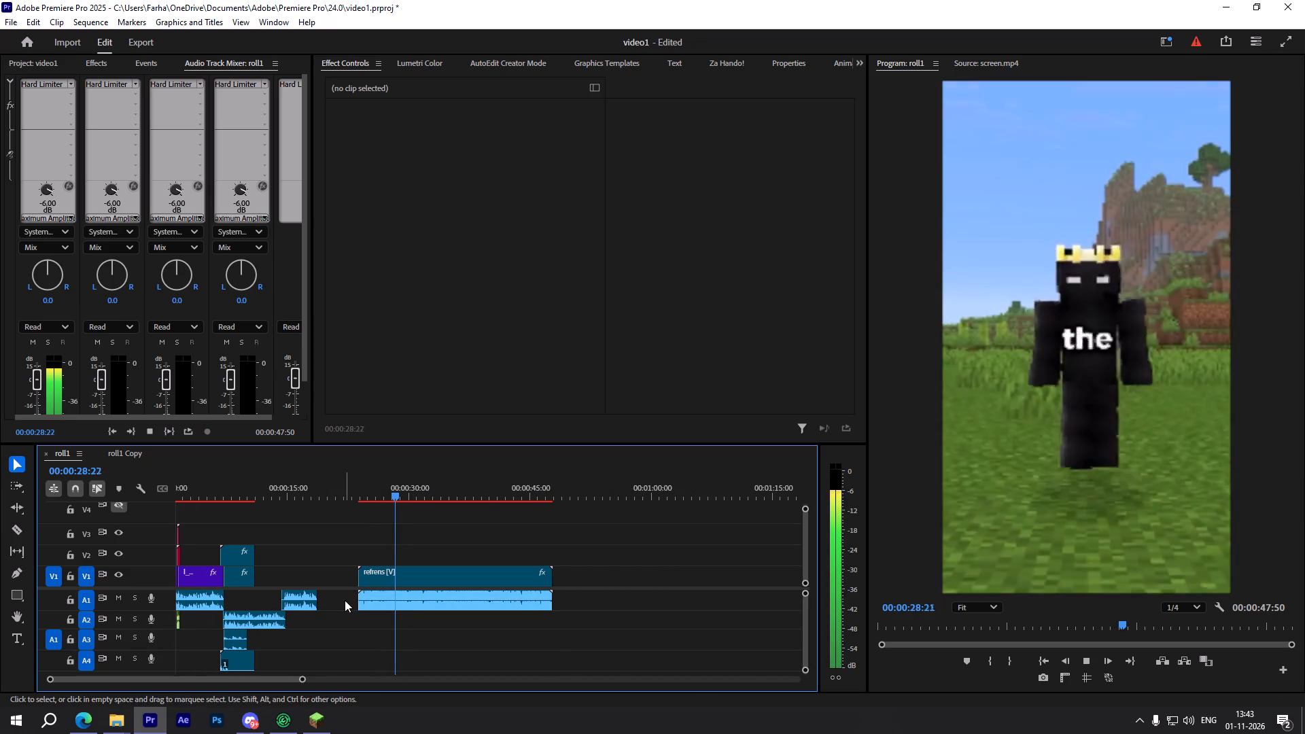
key("space")
key("space")
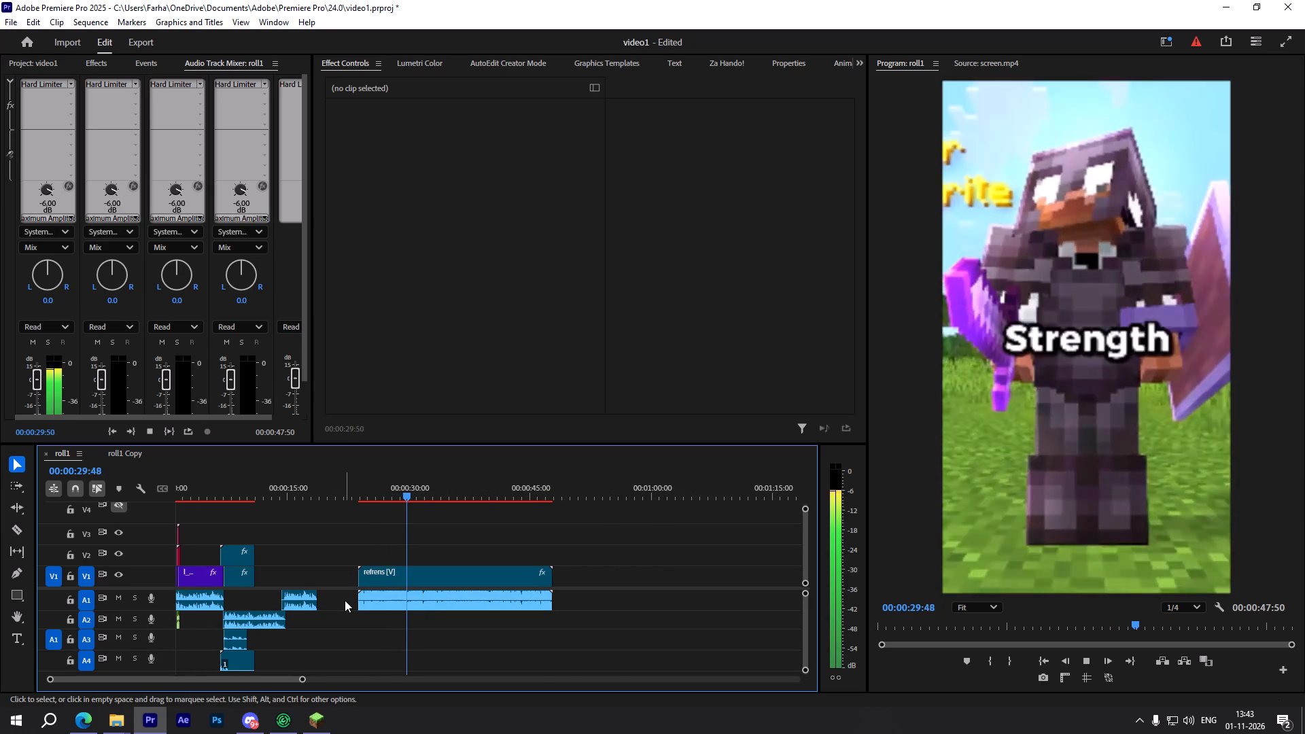
key("space")
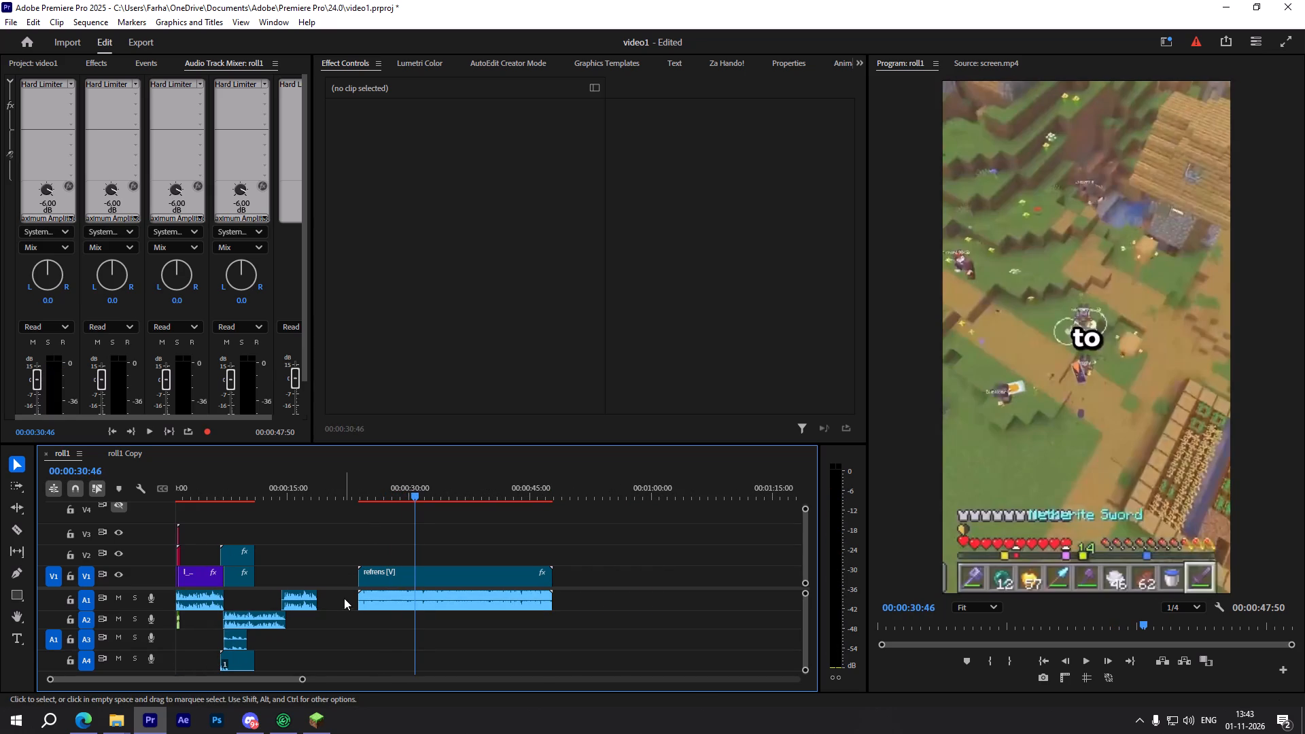
key("space")
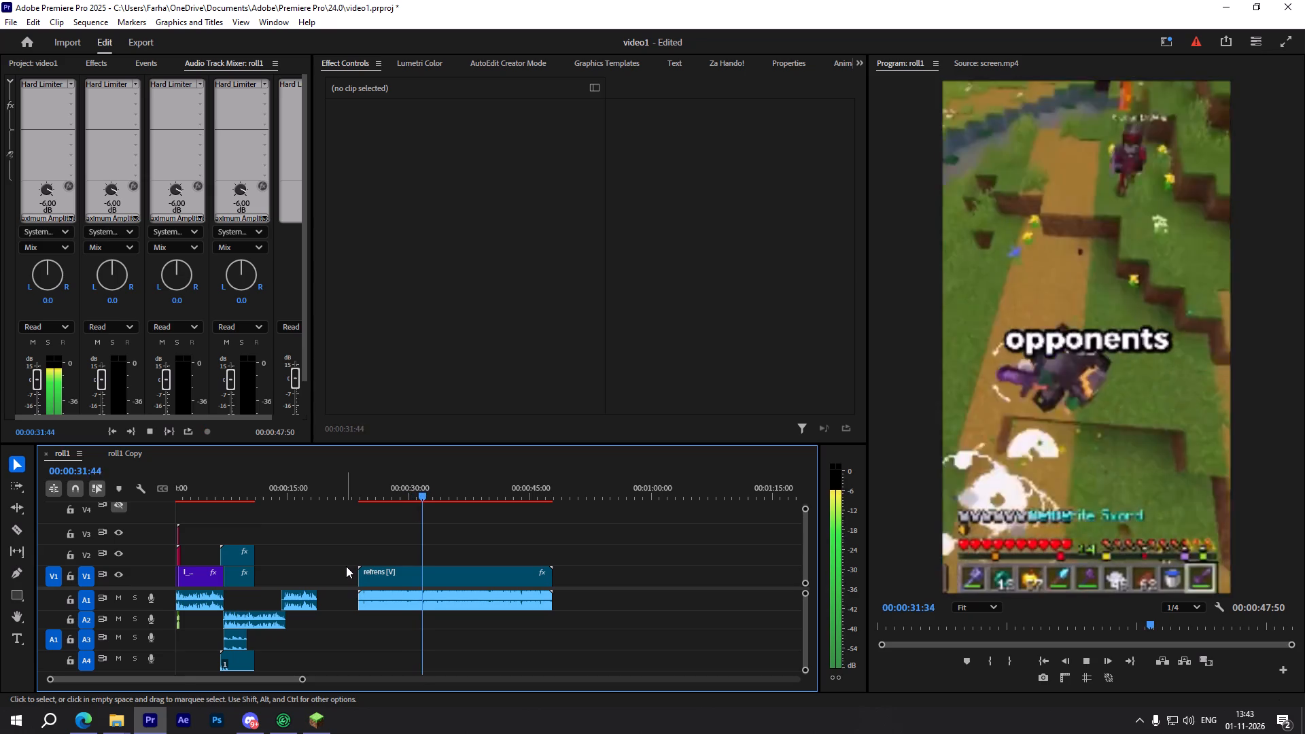
key("space")
key("space")
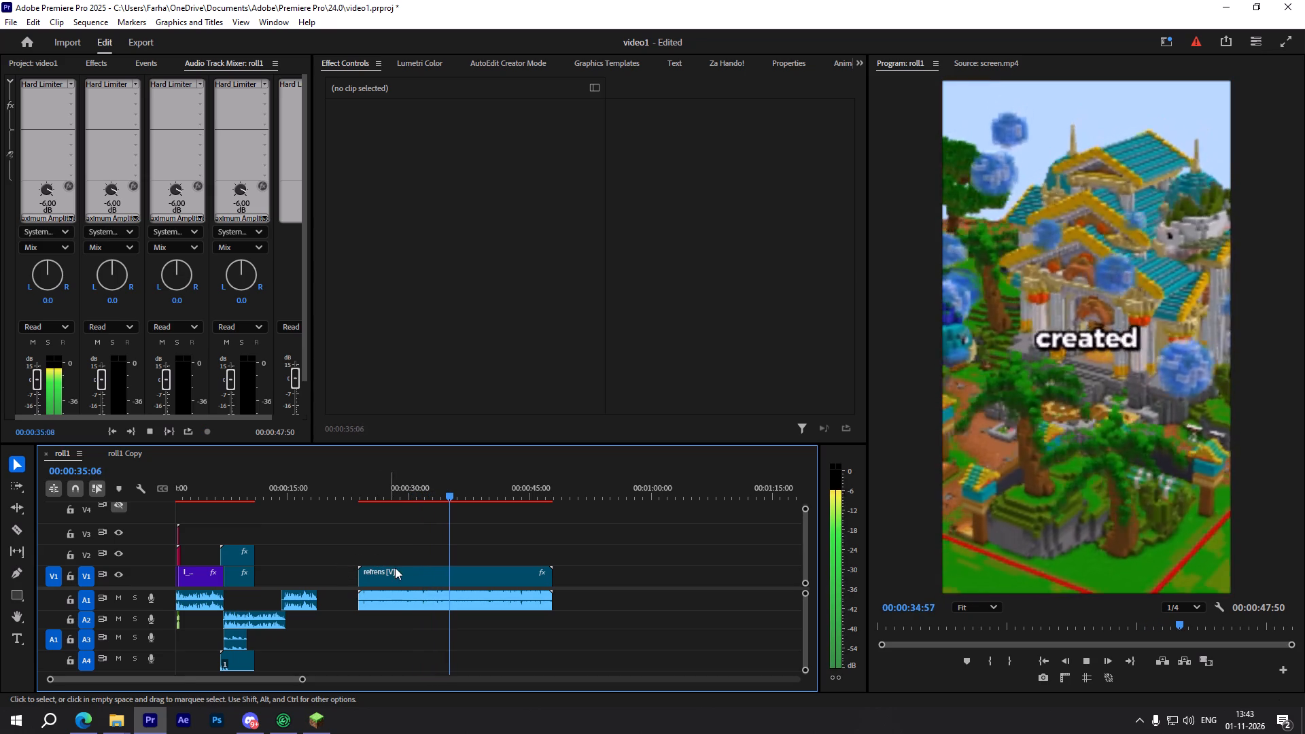
key("space")
key("space")
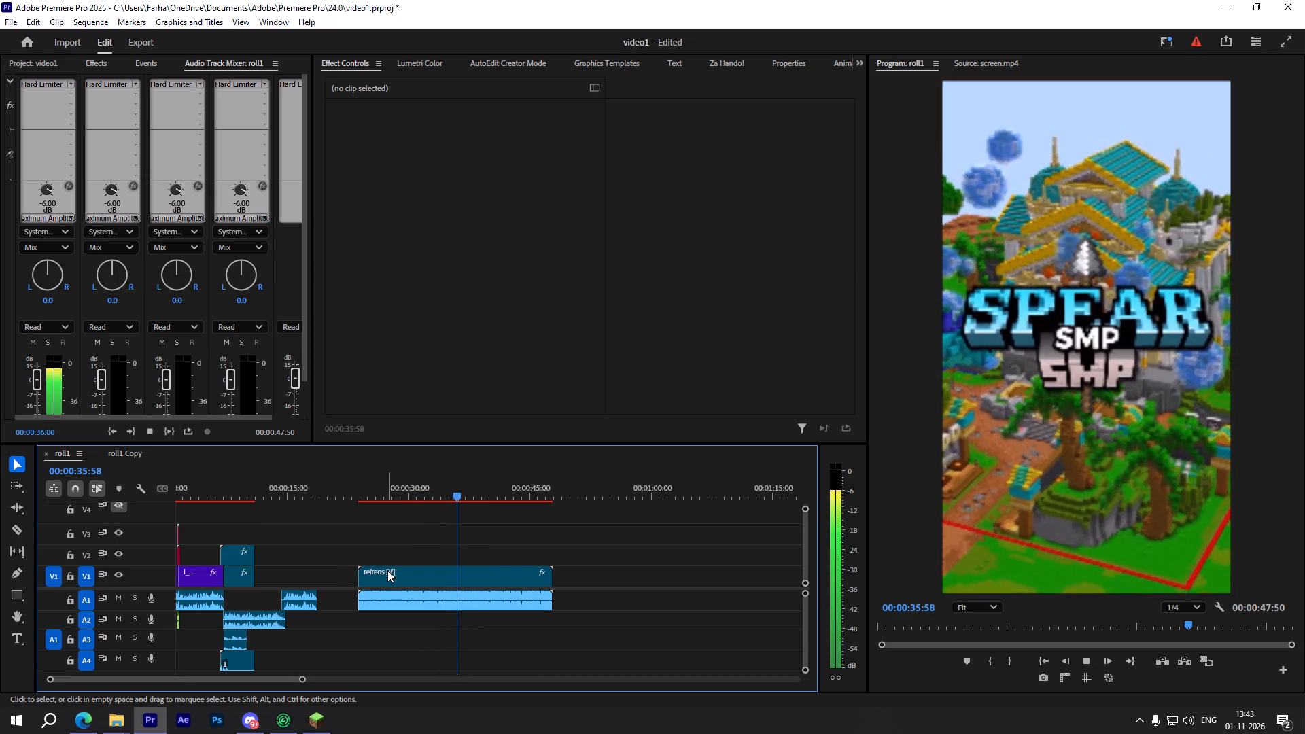
key("space")
key("space")
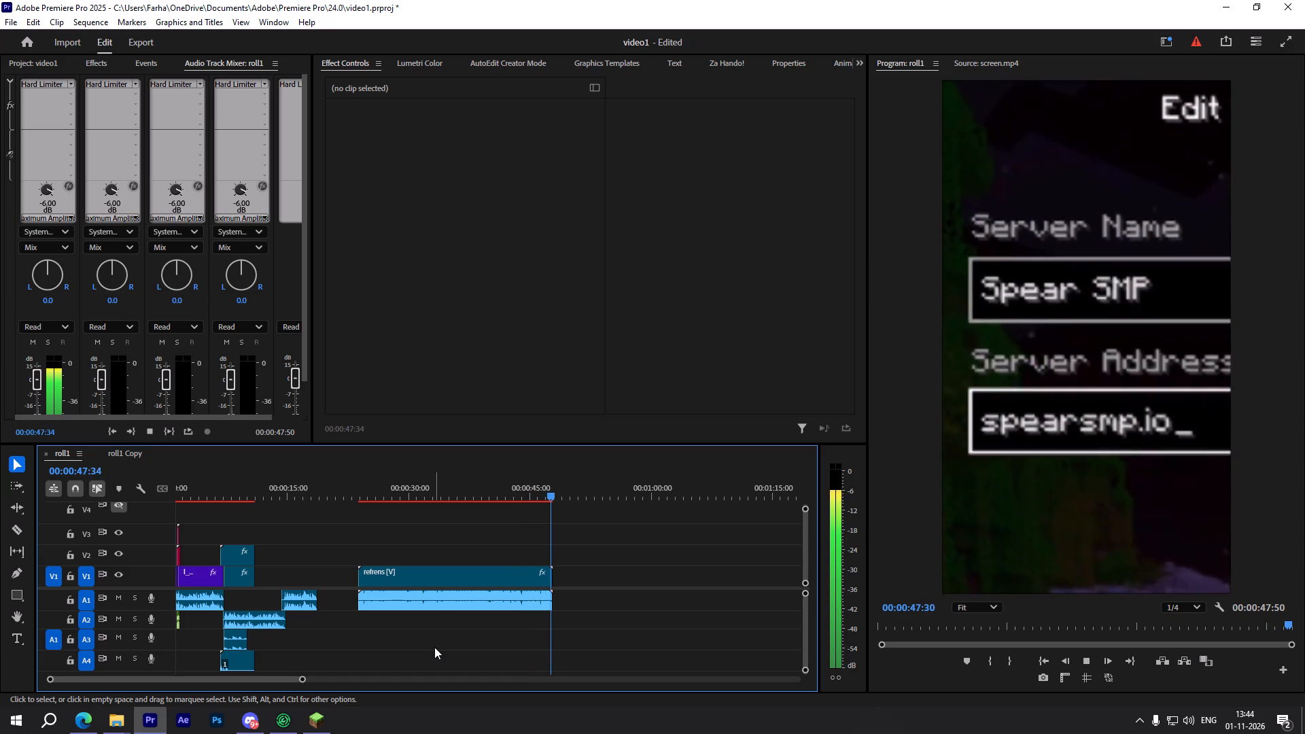
Return the playhead to just before the start of the refrens clip, at about 00:00:23:30.
left_click_drag(401, 491, 346, 489)
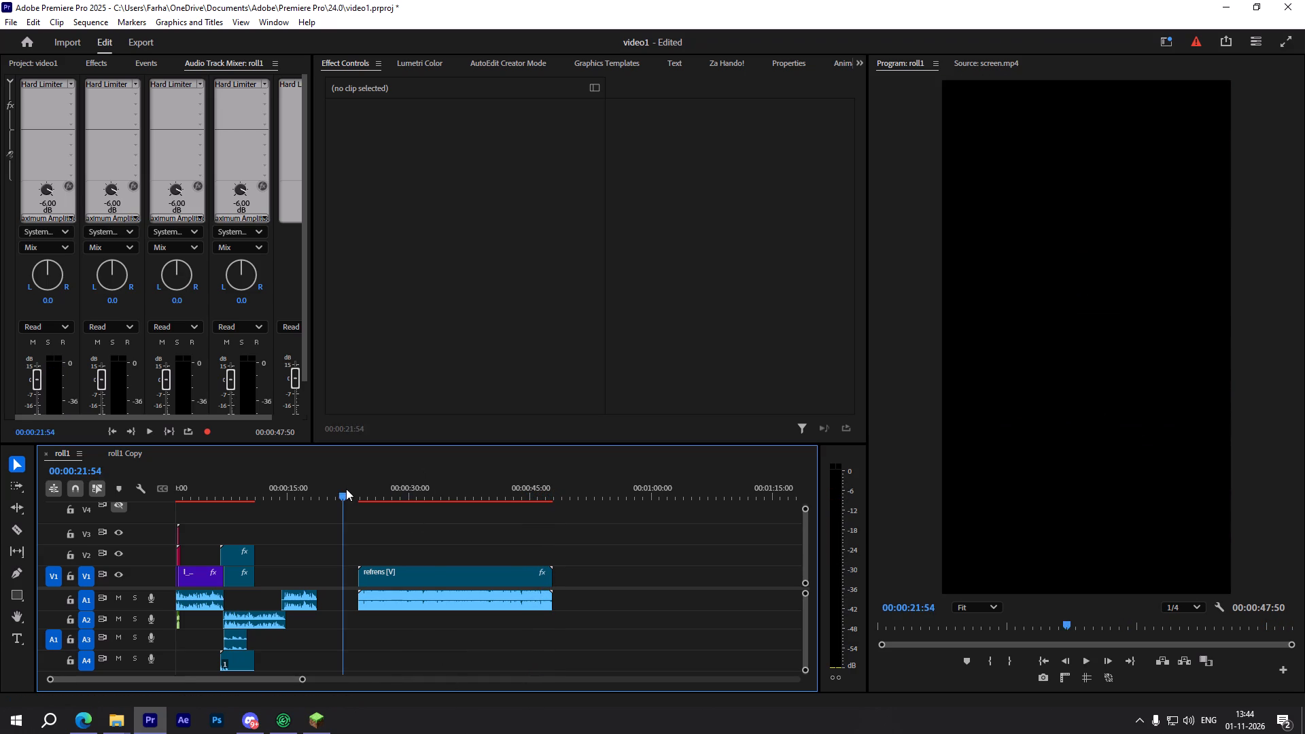
left_click_drag(346, 489, 358, 489)
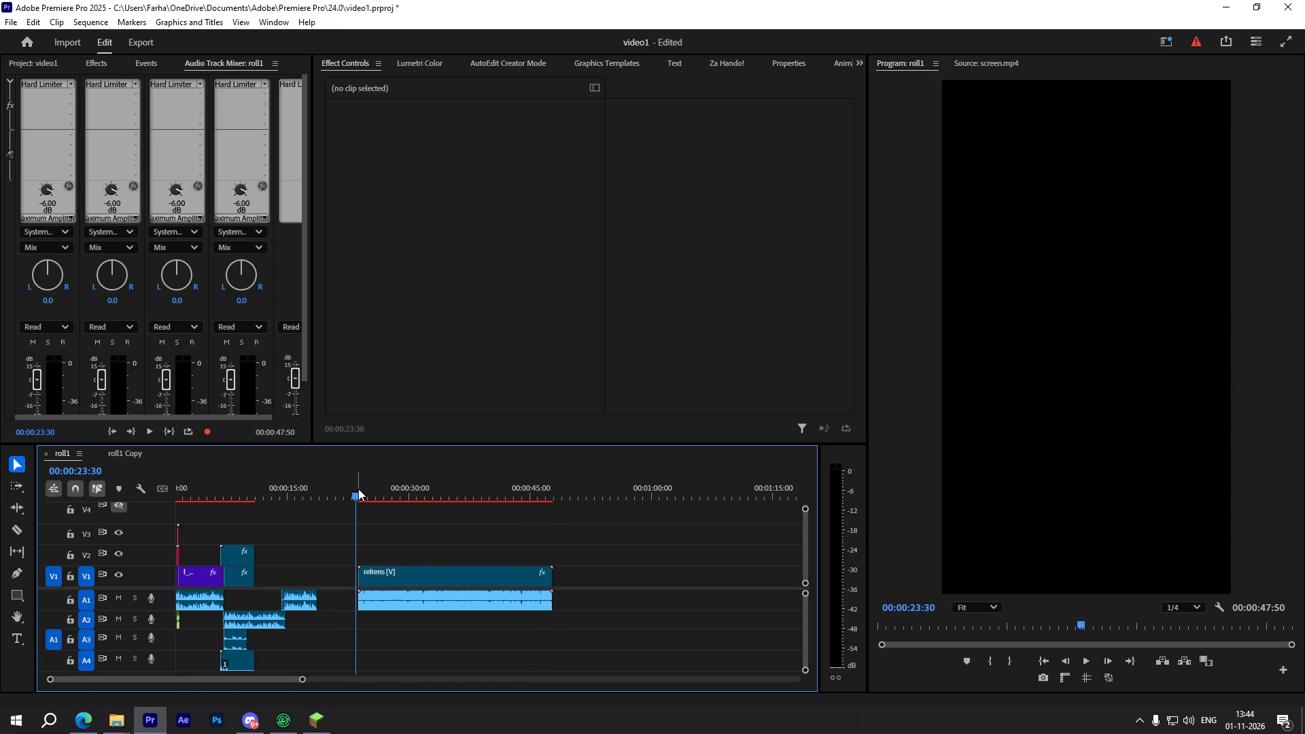
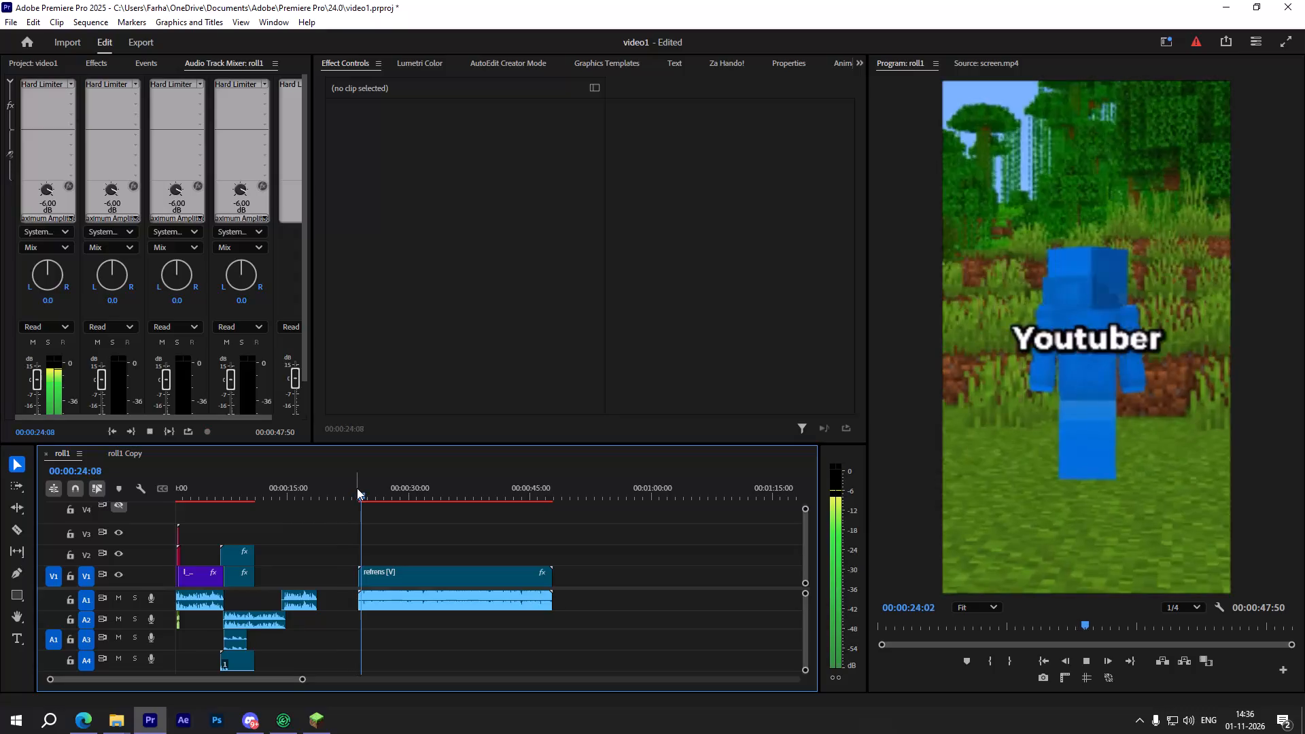
Stop the refrens playback, return the playhead to 00:00:00:00 and briefly play the opening of roll1.
key("space")
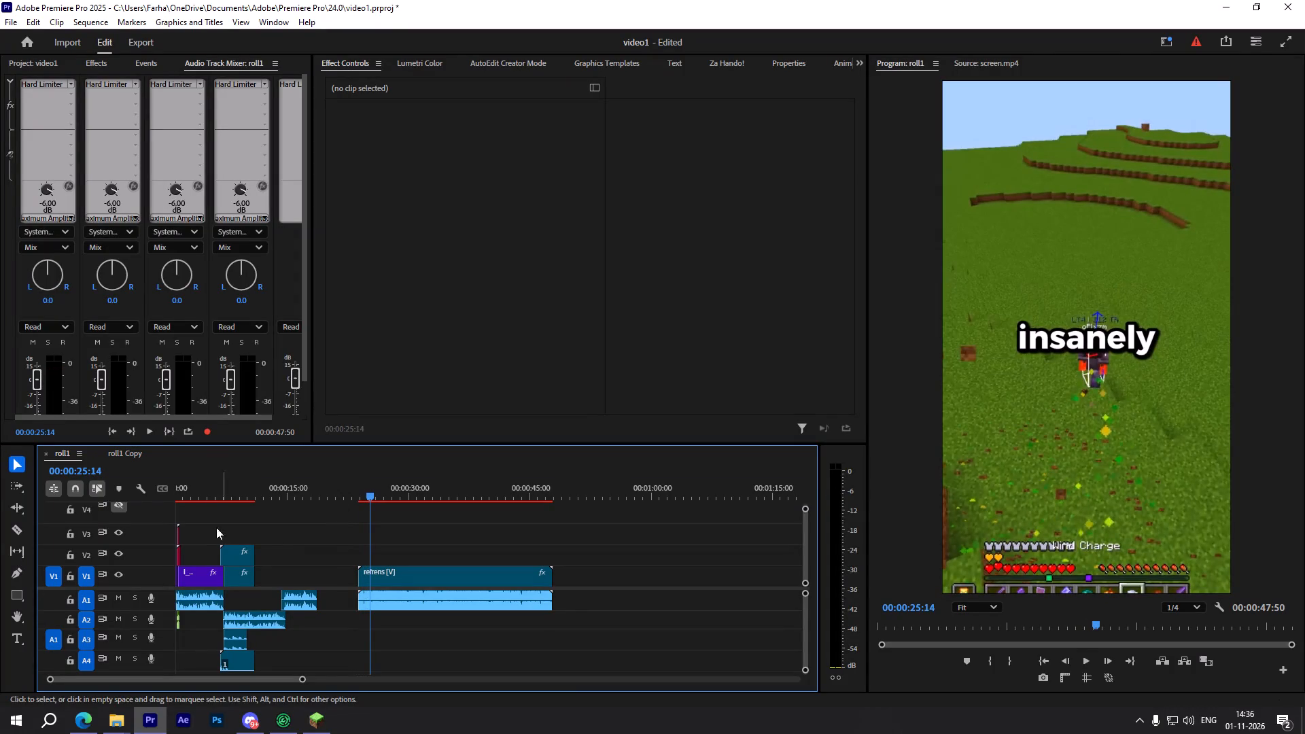
left_click_drag(201, 491, 143, 494)
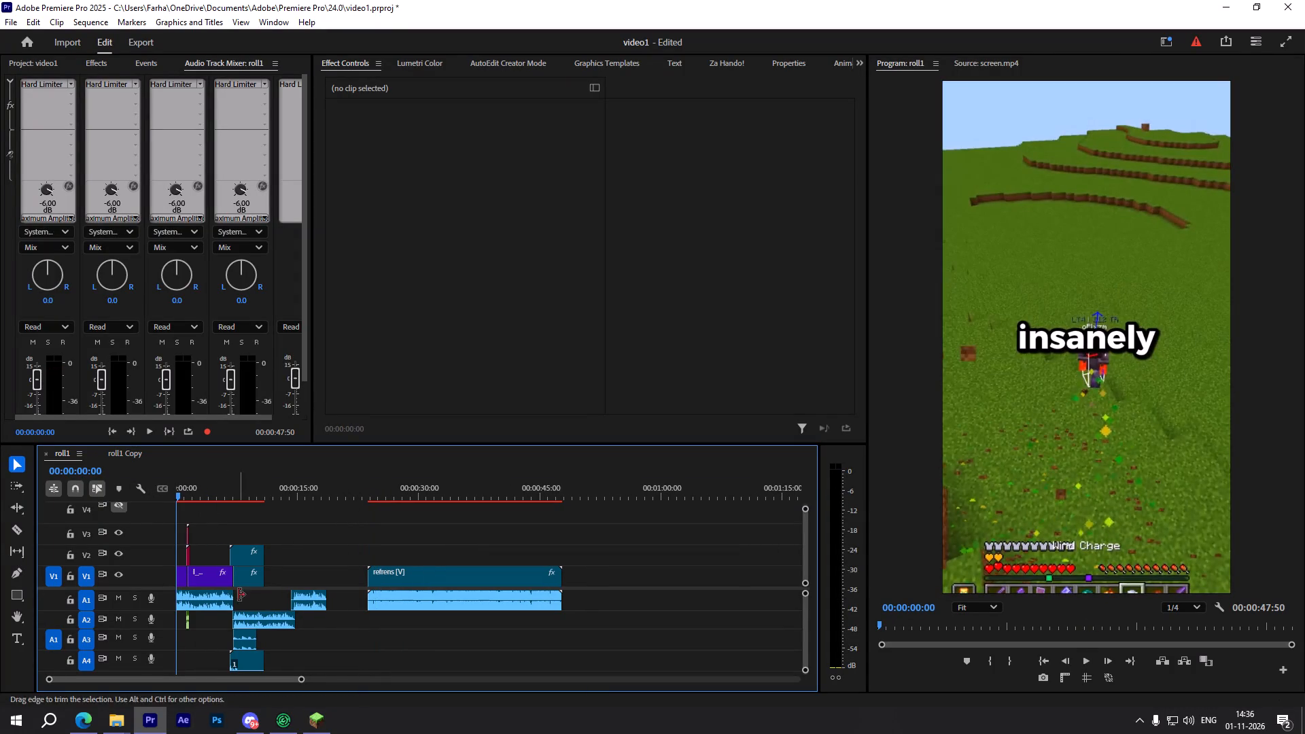
scroll(186, 622, "up", 5, "alt")
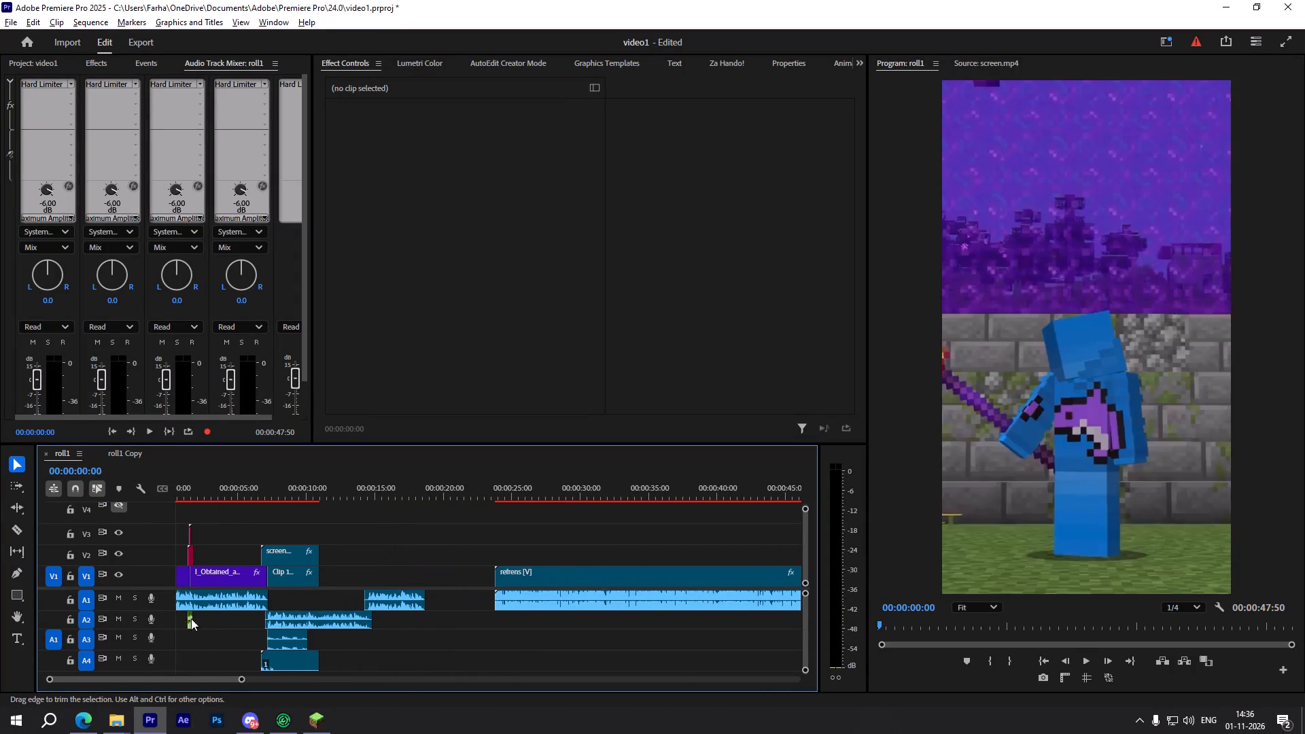
scroll(194, 617, "up", 6, "alt")
scroll(197, 621, "up", 5)
scroll(198, 640, "up", 4, "alt")
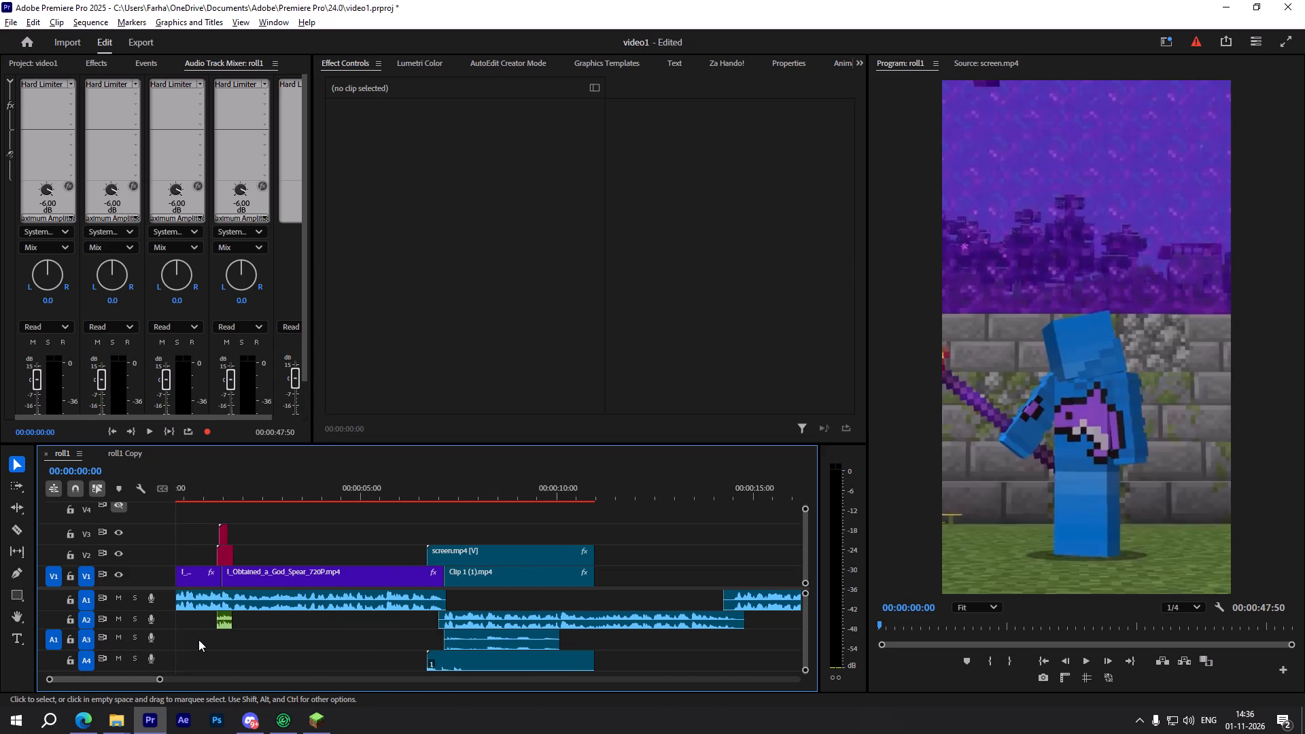
scroll(198, 640, "up", 5)
scroll(198, 640, "down", 5, "alt")
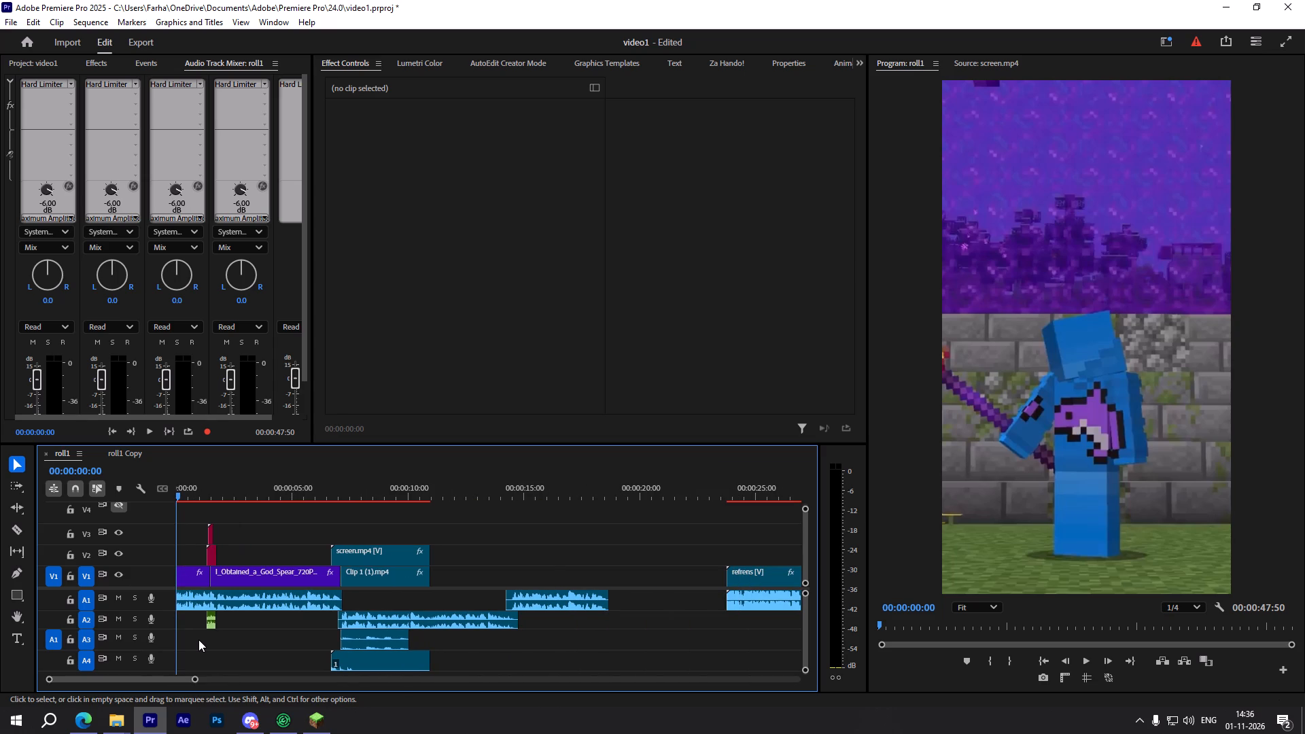
key("space")
key("space")
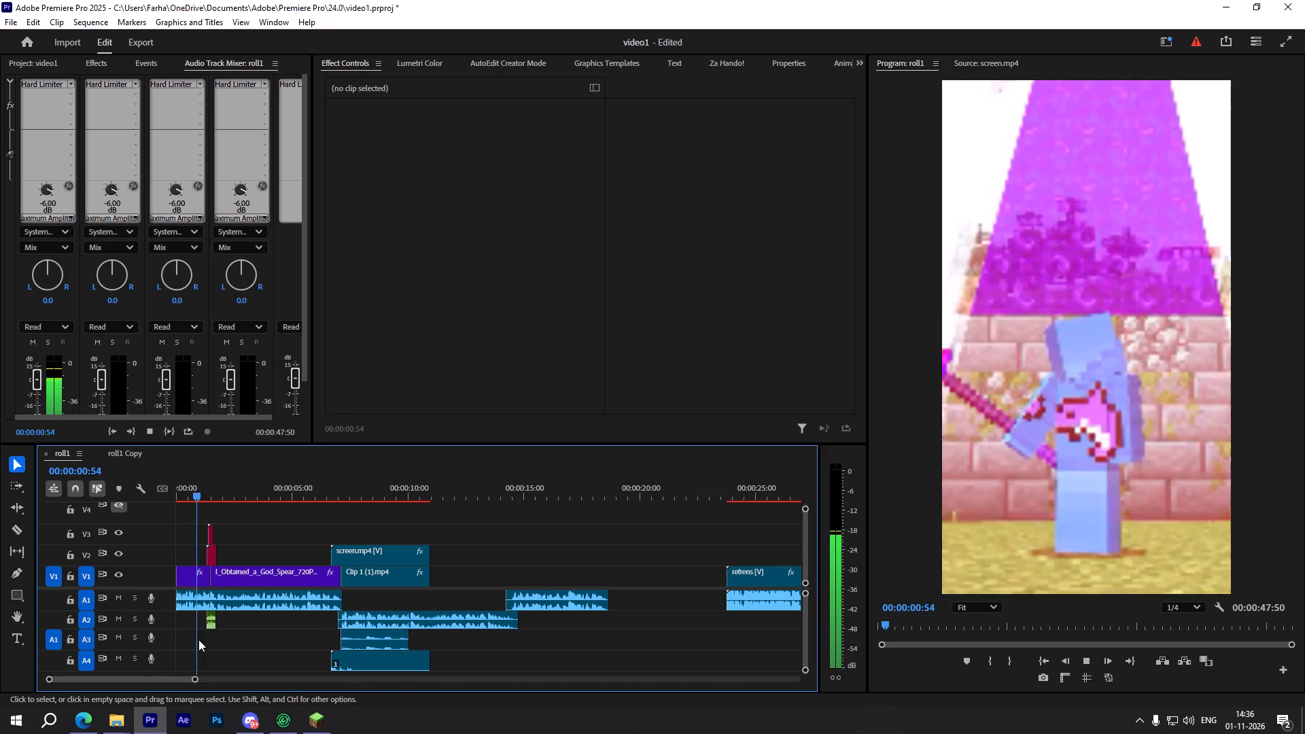
scroll(197, 637, "up", 5, "alt")
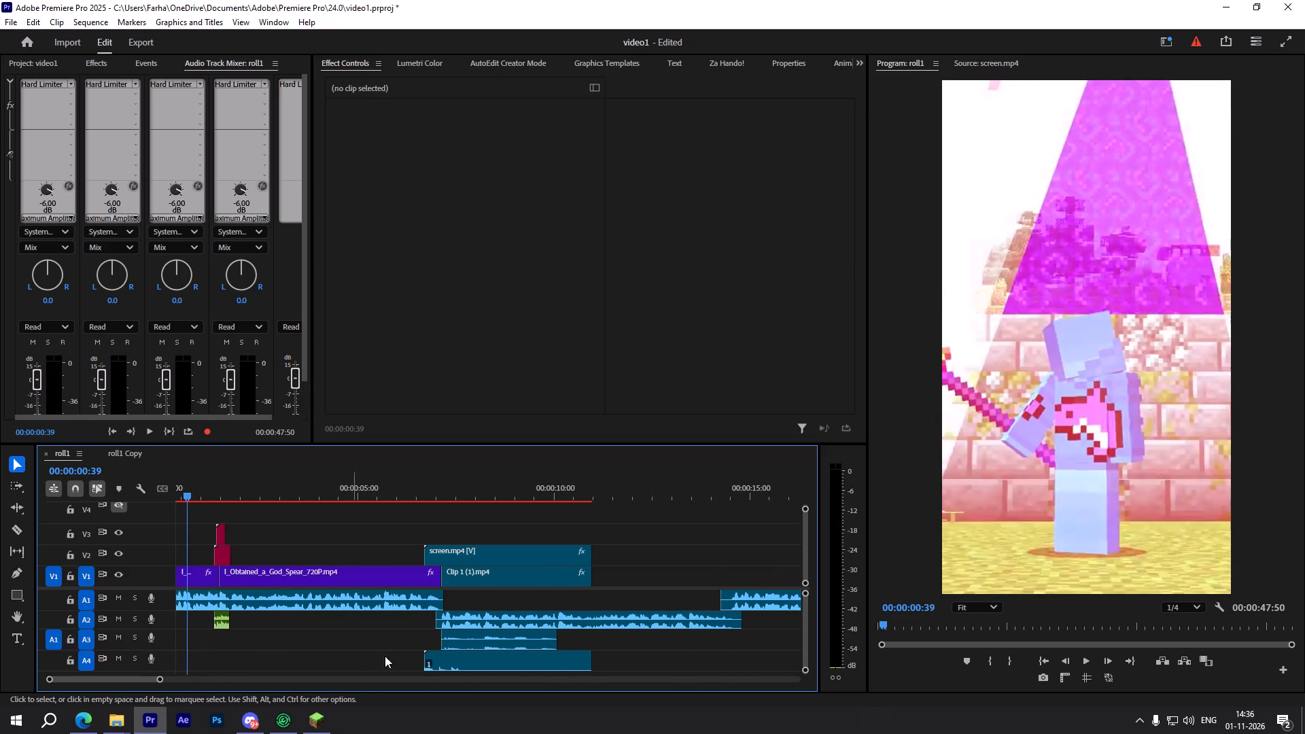
Raise the system output volume to 65.
left_click(1191, 721)
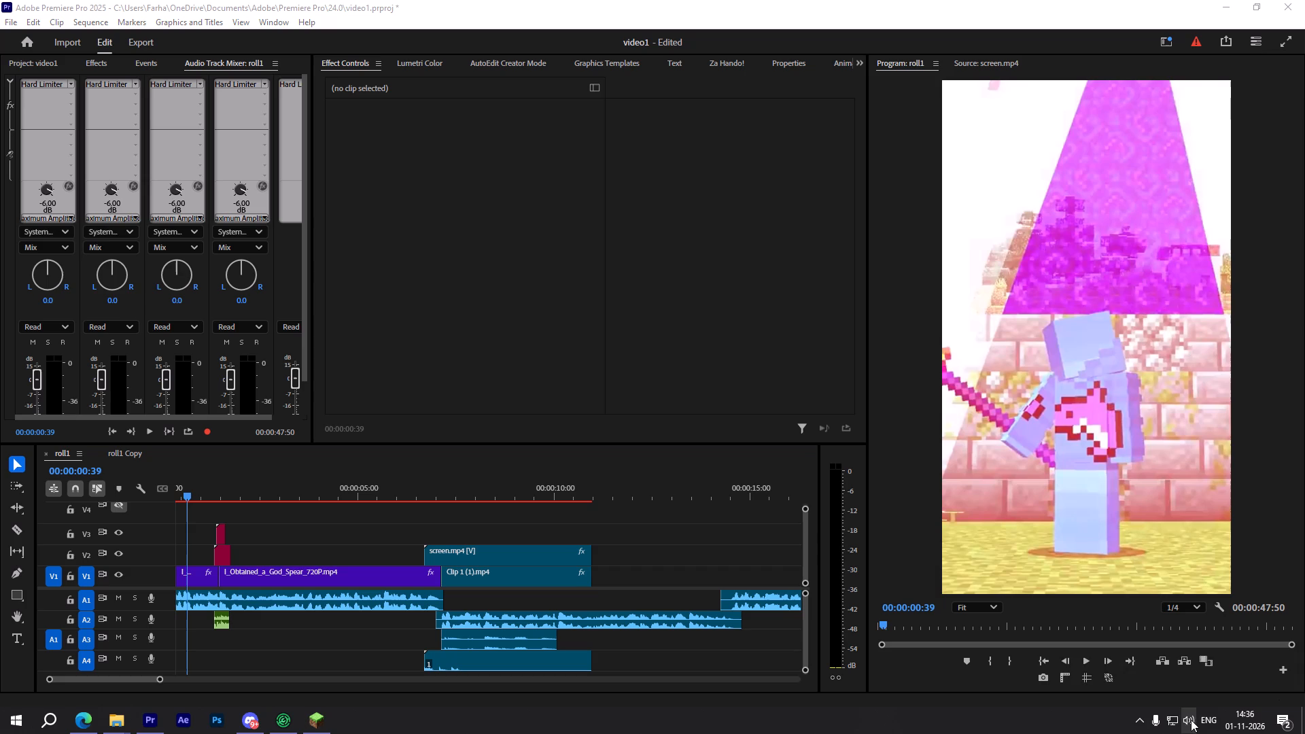
left_click(1177, 657)
left_click(1162, 648)
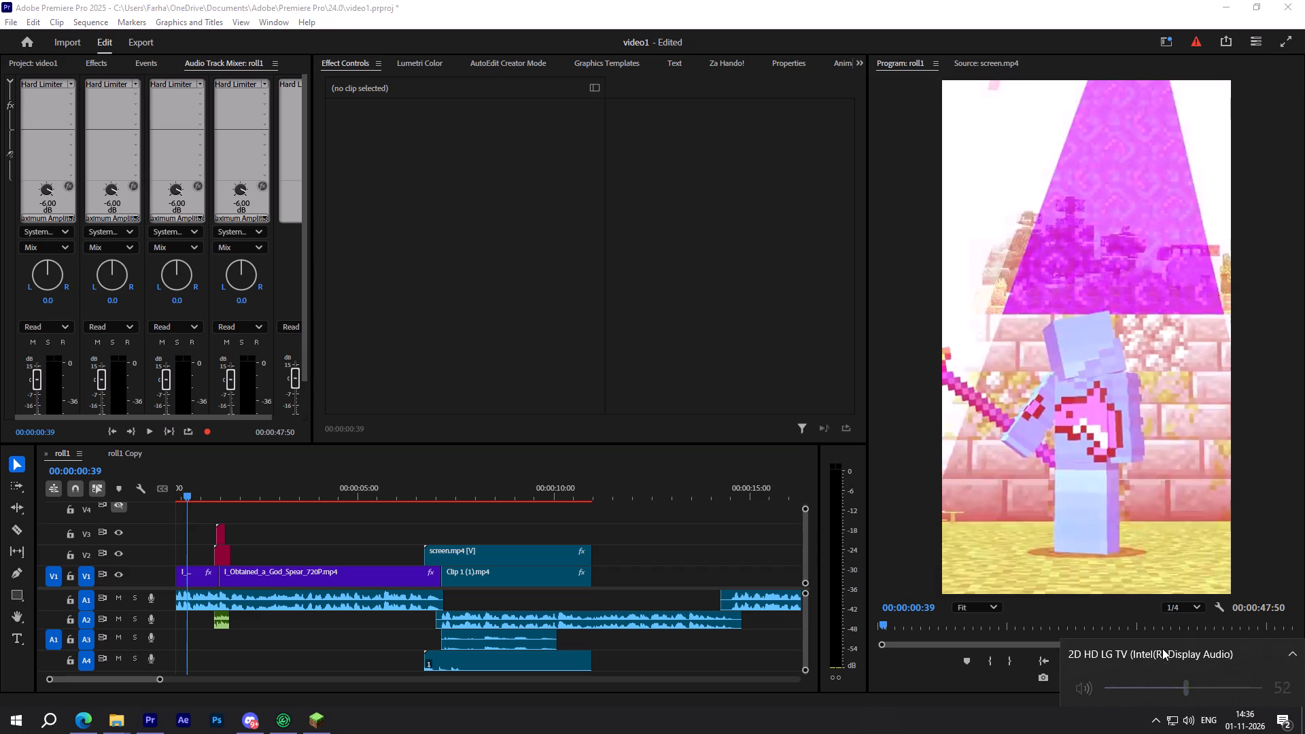
left_click_drag(1194, 686, 1206, 685)
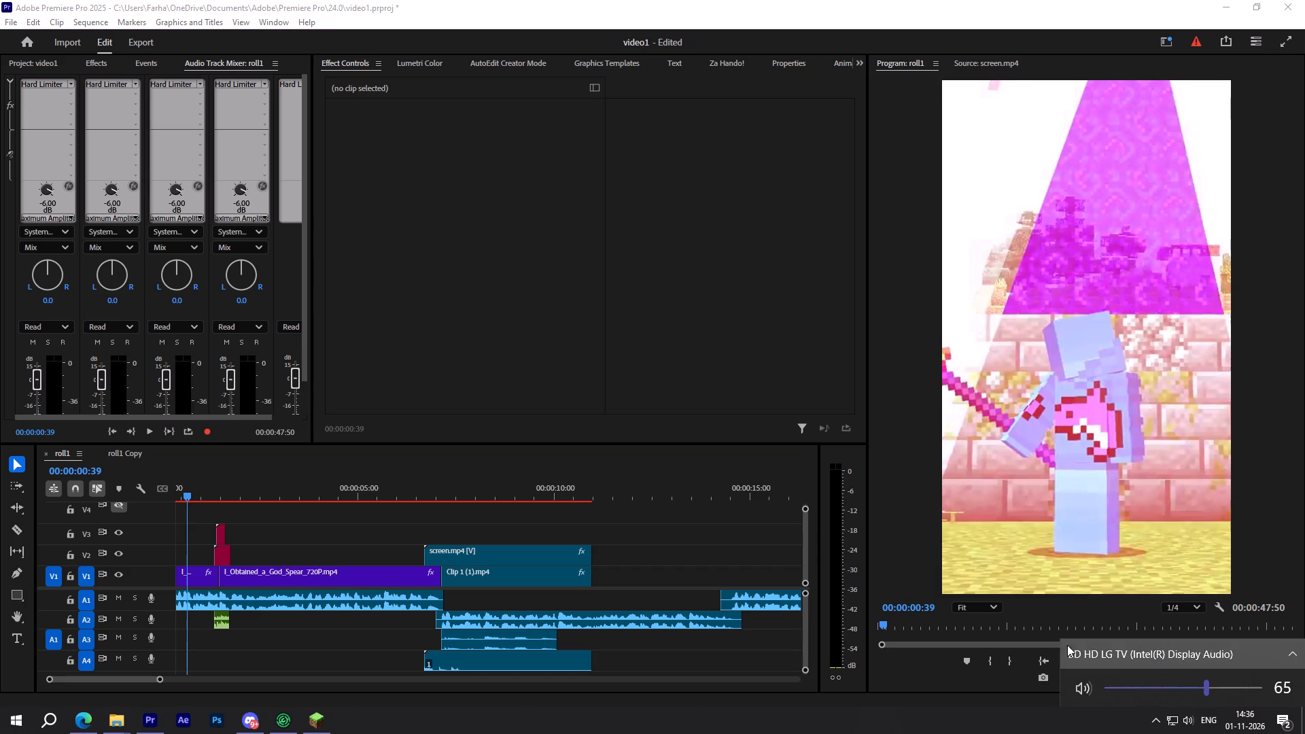
left_click(890, 544)
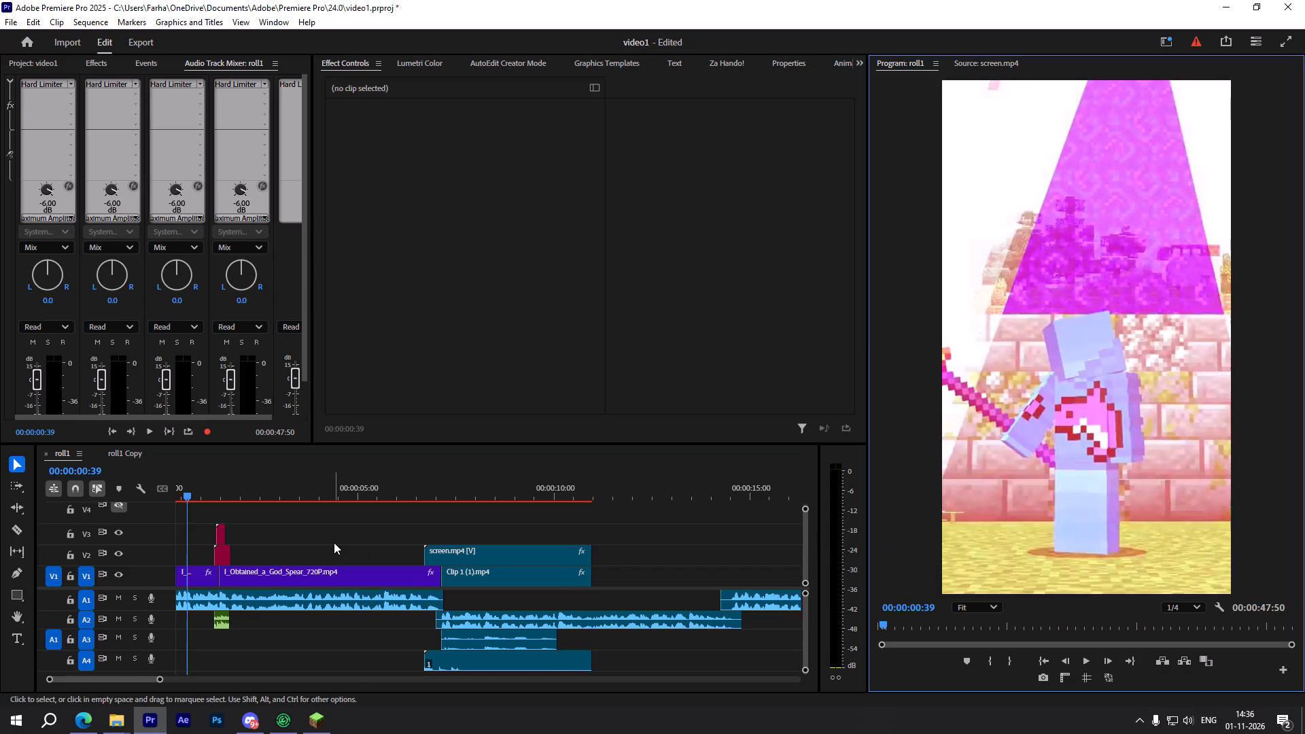
Play roll1 from 00:00:00:00 to about 00:00:02:48, pausing just before the red transition clips, to review the opening.
left_click_drag(203, 492, 150, 493)
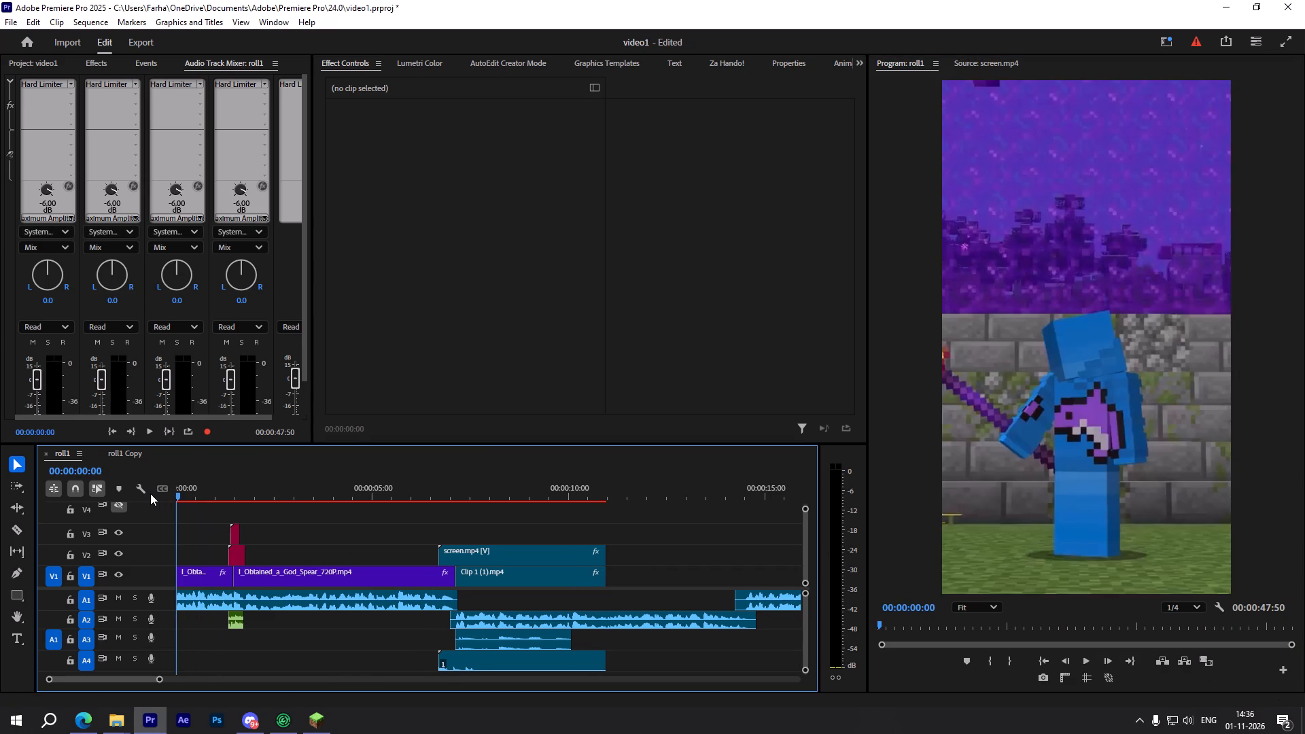
scroll(229, 557, "down", 1, "alt")
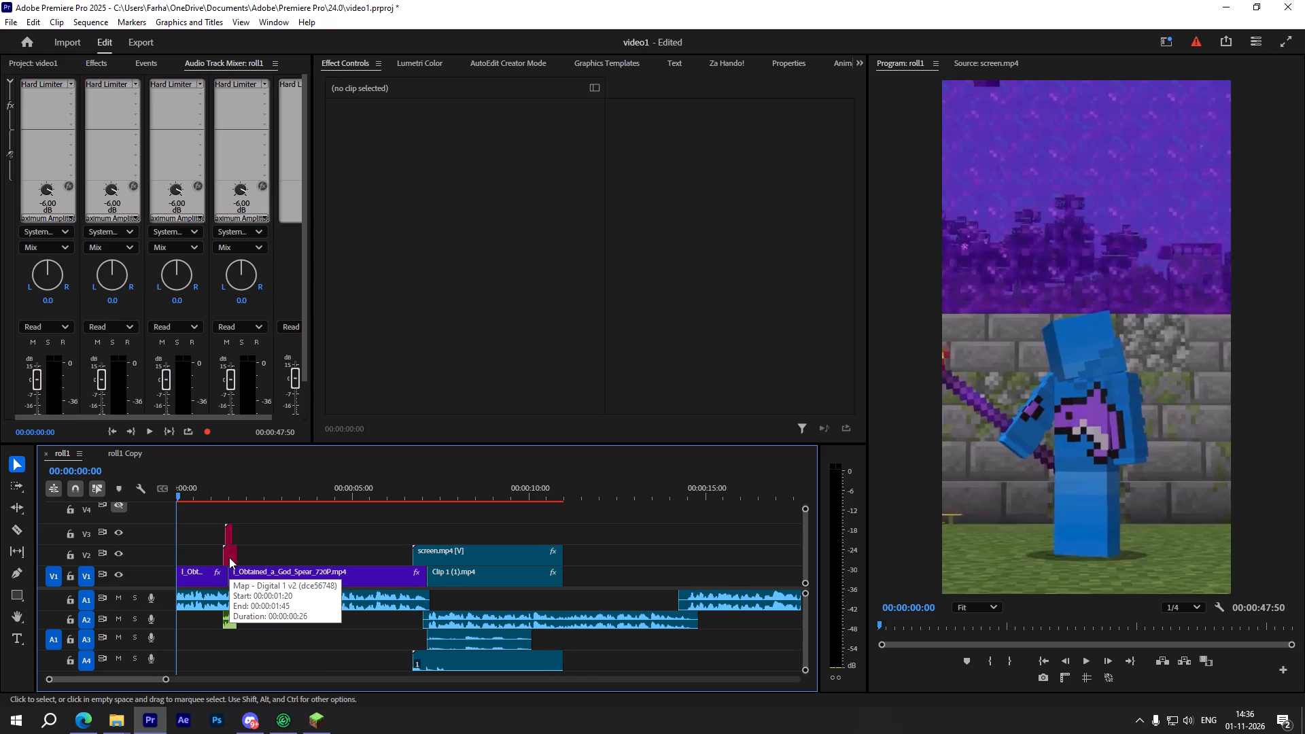
key("space")
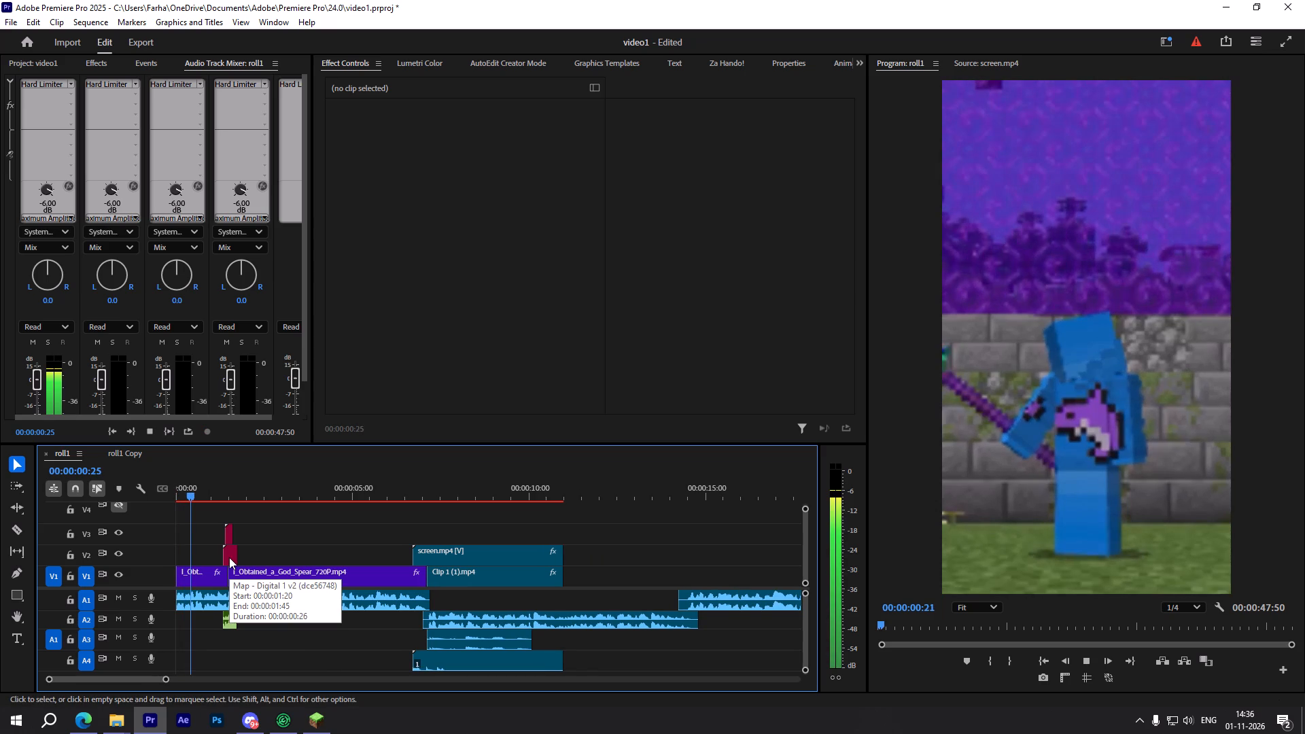
key("space")
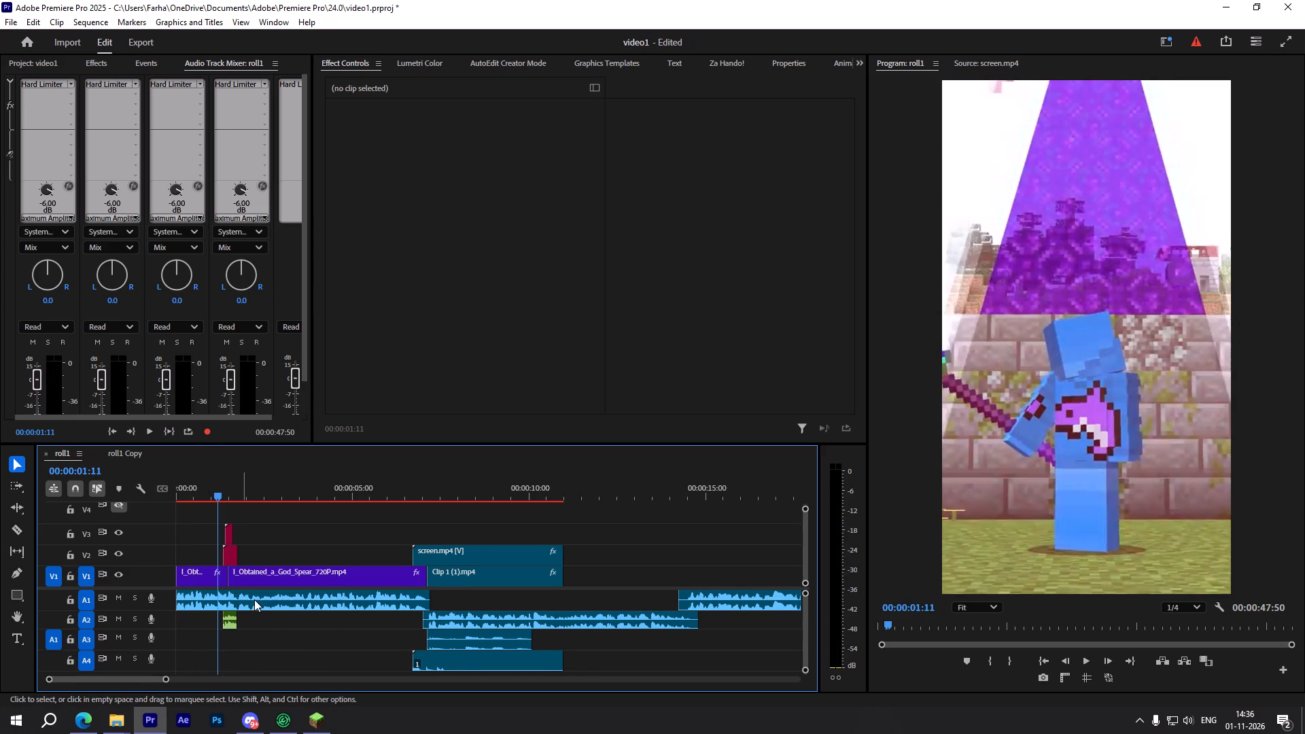
scroll(188, 602, "up", 9, "alt")
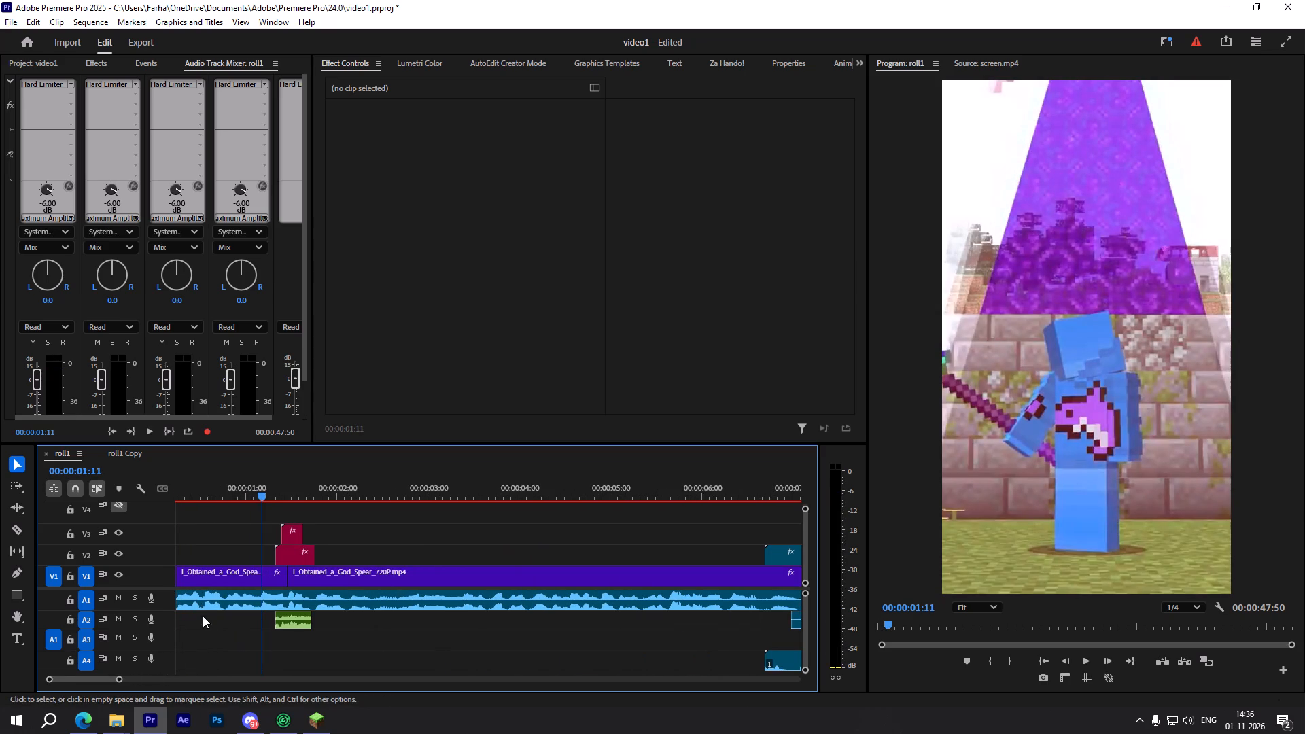
scroll(217, 619, "up", 3, "alt")
scroll(218, 618, "down", 2, "alt")
key("space")
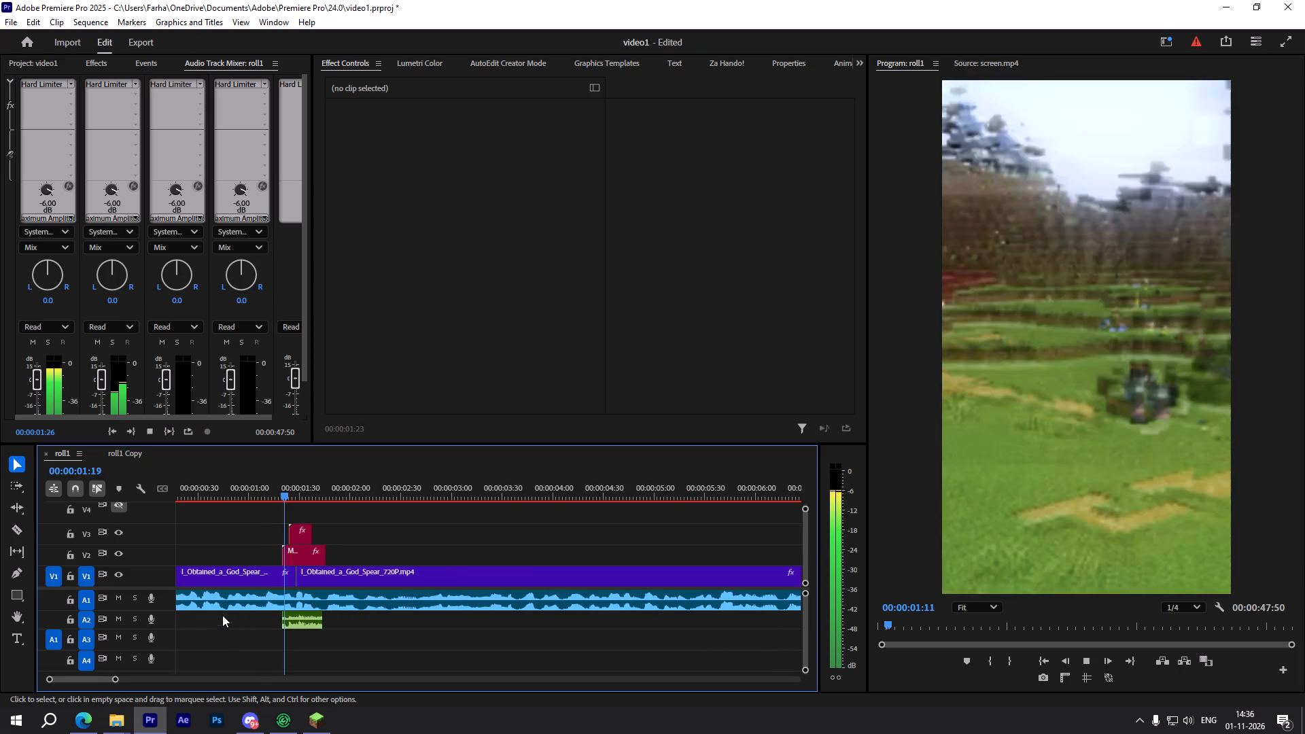
key("space")
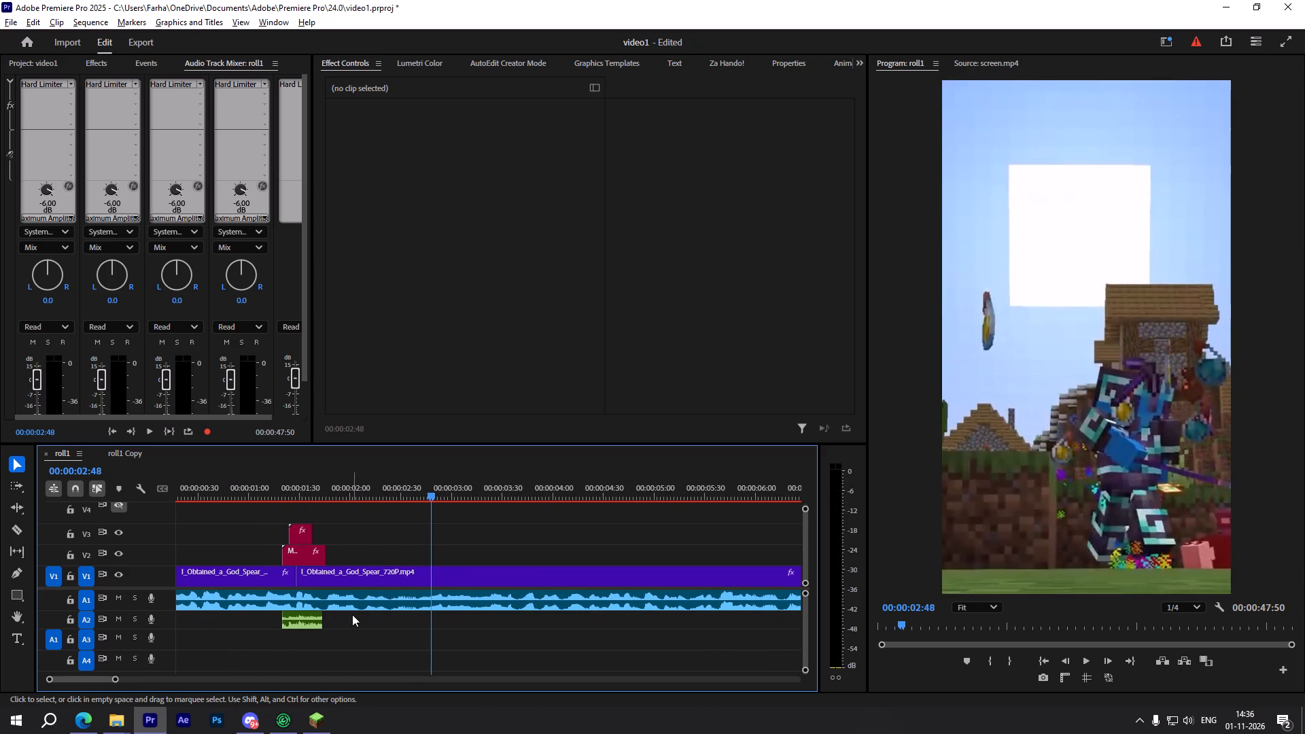
Split the I_Obtained_a_God_Spear_720P.mp4 clip on V1 at 00:00:02:48, leaving the audio below uncut.
scroll(353, 614, "down", 7, "alt")
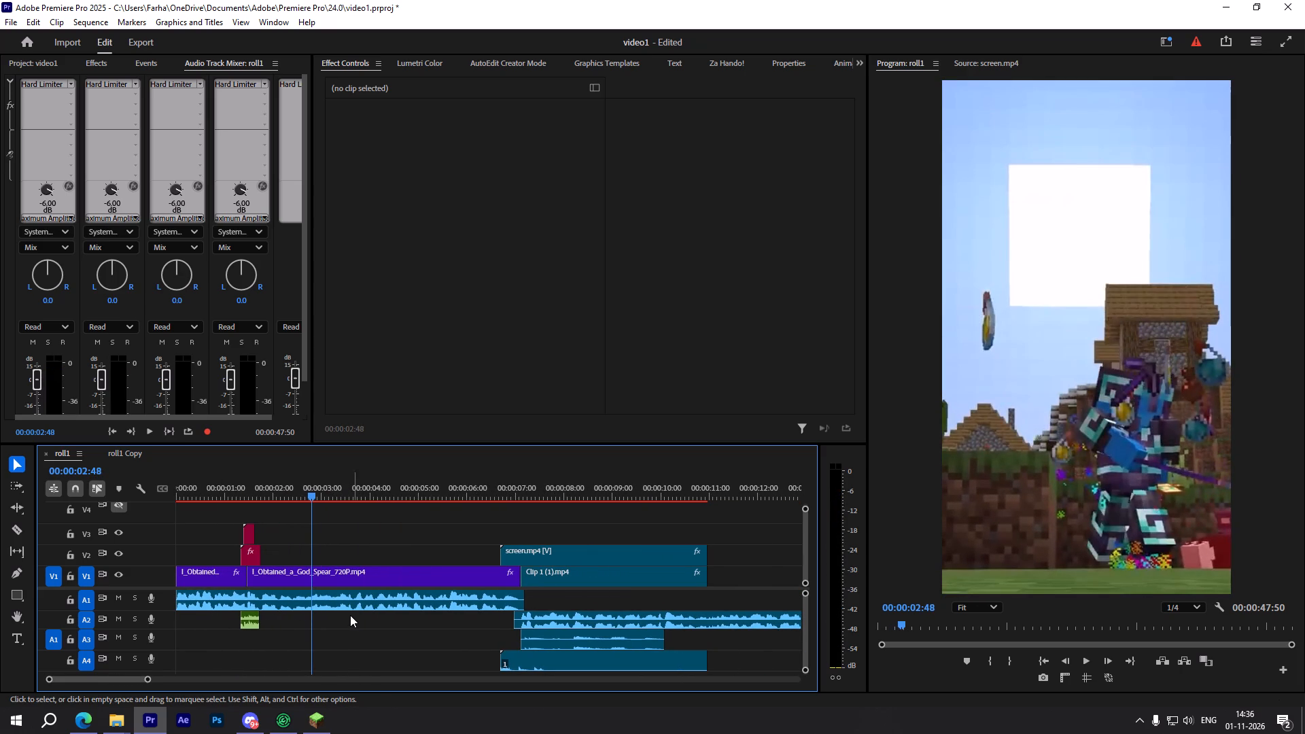
scroll(347, 616, "down", 3, "alt")
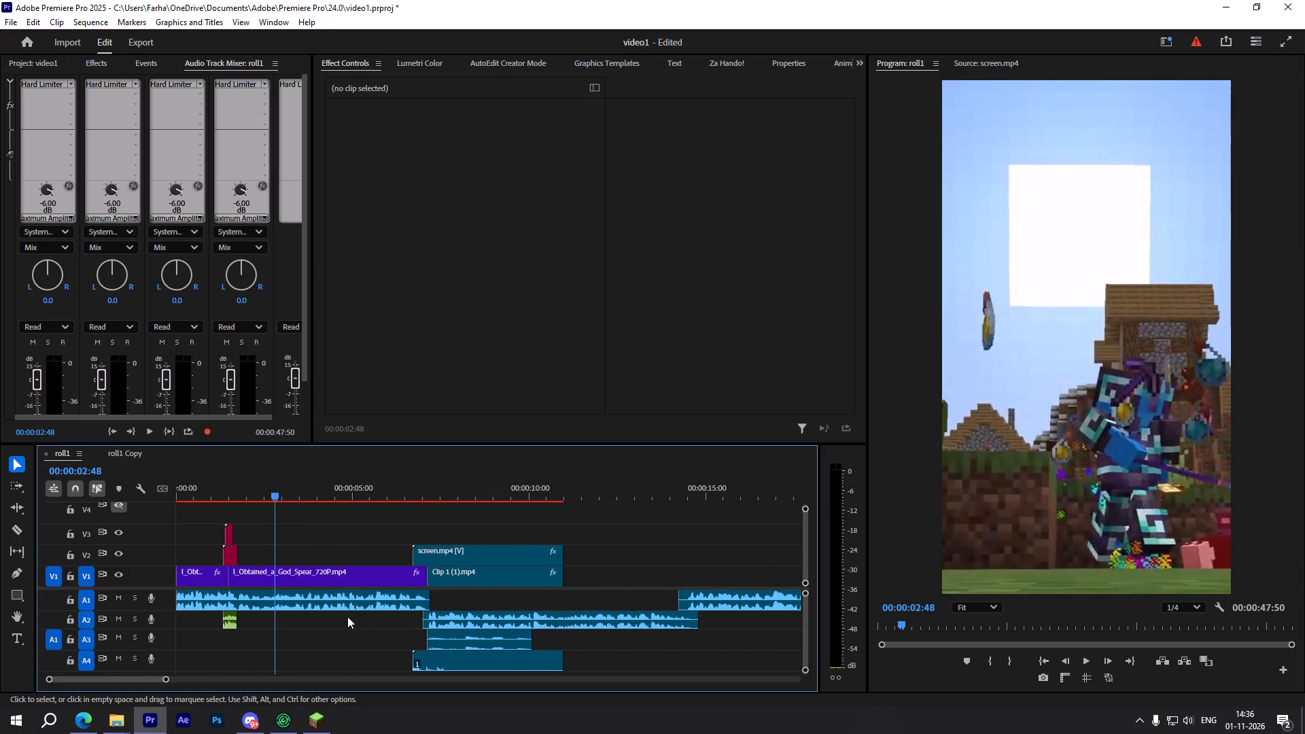
scroll(304, 637, "up", 8, "alt")
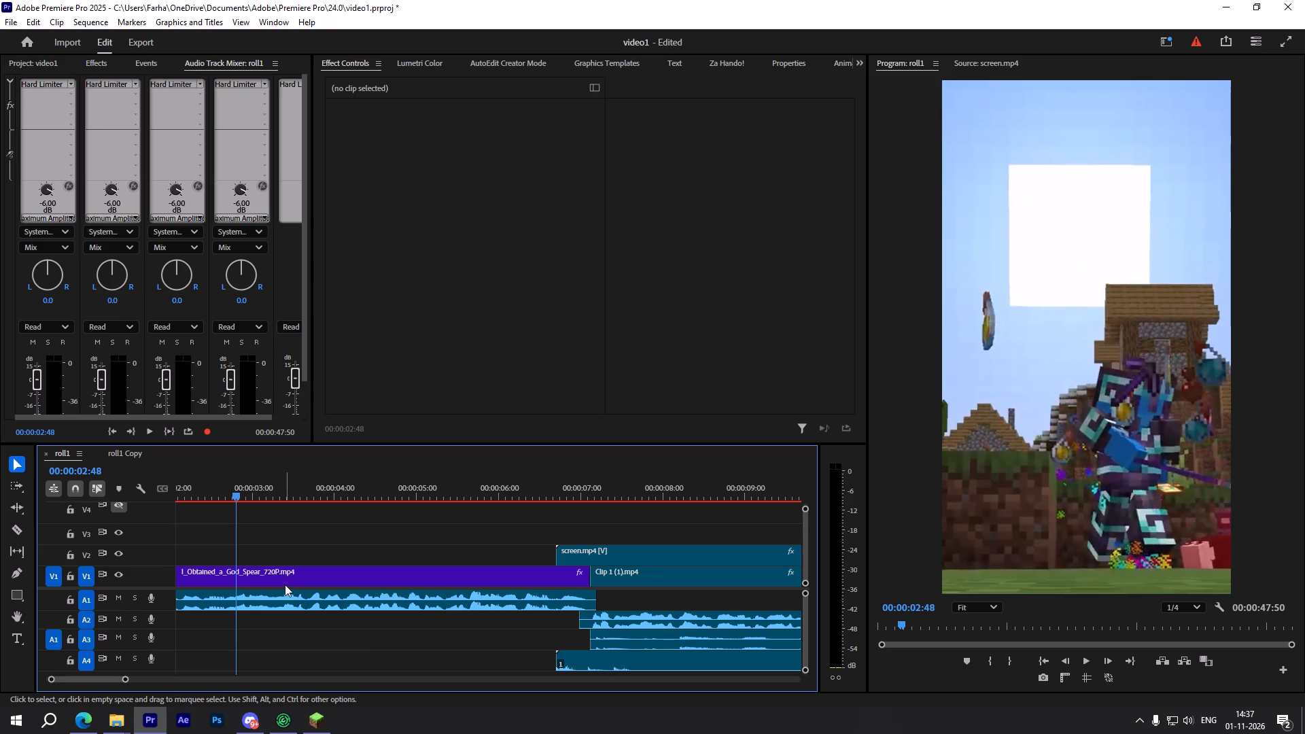
key("c")
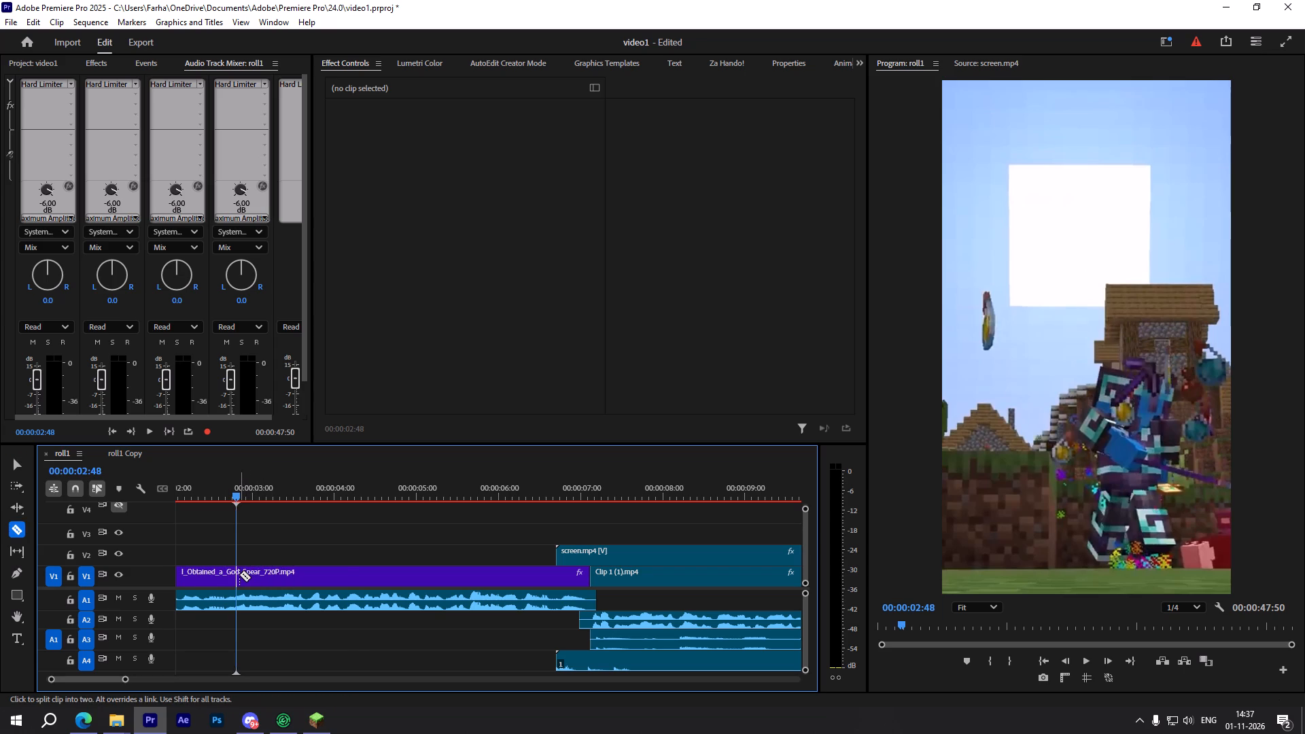
left_click(239, 574)
key("v")
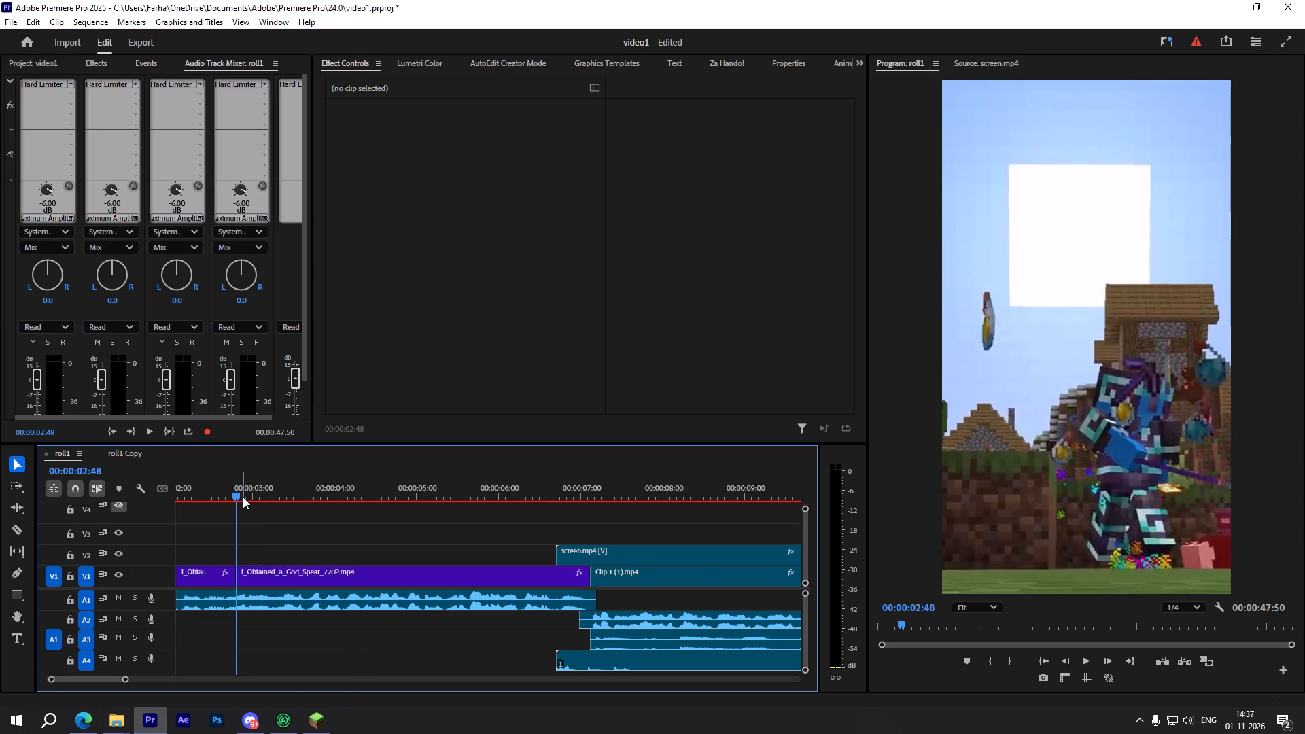
Play from about 00:00:02:28, just before the new cut, to about 00:00:05:24 to review the following shots.
left_click_drag(237, 486, 211, 491)
key("space")
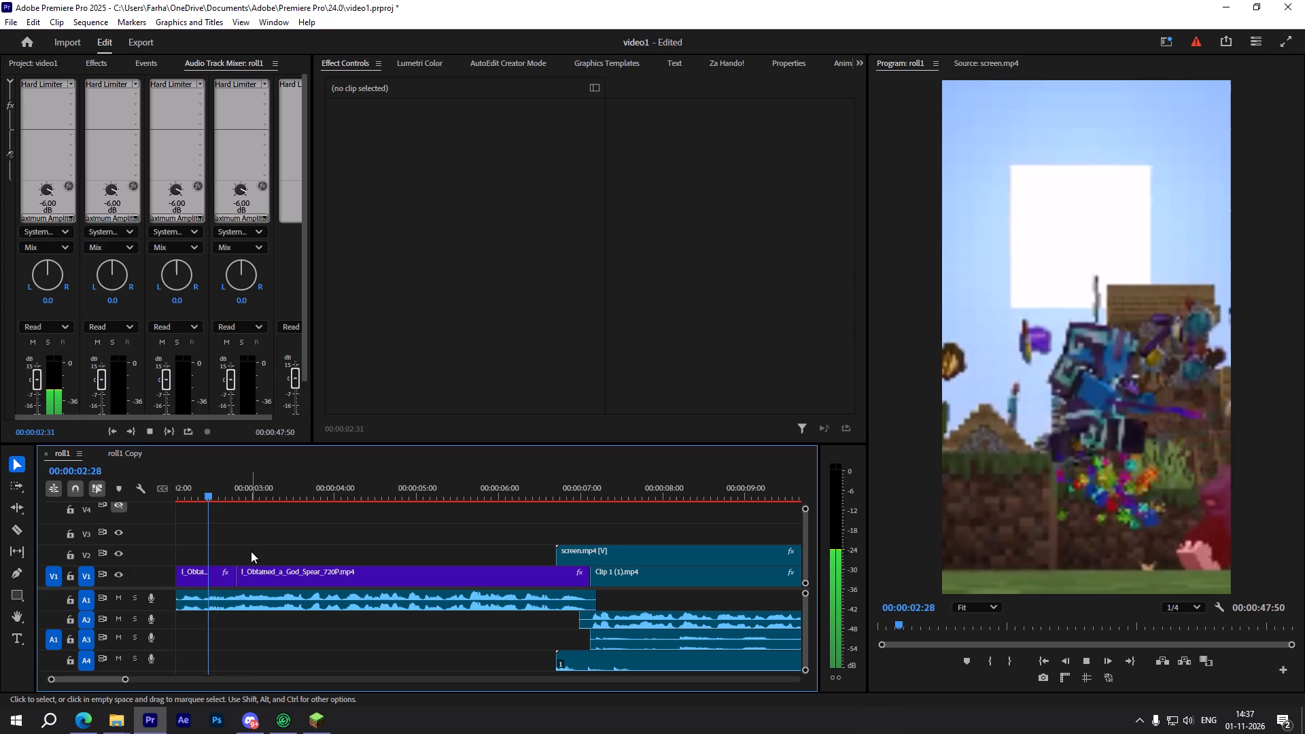
scroll(257, 574, "down", 4)
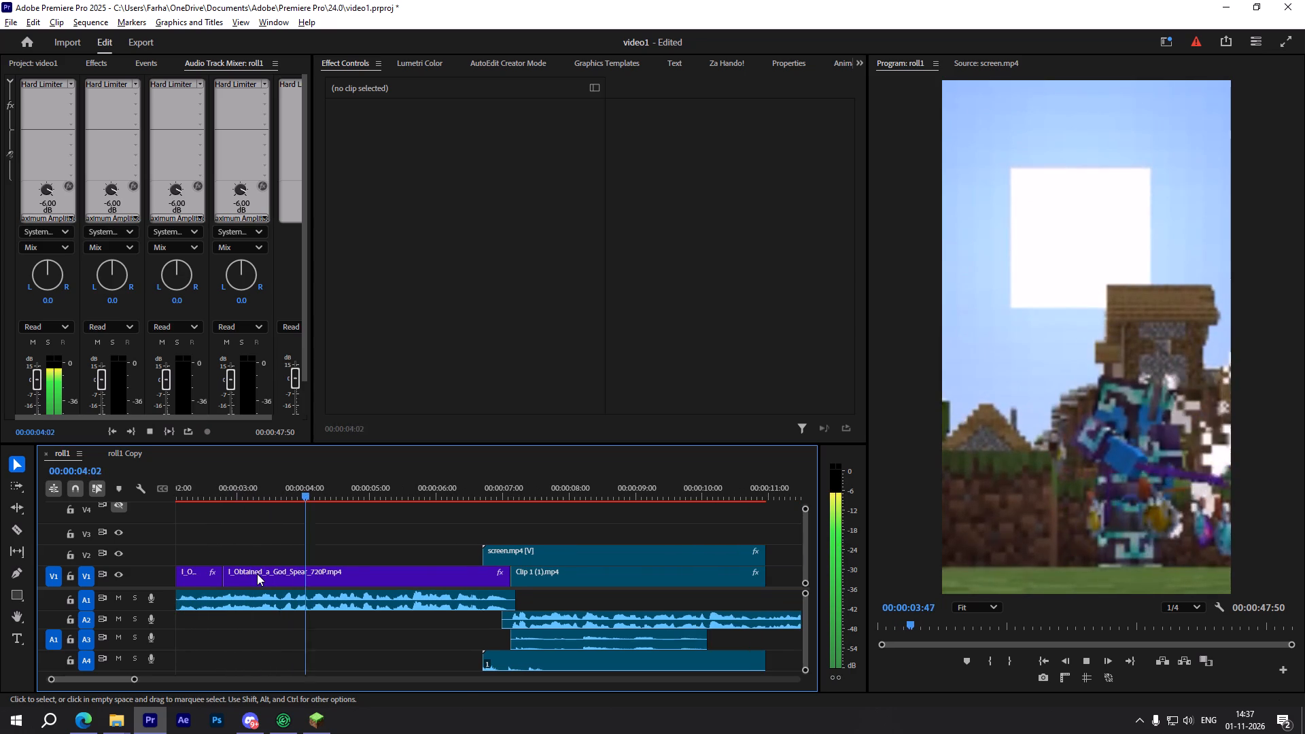
scroll(257, 574, "down", 4, "alt")
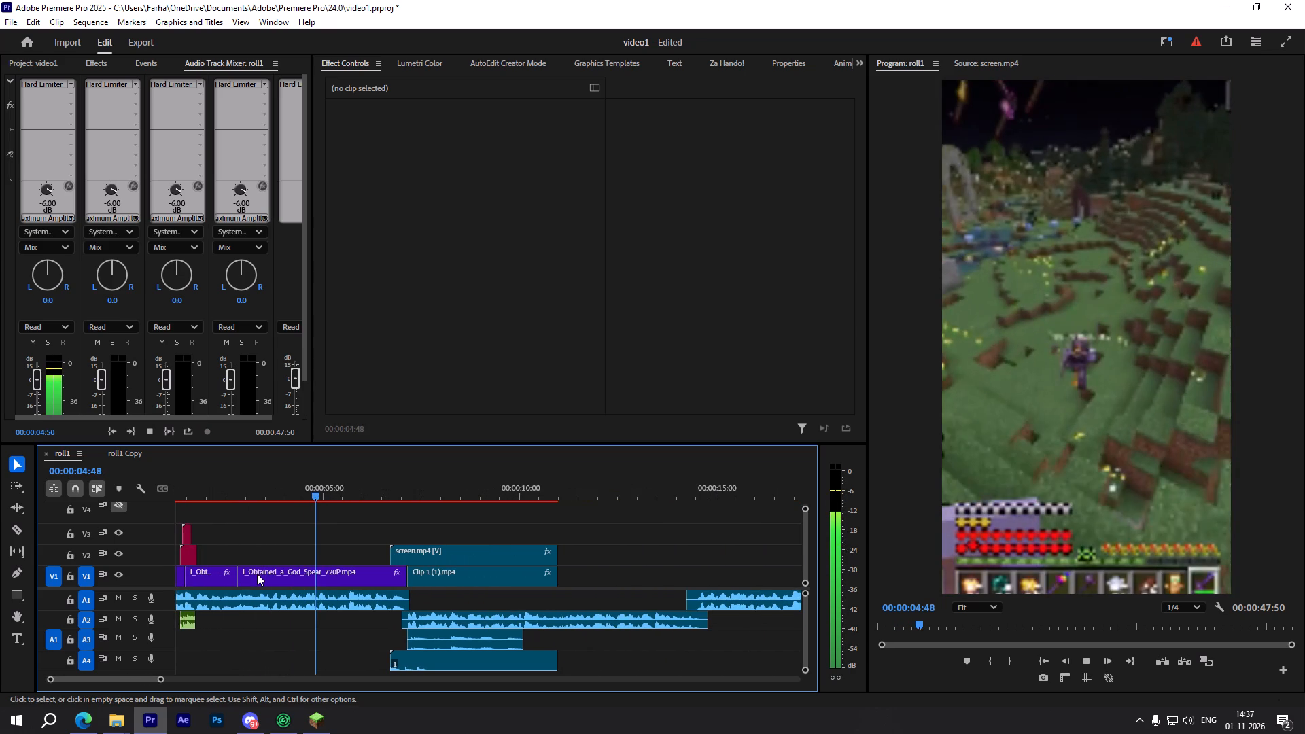
key("space")
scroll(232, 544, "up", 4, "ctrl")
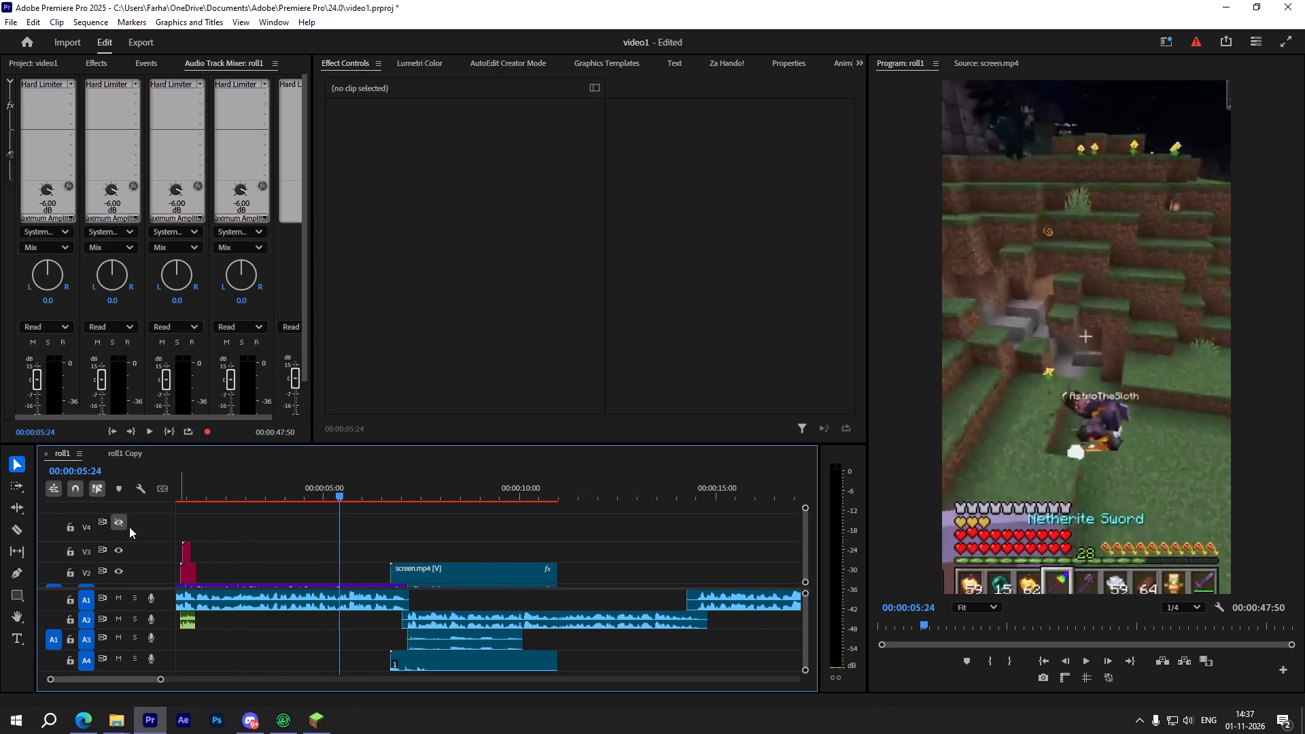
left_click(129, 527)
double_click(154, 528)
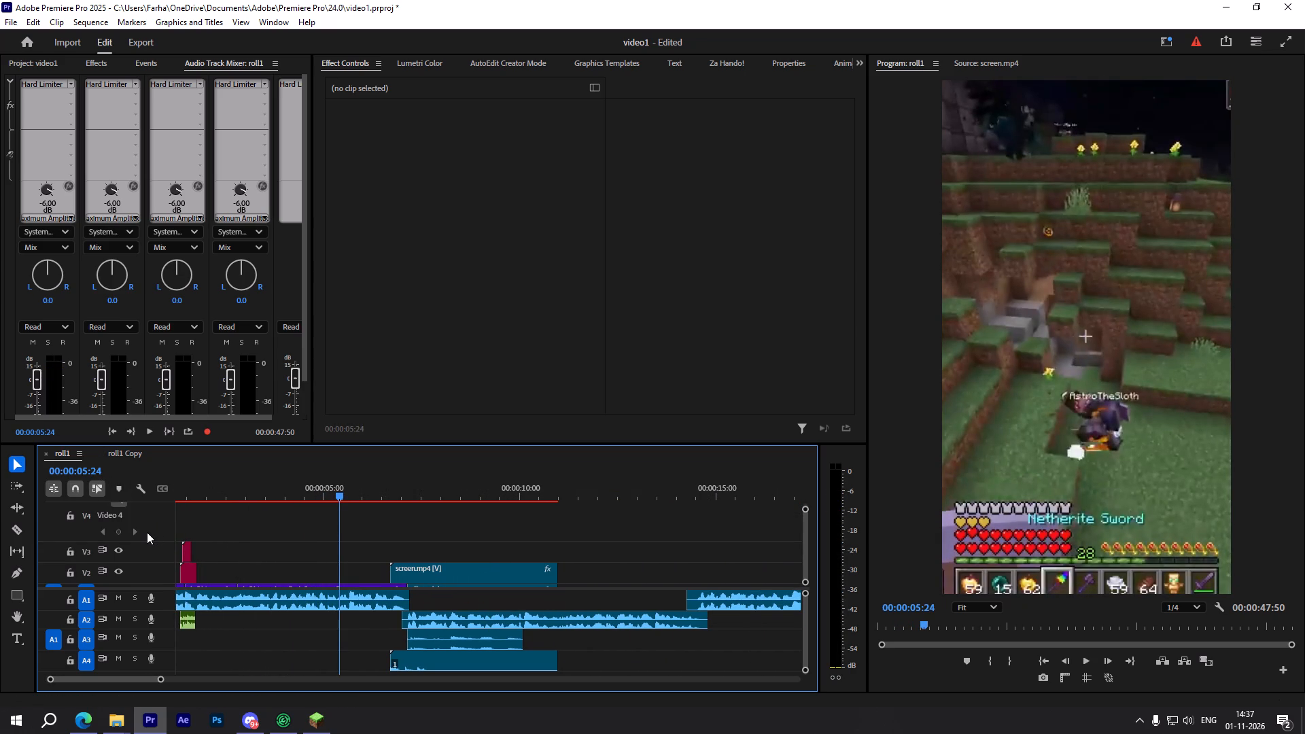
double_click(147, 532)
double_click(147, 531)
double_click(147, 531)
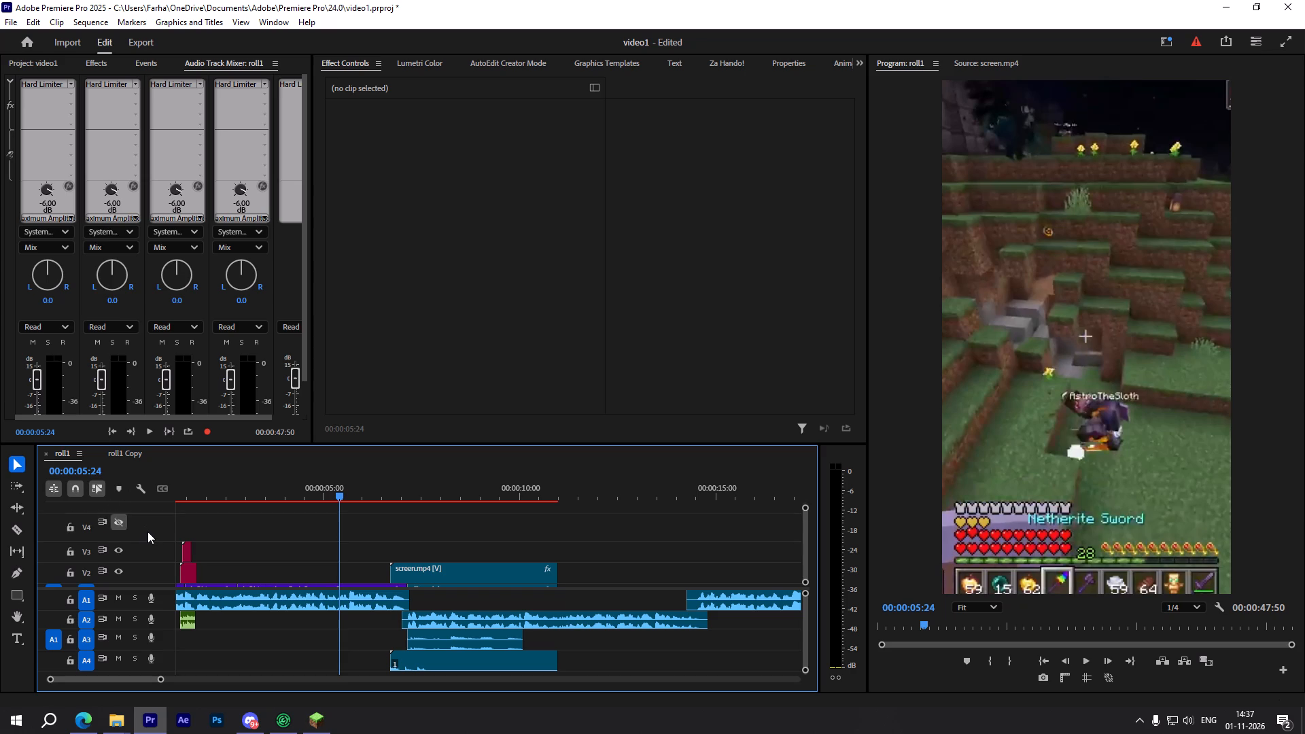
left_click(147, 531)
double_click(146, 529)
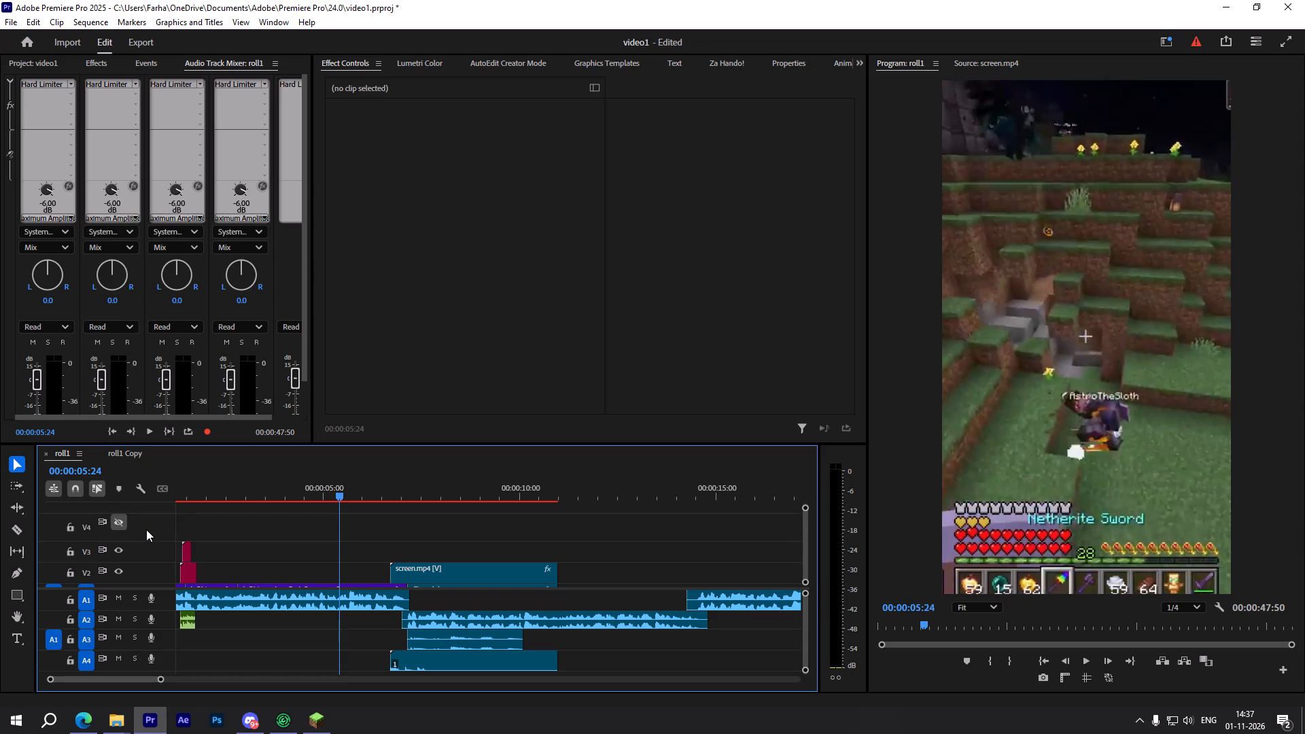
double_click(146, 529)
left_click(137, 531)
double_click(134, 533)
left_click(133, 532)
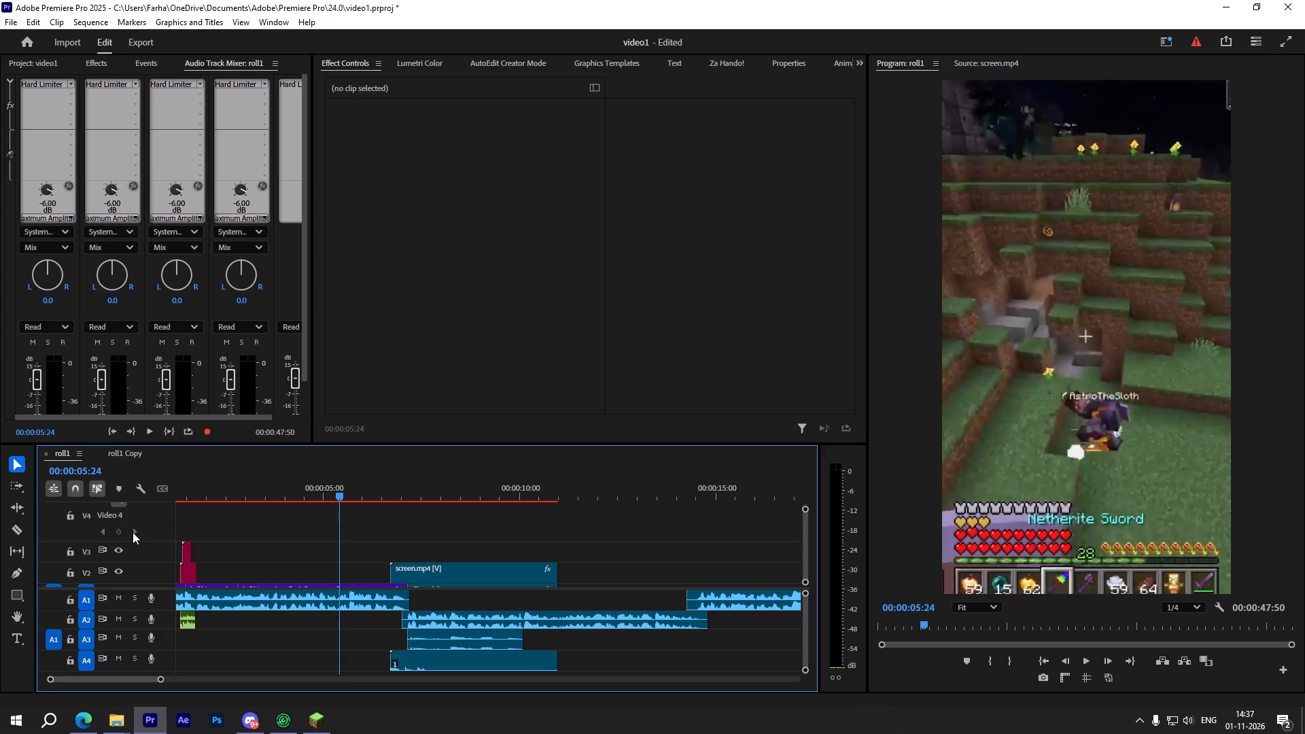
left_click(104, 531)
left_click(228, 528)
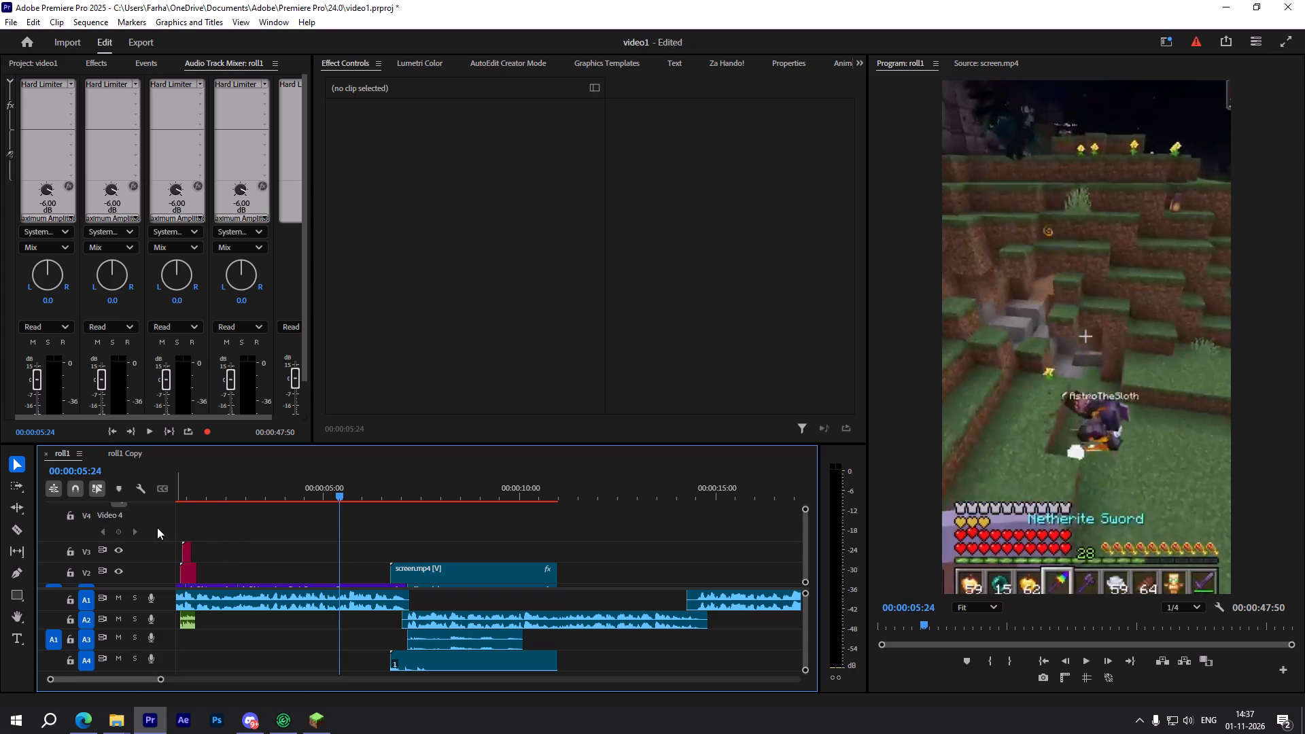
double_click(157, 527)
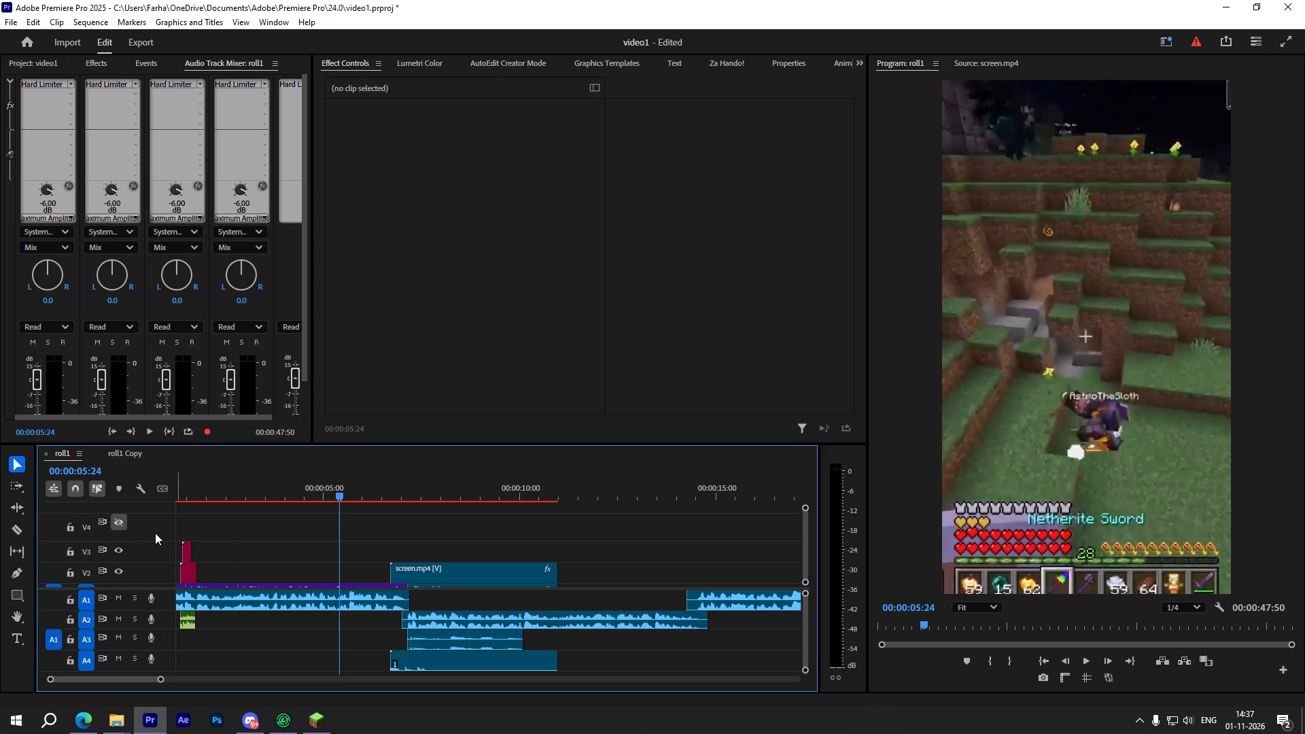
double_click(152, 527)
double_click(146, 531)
Maximise the roll1 timeline so it fills the whole workspace.
double_click(65, 453)
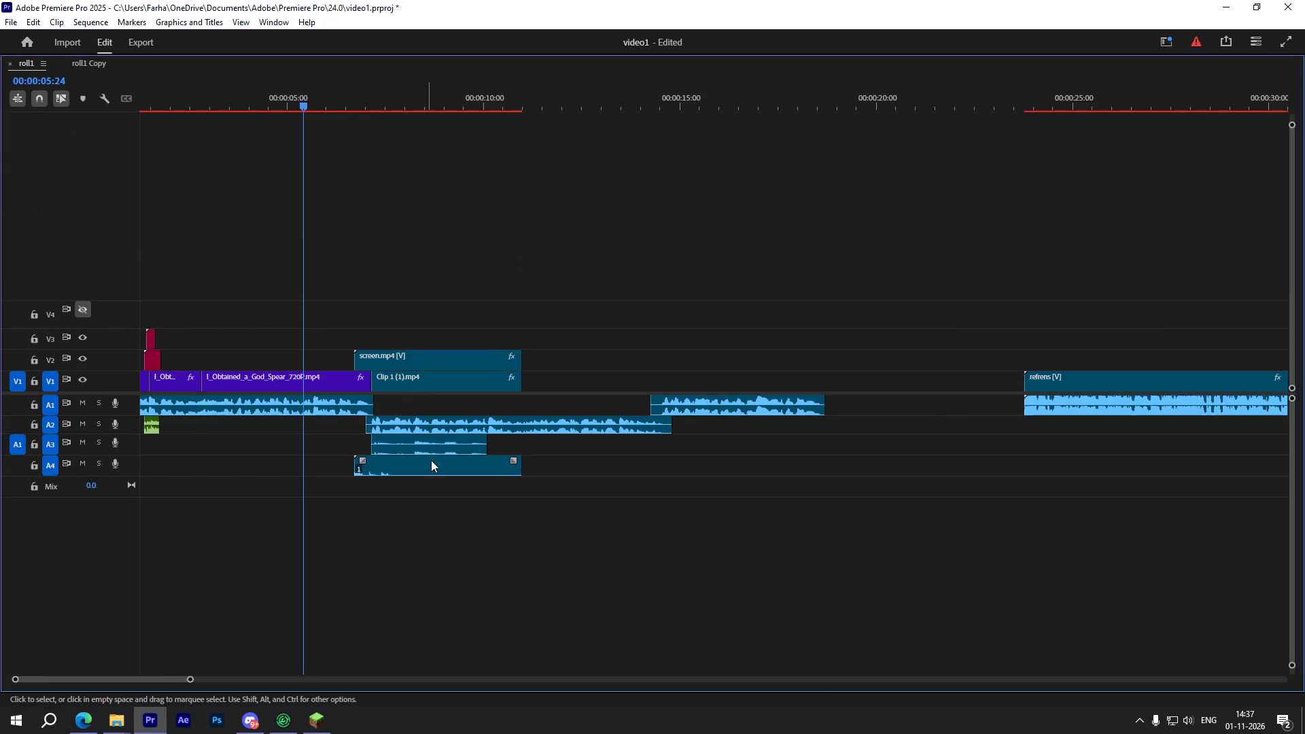
Move the playhead back to the start of roll1 at 00:00:00:00.
scroll(432, 460, "down", 20, "alt")
scroll(432, 460, "down", 5, "alt")
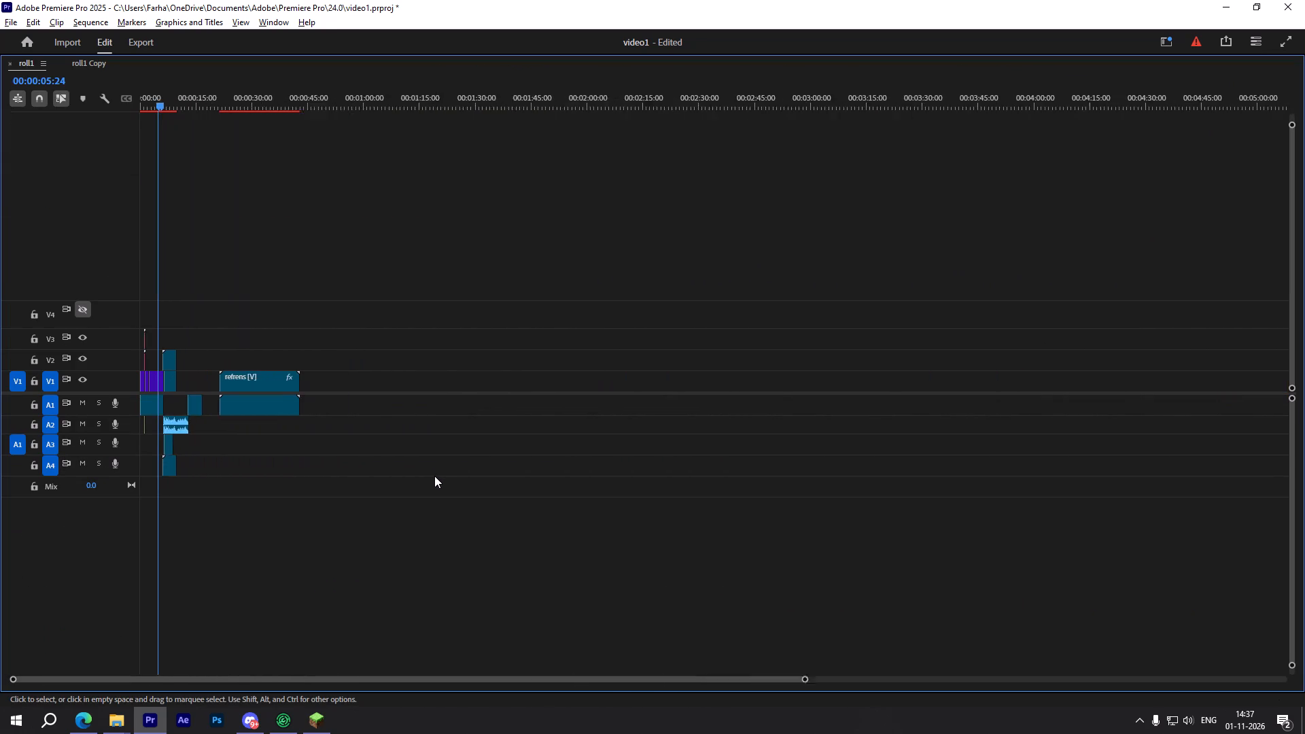
scroll(434, 476, "down", 14, "alt")
scroll(433, 476, "up", 5, "alt")
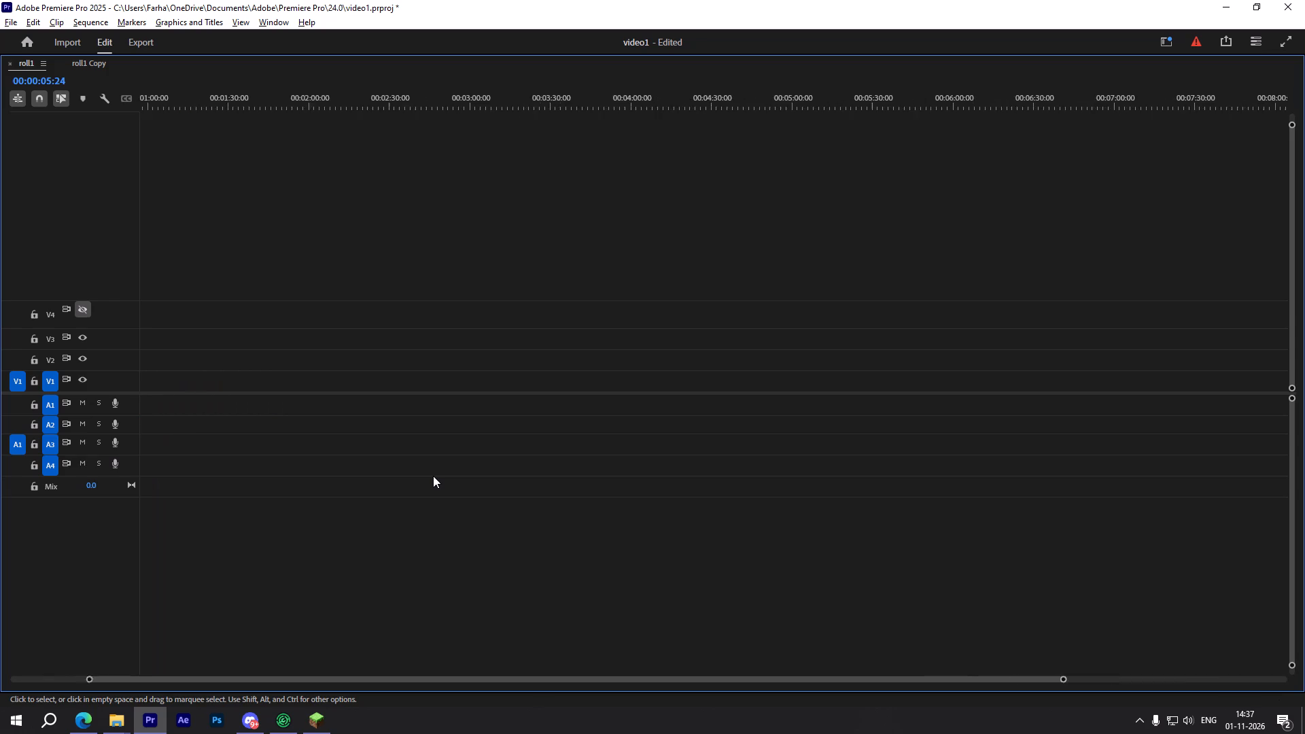
scroll(385, 495, "up", 17, "alt")
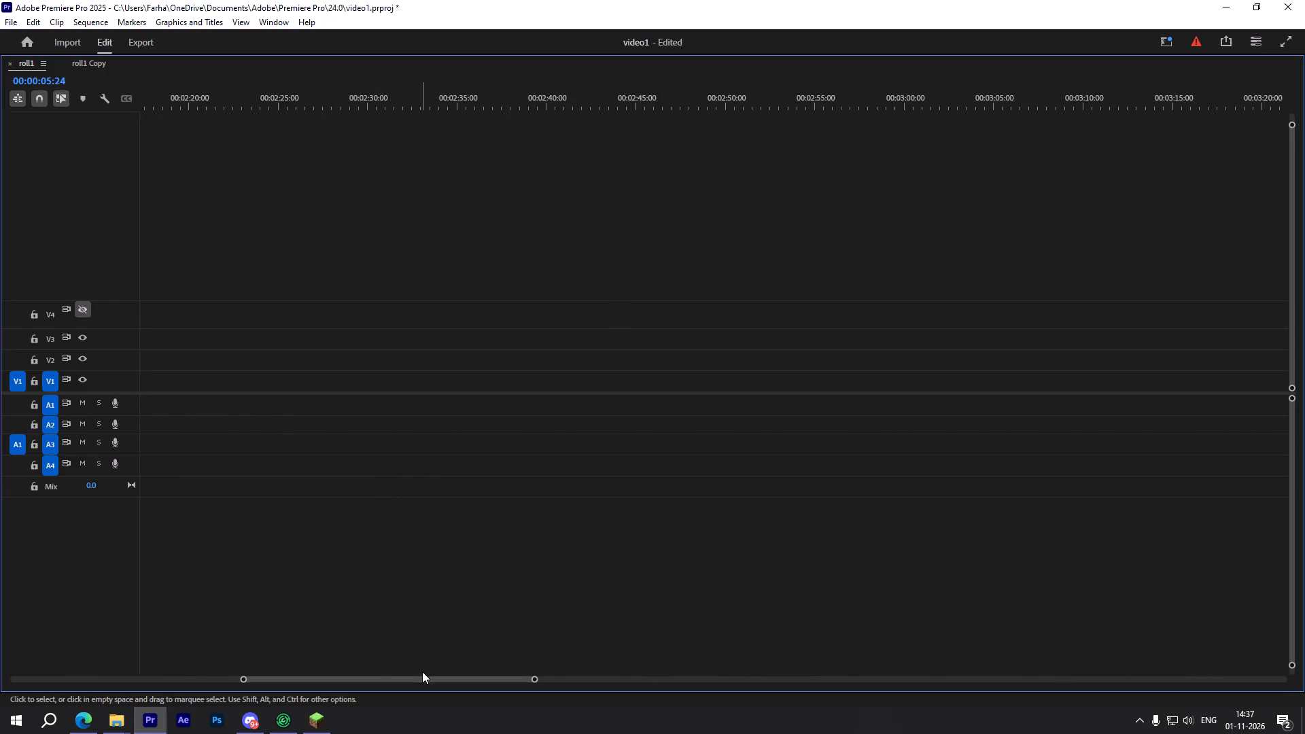
left_click_drag(423, 681, 169, 673)
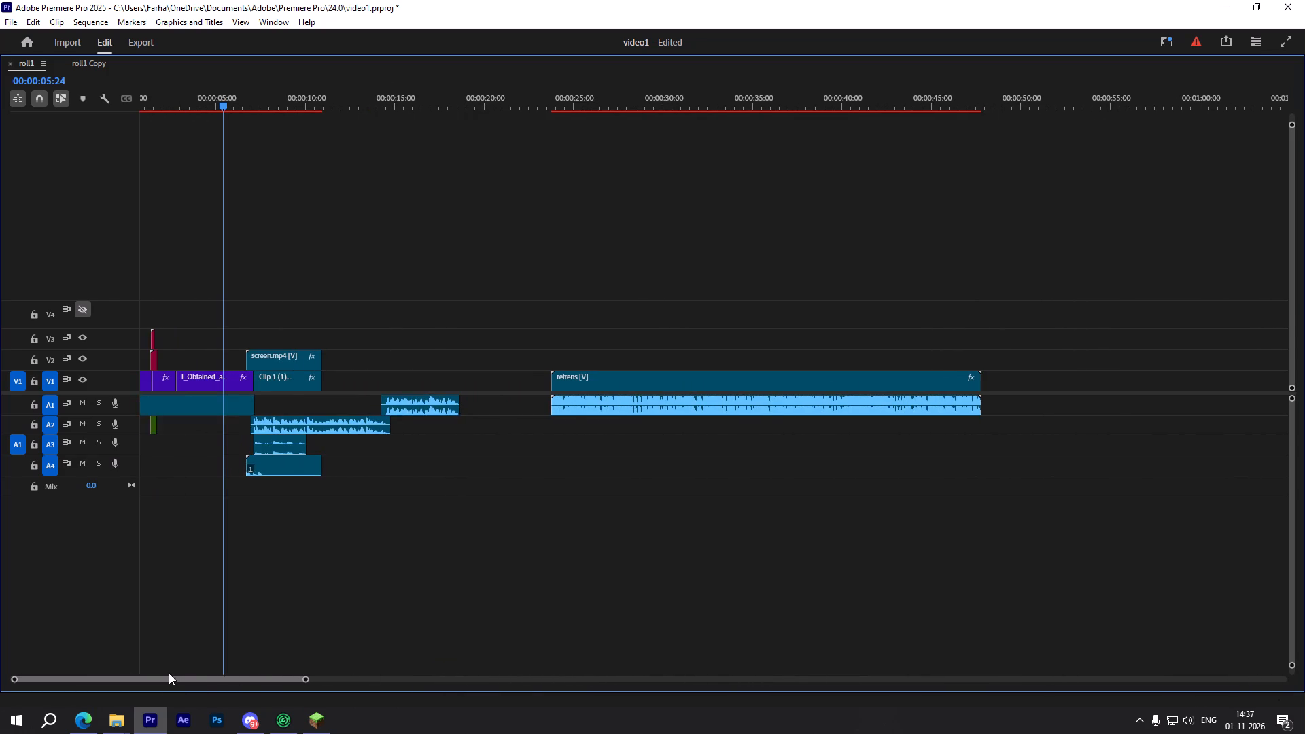
left_click_drag(169, 673, 124, 665)
scroll(184, 487, "up", 3, "alt")
scroll(184, 487, "up", 4)
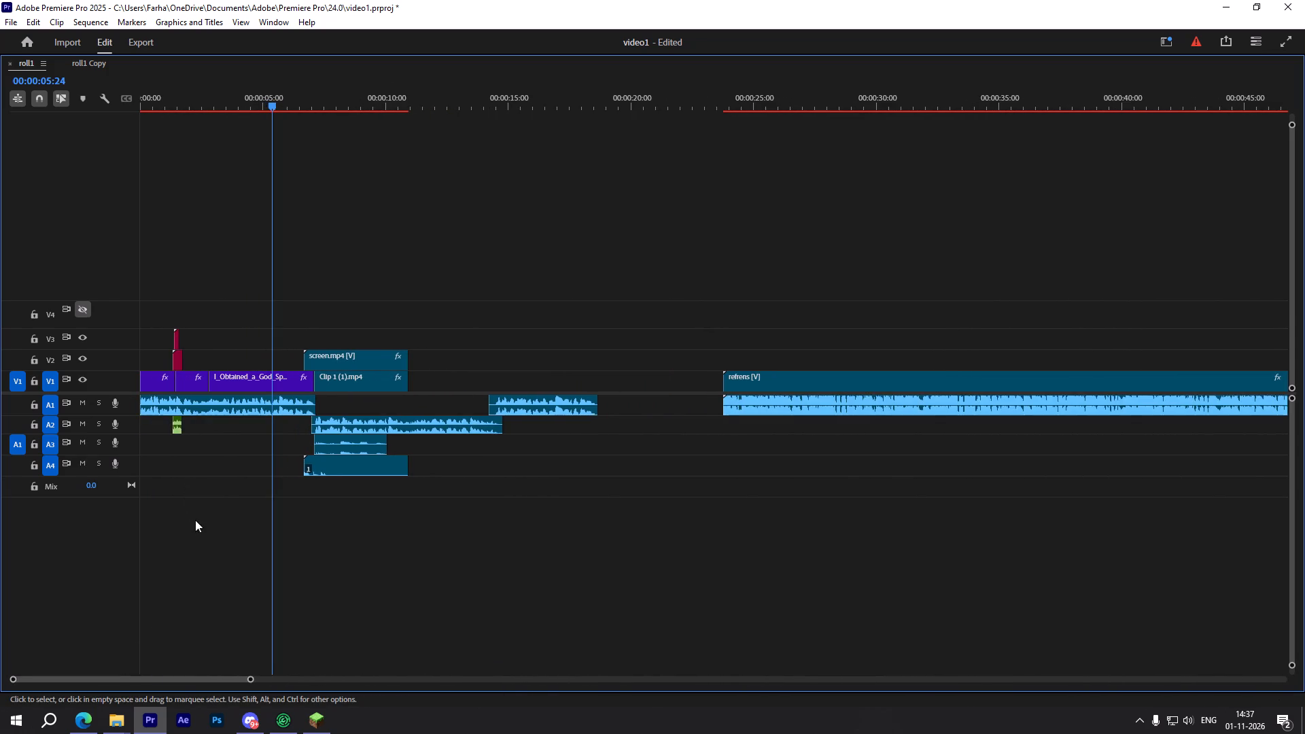
scroll(198, 529, "up", 2, "alt")
scroll(198, 529, "up", 4)
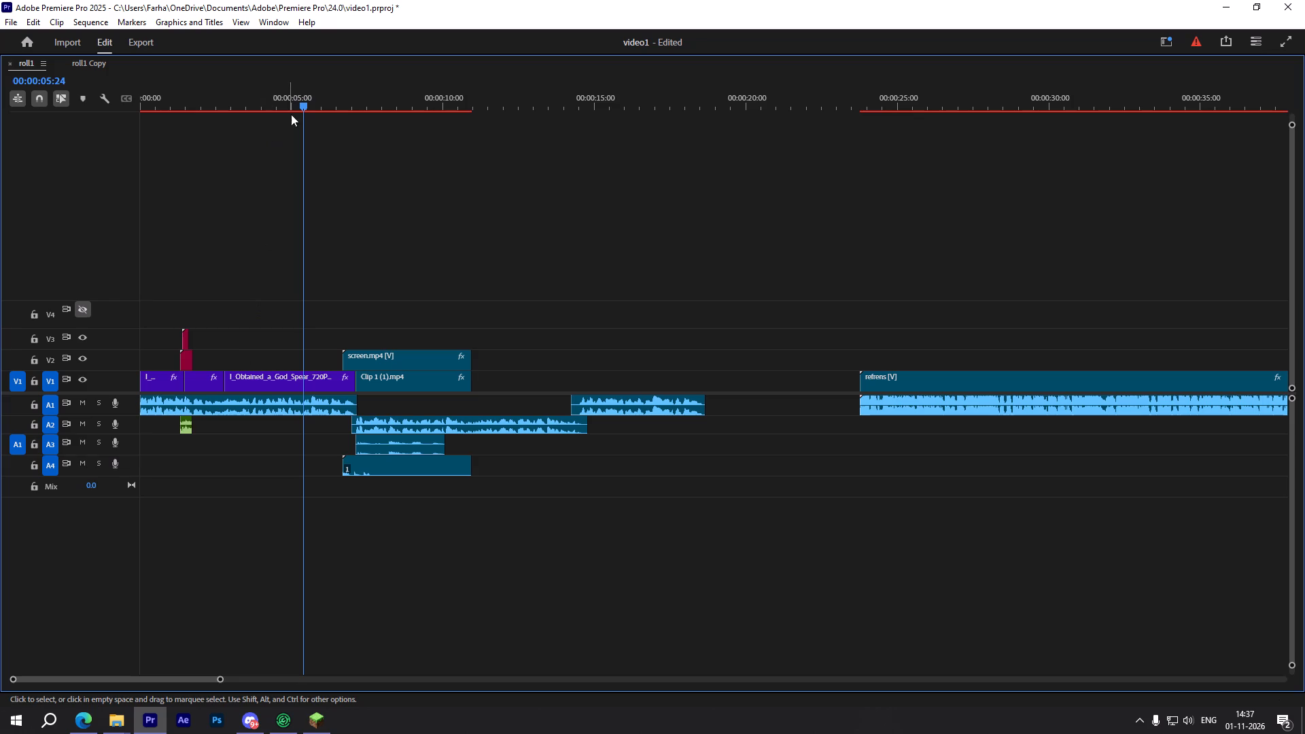
left_click_drag(296, 104, 119, 158)
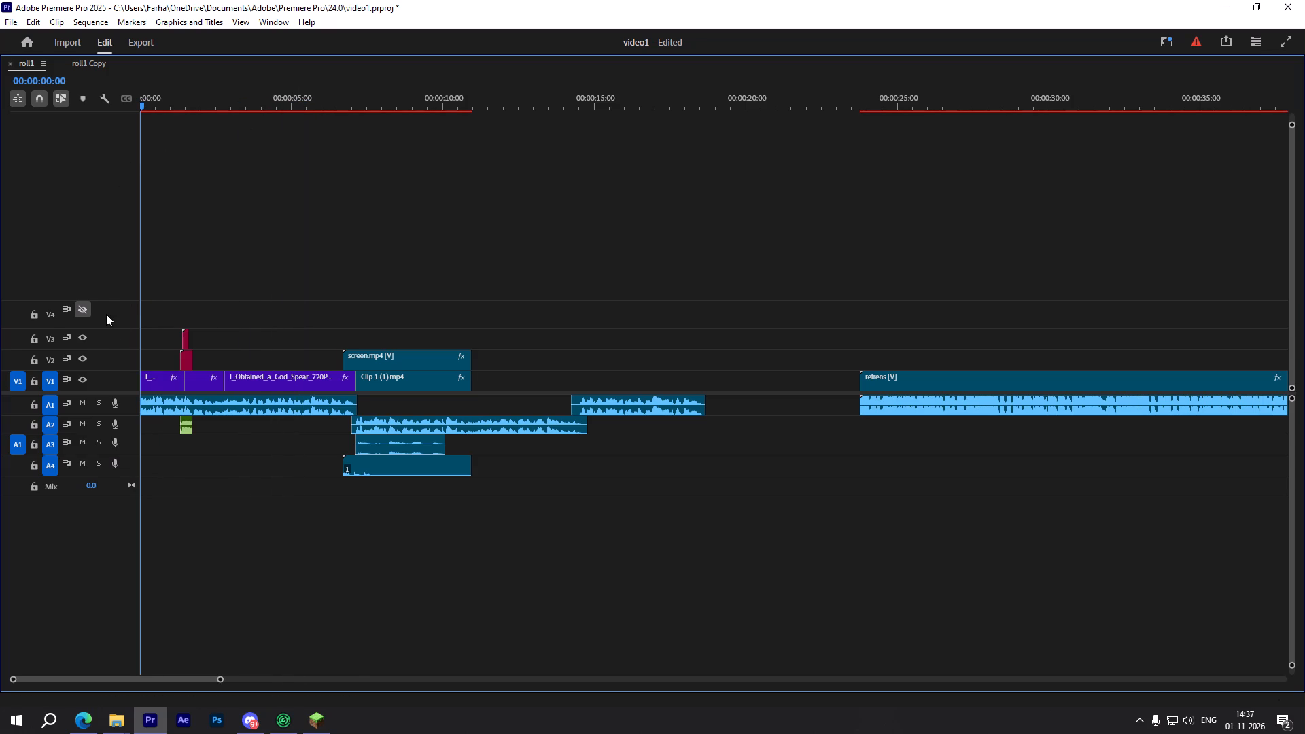
Delete the empty, hidden video track V4 from roll1.
left_click(106, 312)
right_click(106, 312)
left_click(177, 375)
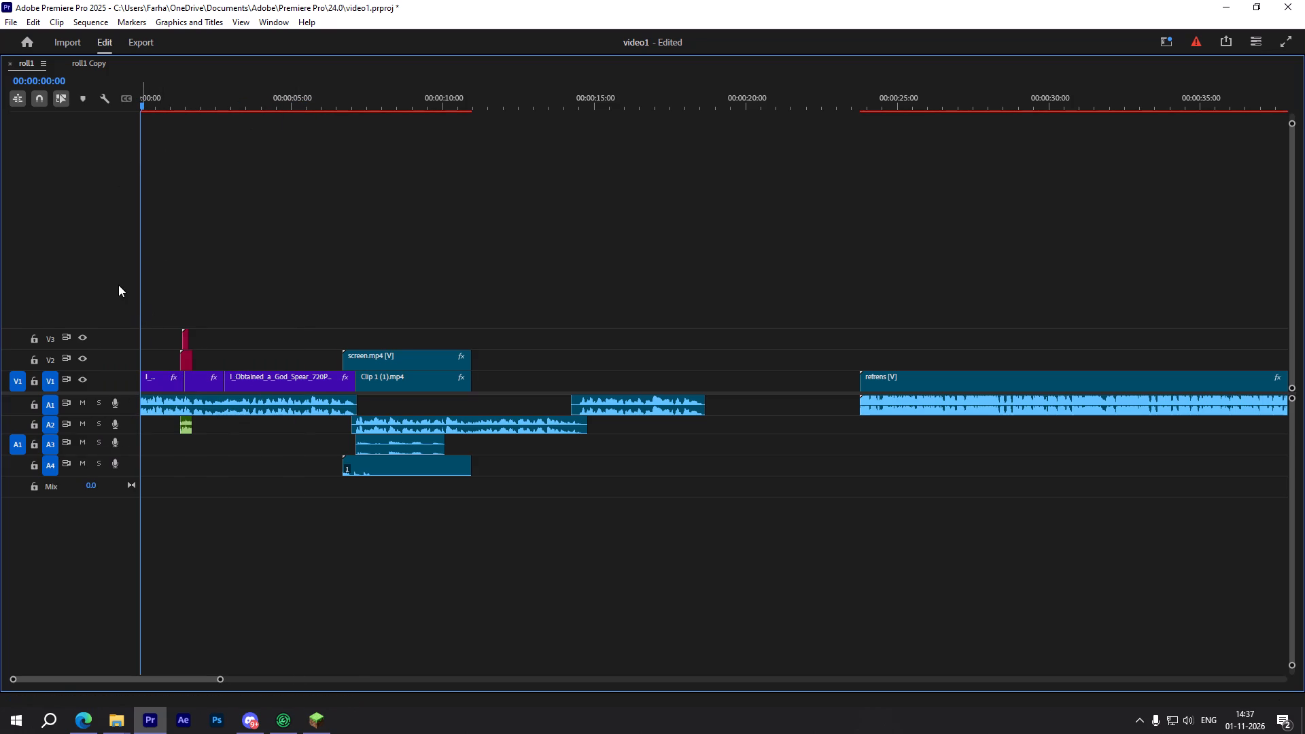
Add 3 video tracks after Video 3 and 1 standard audio track after Audio 4.
right_click(118, 285)
left_click(179, 367)
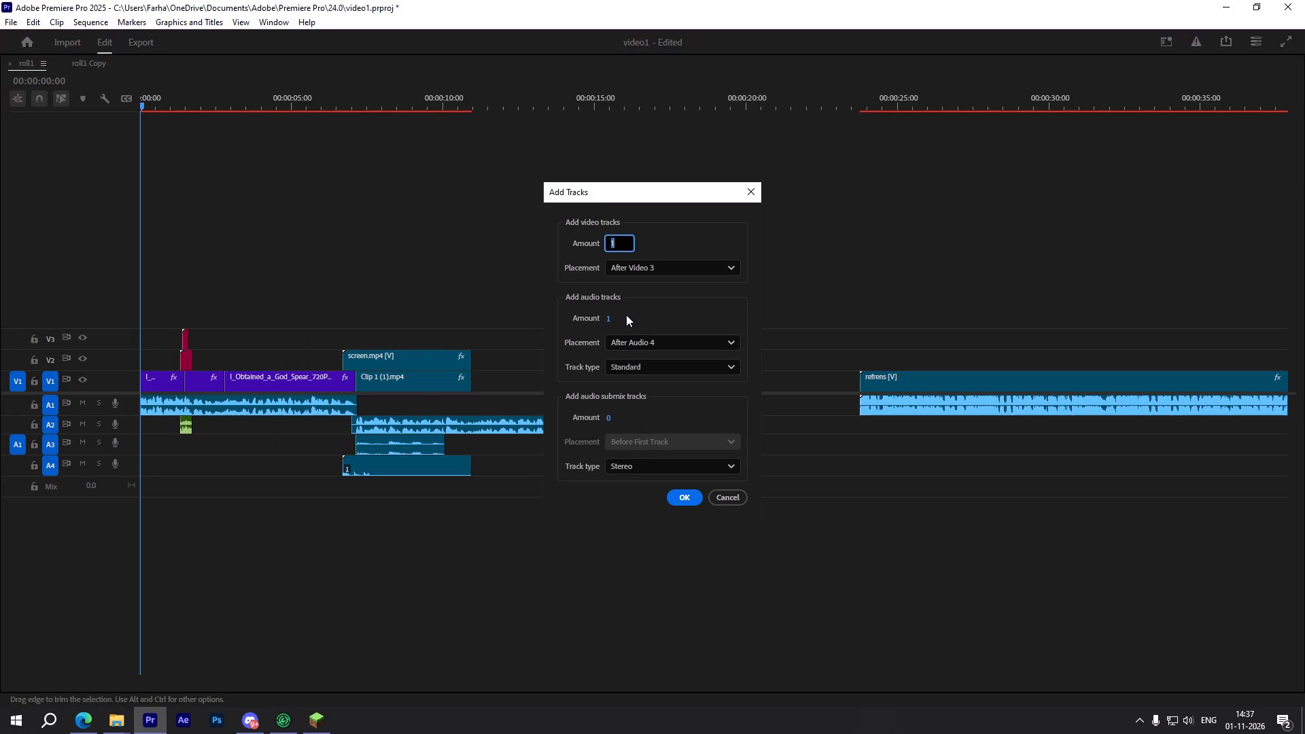
key("3")
key("Return")
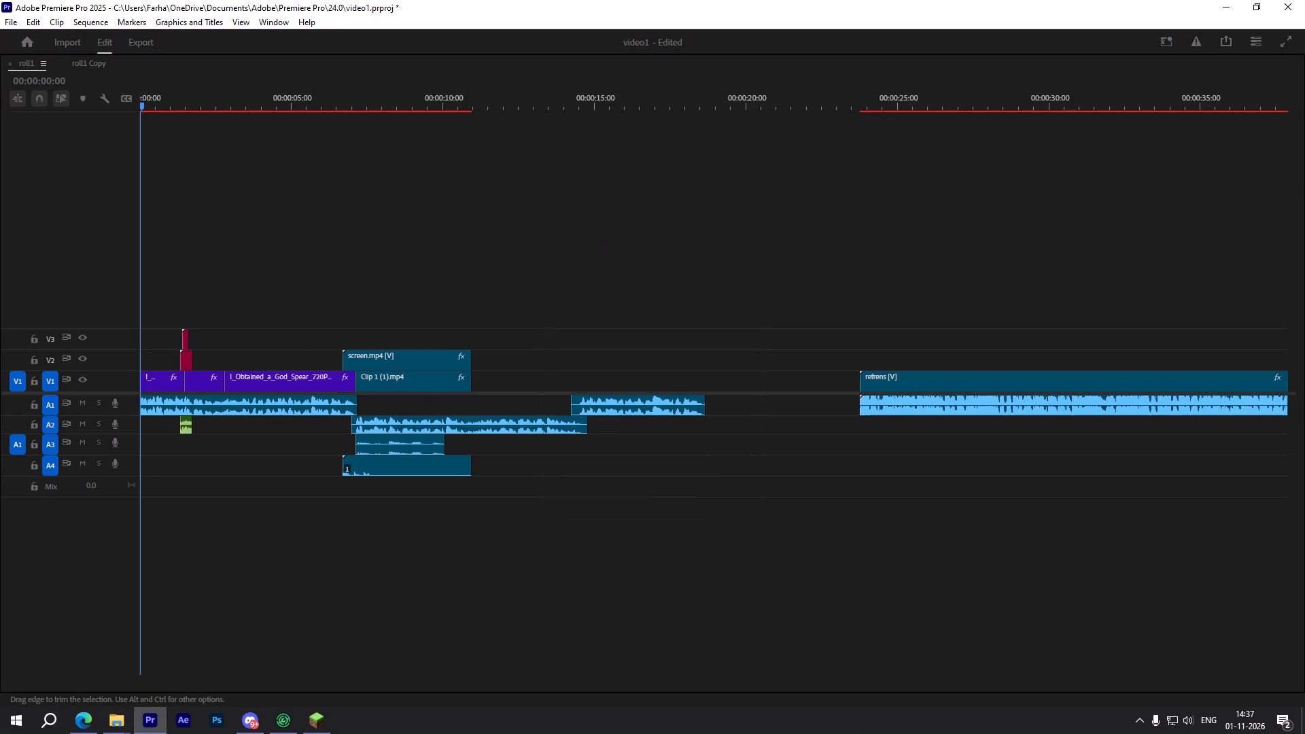
Restore the maximised roll1 timeline to its normal size within the workspace.
scroll(440, 274, "down", 3, "alt")
scroll(338, 319, "down", 4, "alt")
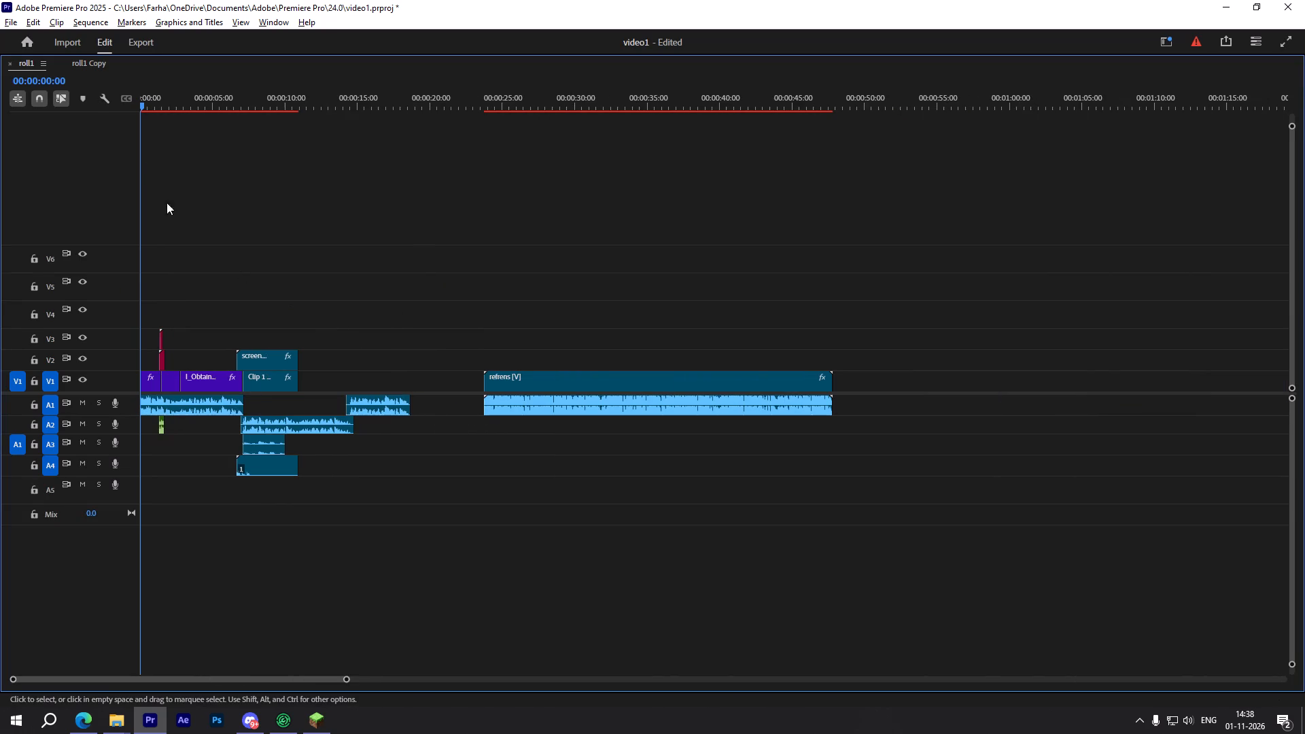
double_click(29, 58)
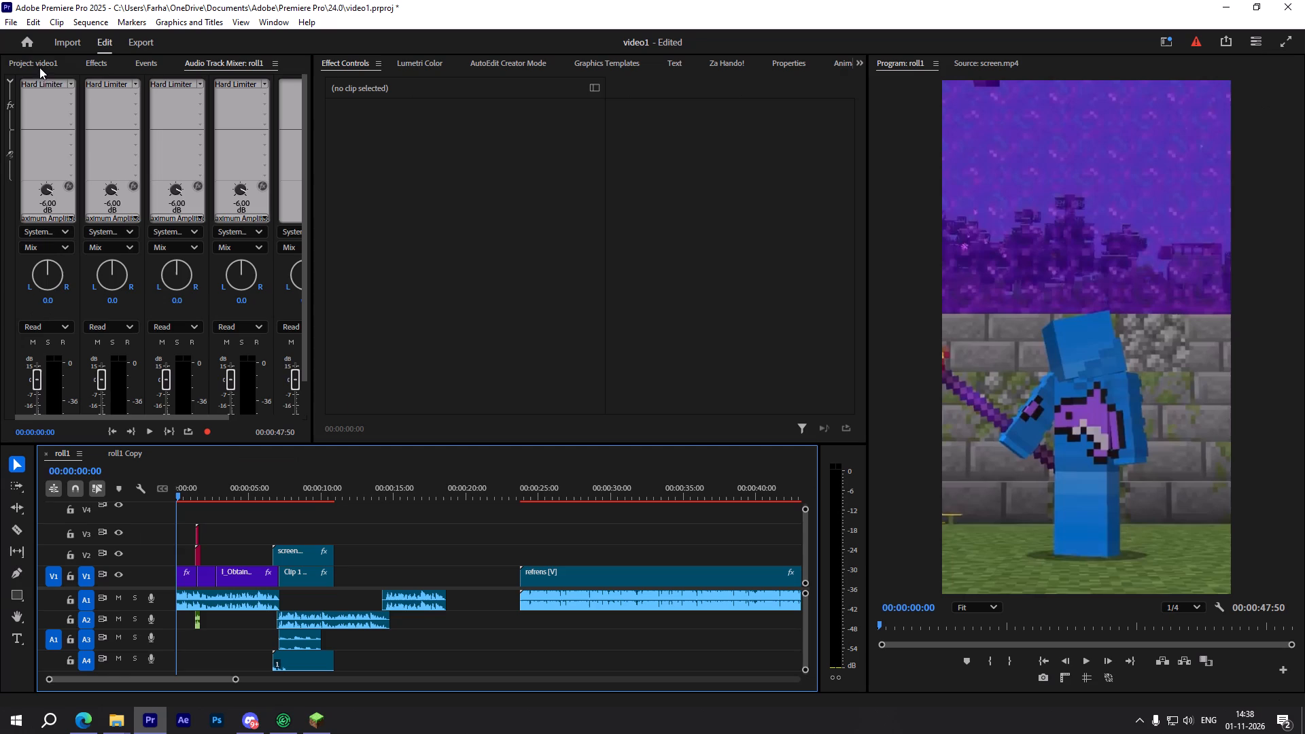
Play roll1 from 00:00:00:00 to about 00:00:02:39, pausing around 00:00:01:06, to review the opening and its red transition clips.
key("space")
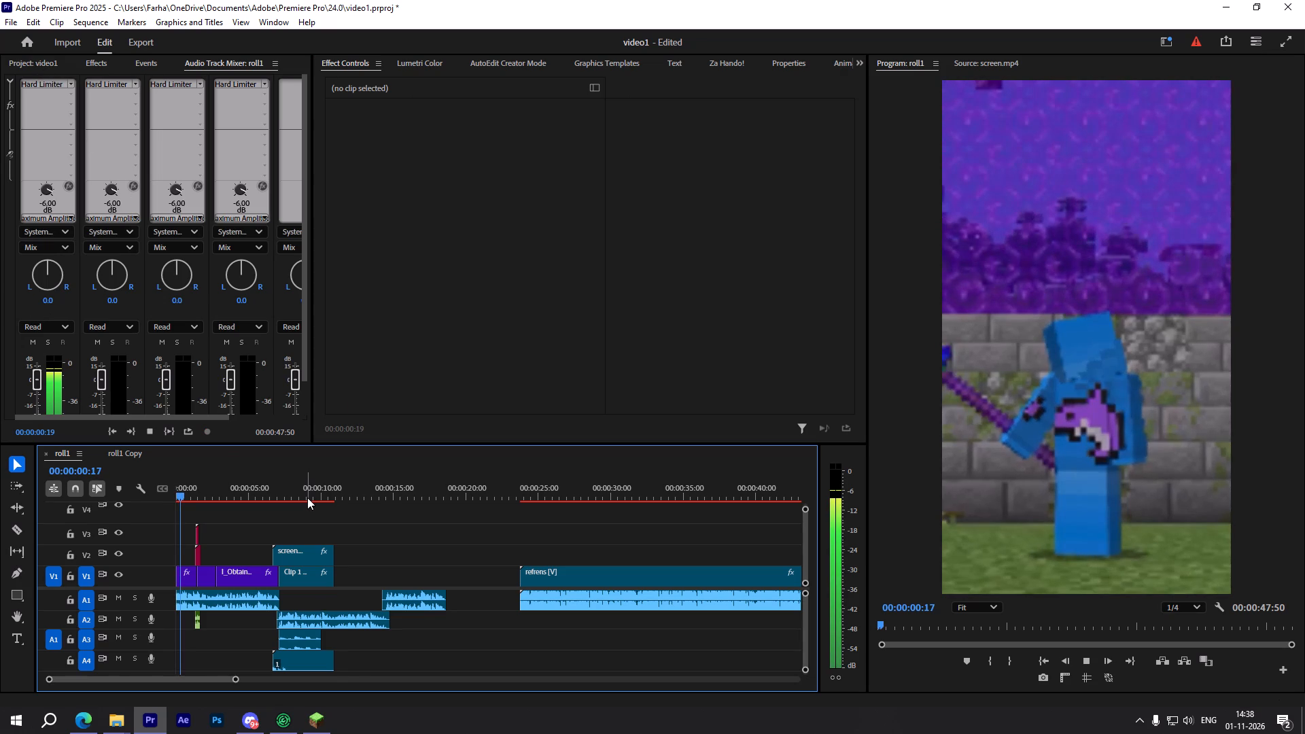
key("space")
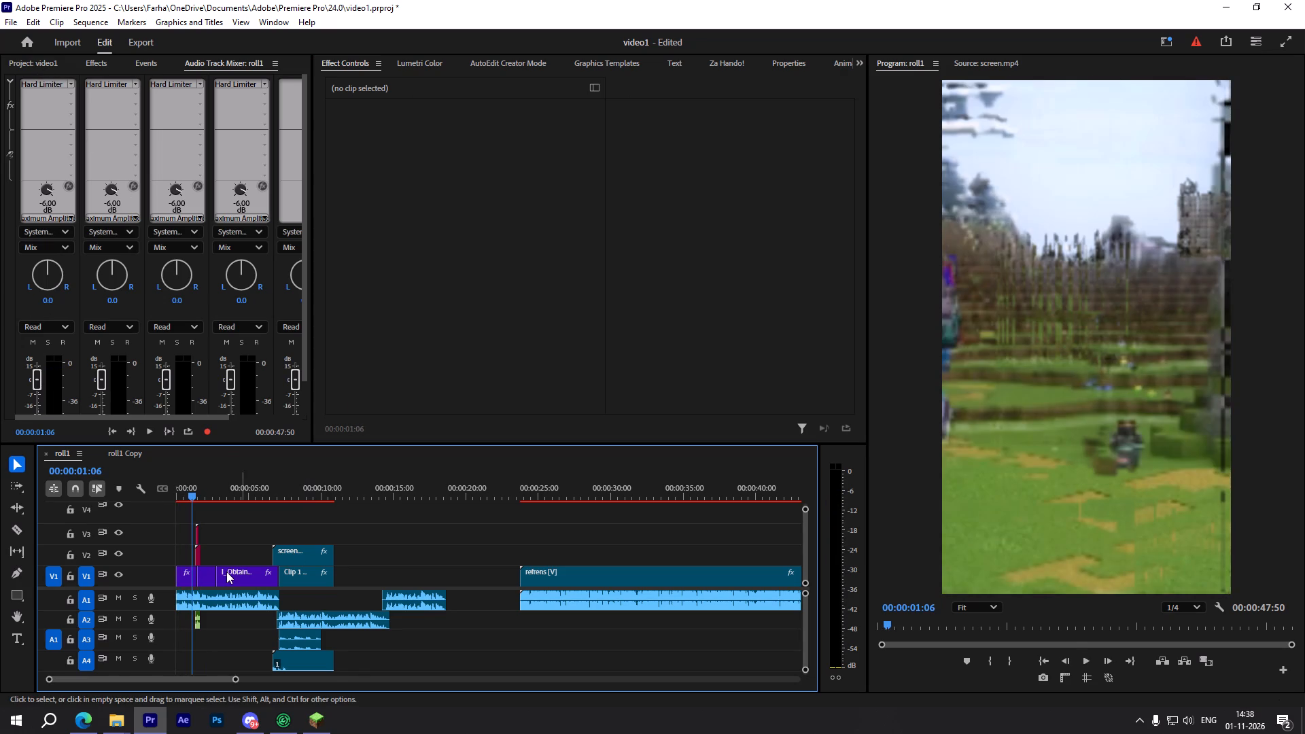
scroll(200, 572, "up", 5, "alt")
scroll(200, 572, "up", 9)
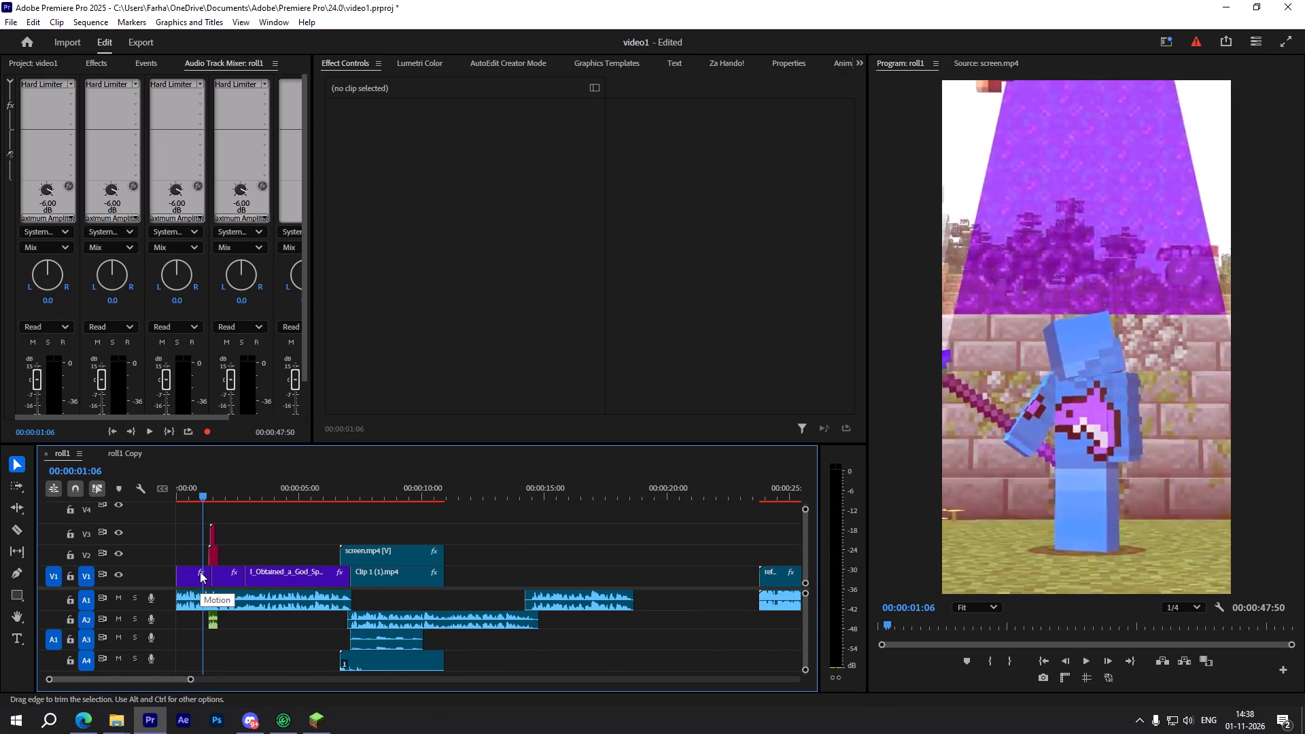
scroll(210, 572, "up", 8, "alt")
scroll(210, 572, "up", 4)
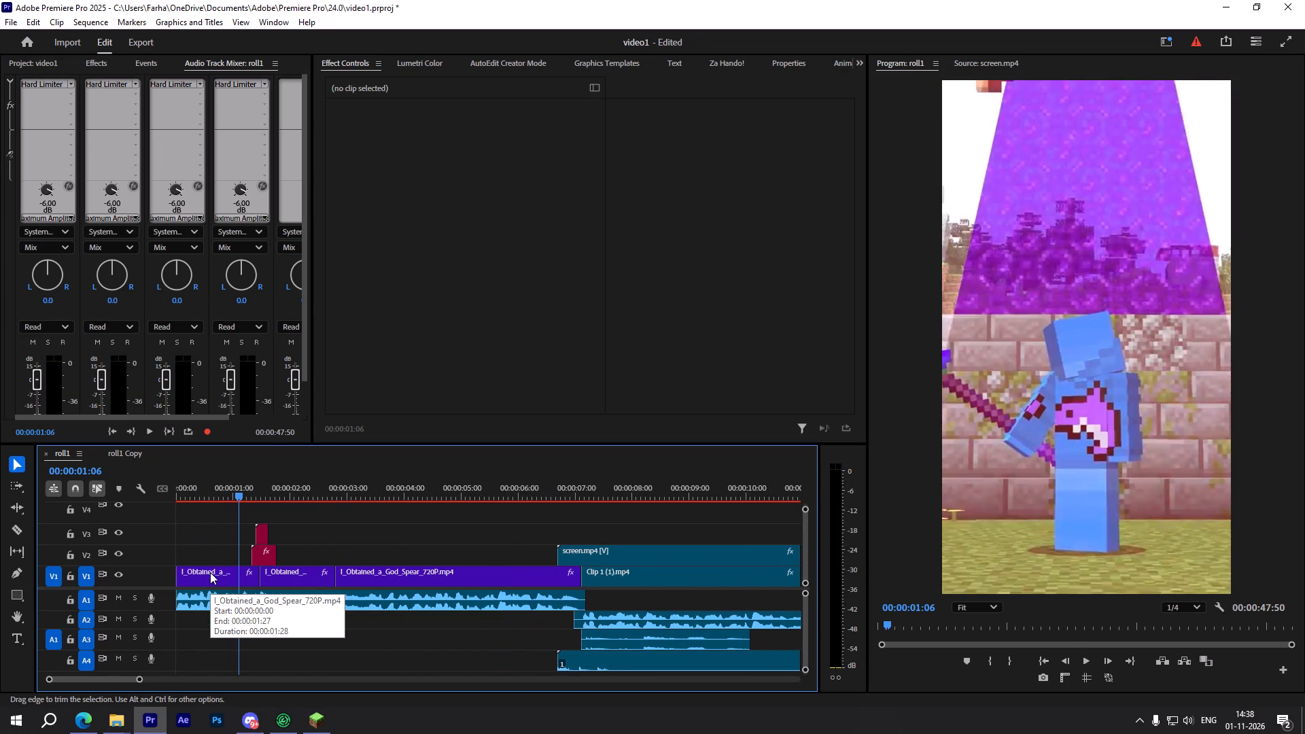
scroll(211, 572, "down", 1, "alt")
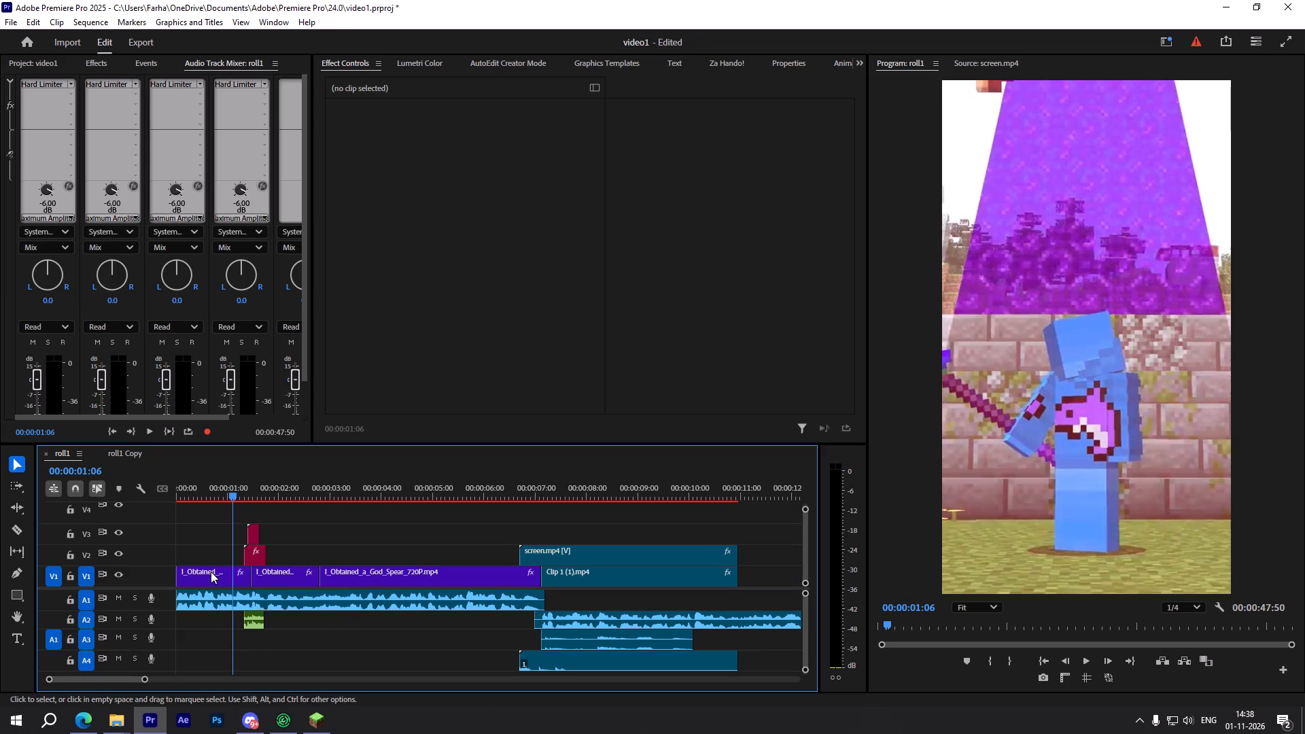
key("space")
key("space")
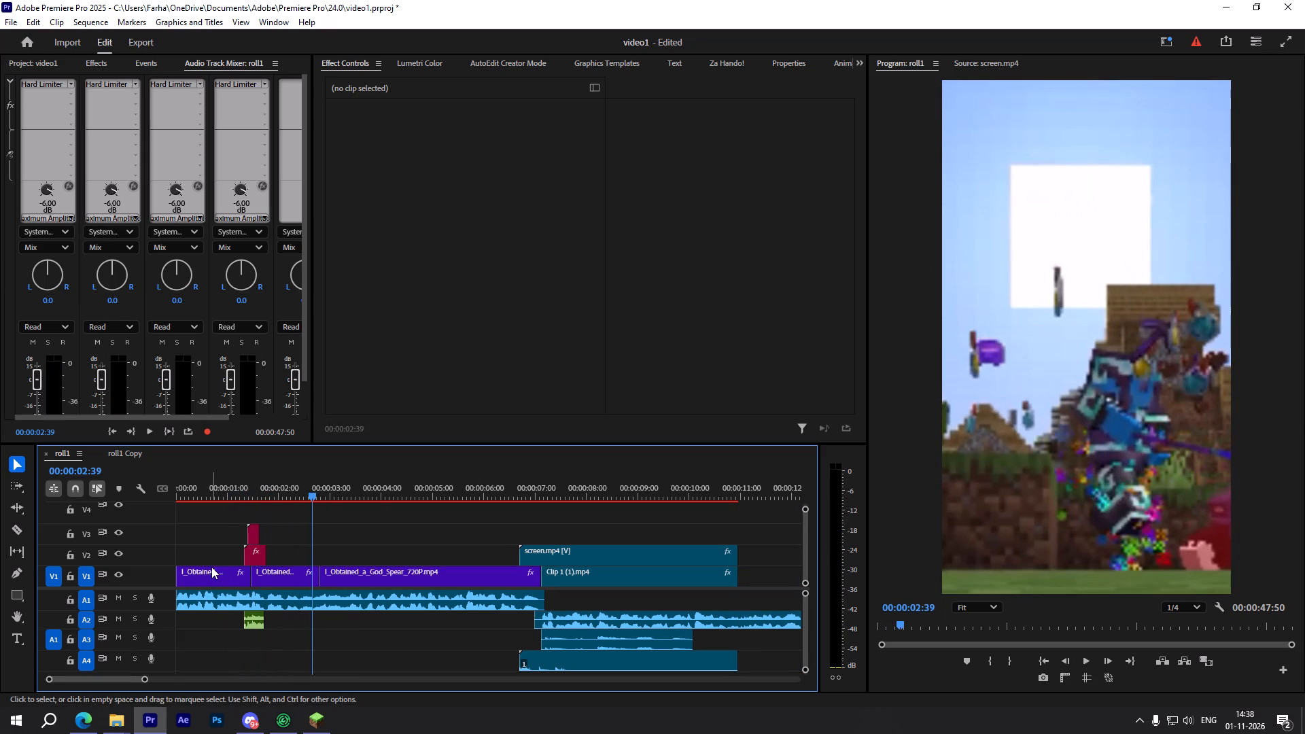
Play on from 00:00:02:39 to about 00:00:04:40 to review the shot after the last V1 cut.
scroll(262, 586, "down", 3)
scroll(262, 586, "down", 4, "alt")
key("space")
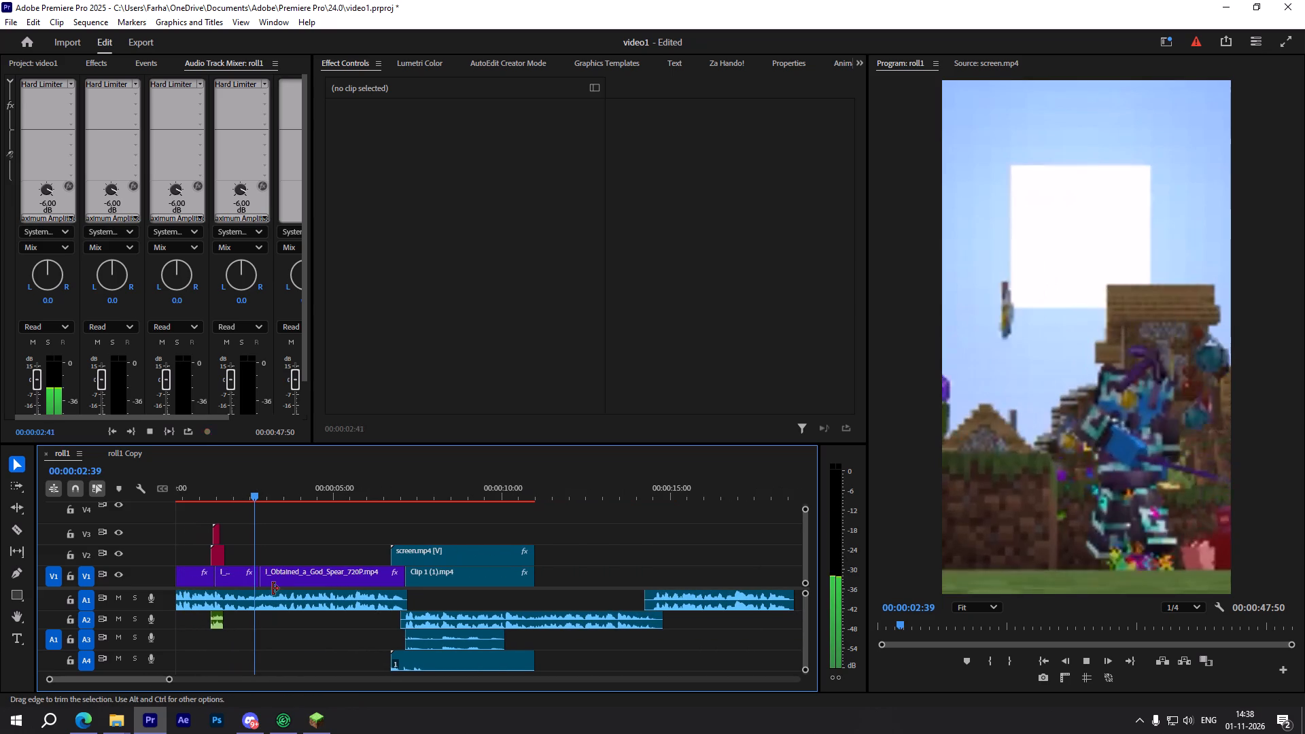
scroll(273, 588, "down", 3)
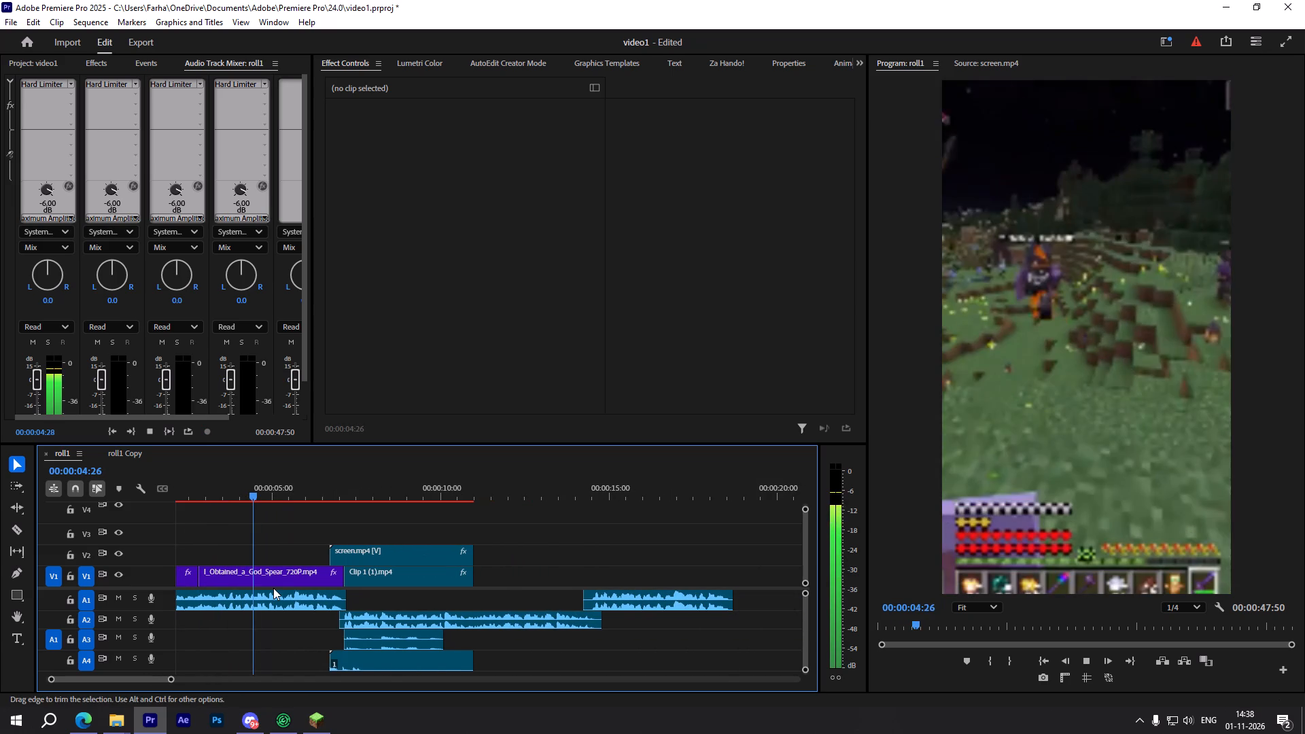
key("space")
scroll(273, 588, "down", 3, "alt")
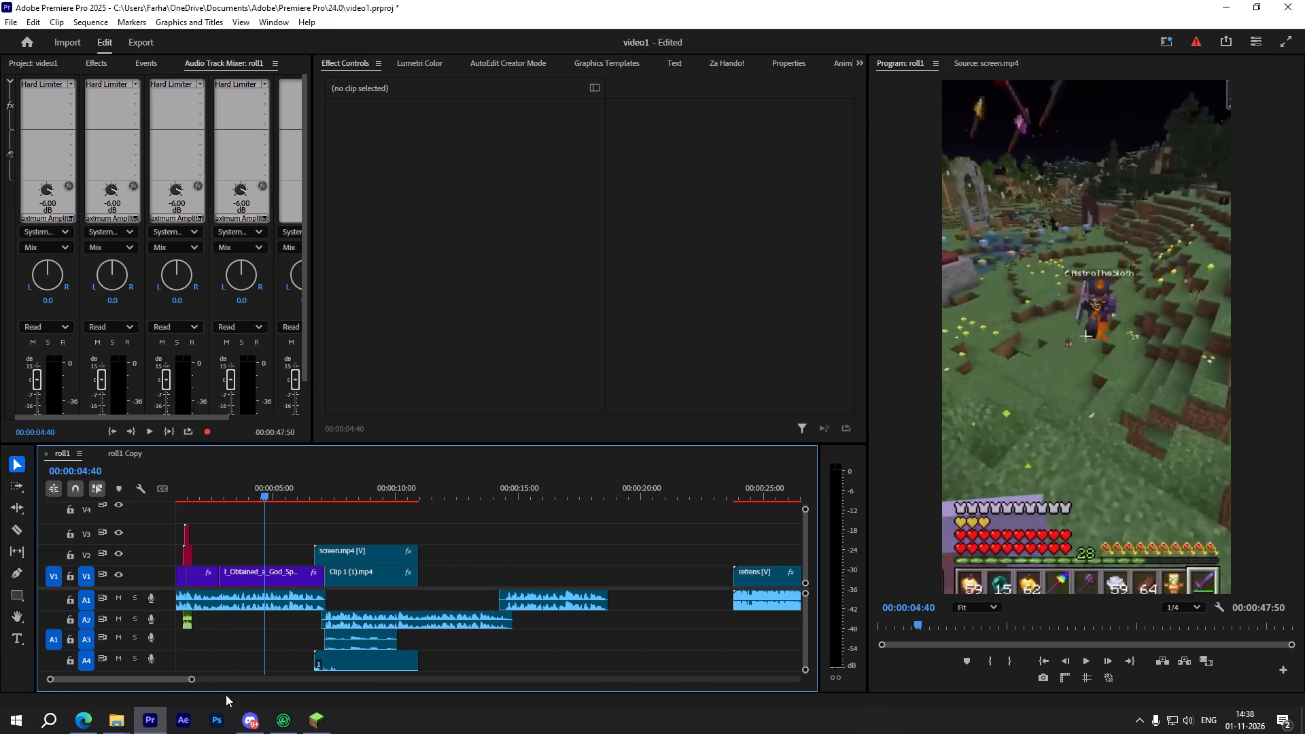
Switch to Edge and close the two Free YouTube Video Downloader tabs and the youtube video downloader search results tab.
left_click(92, 716)
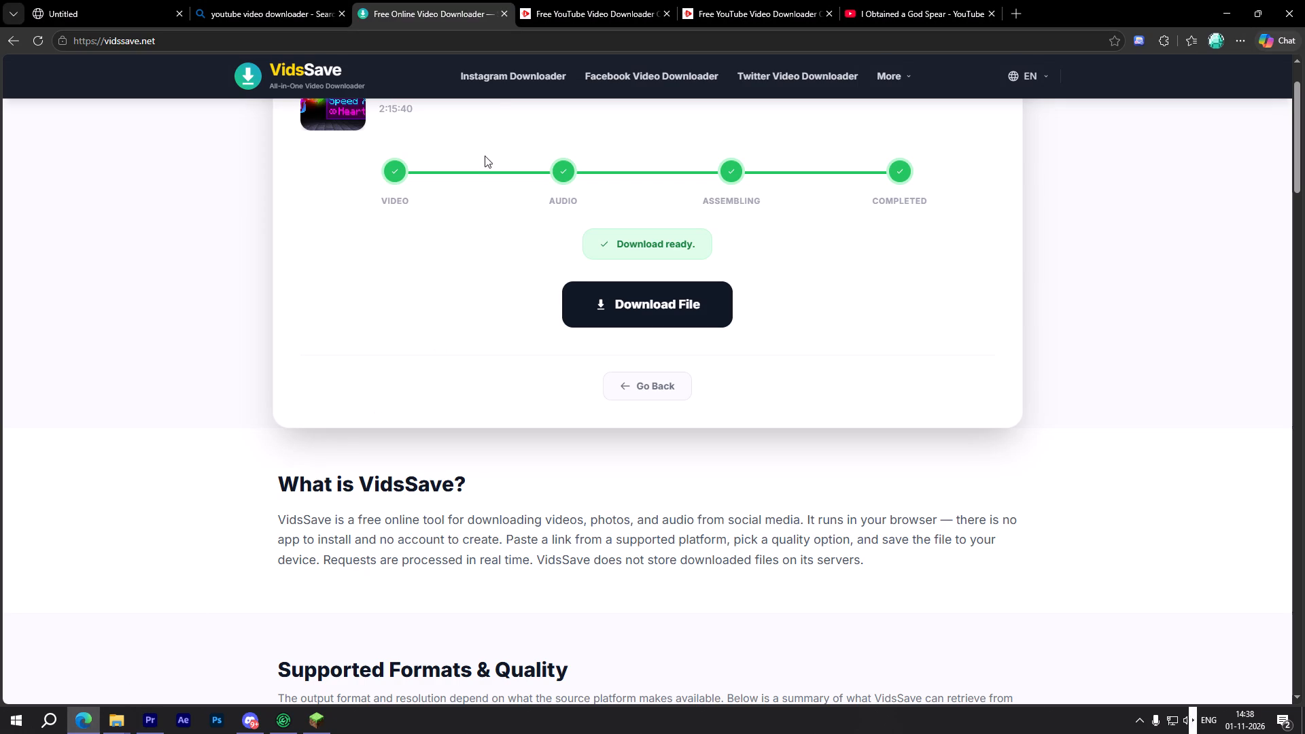
left_click(302, 0)
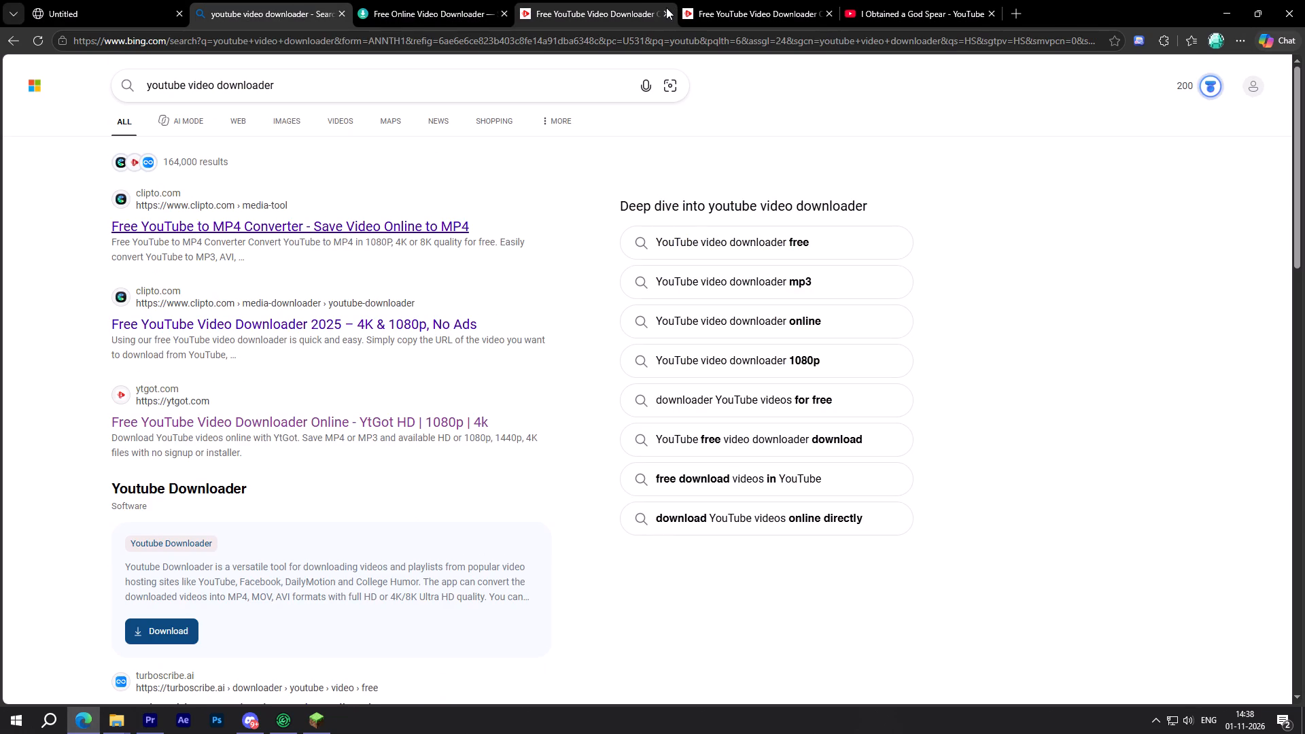
left_click(664, 14)
left_click(664, 14)
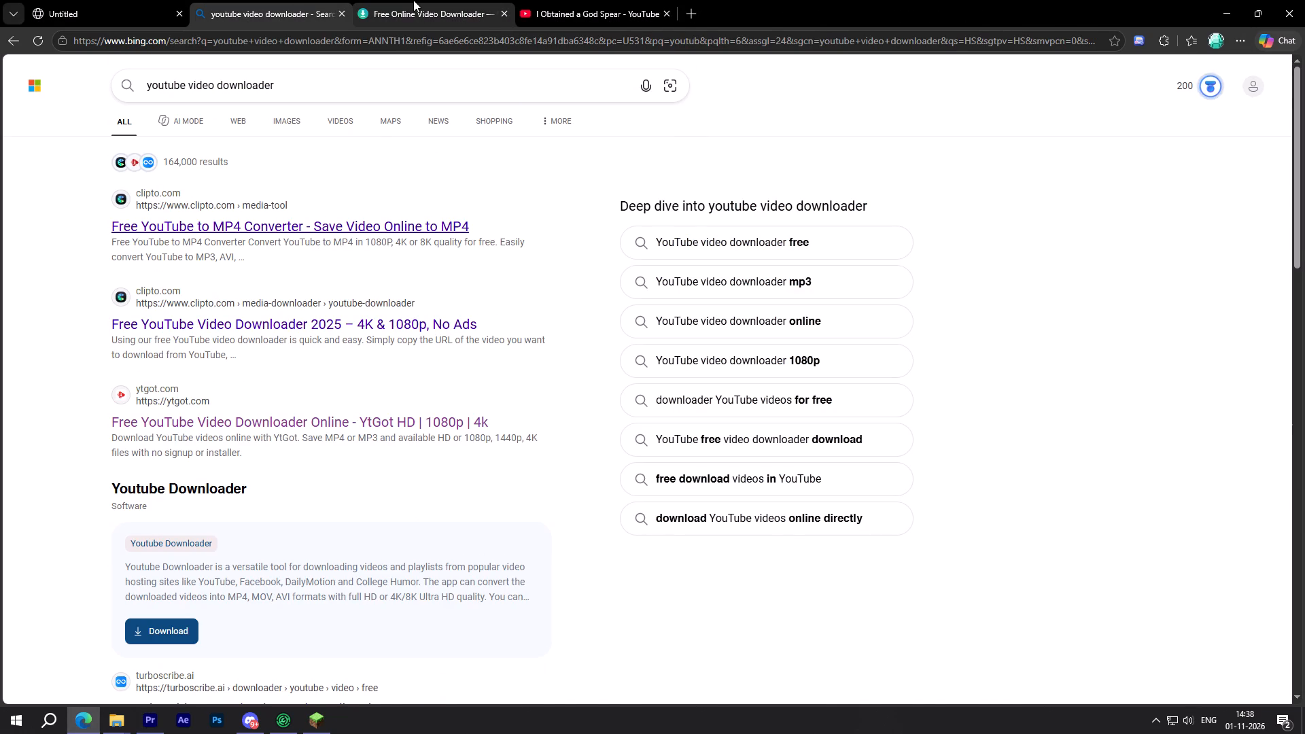
left_click(413, 0)
left_click(344, 11)
Dismiss the share dialog on the I Obtained a God Spear YouTube video and watch its footage from about 0:16.
left_click(436, 2)
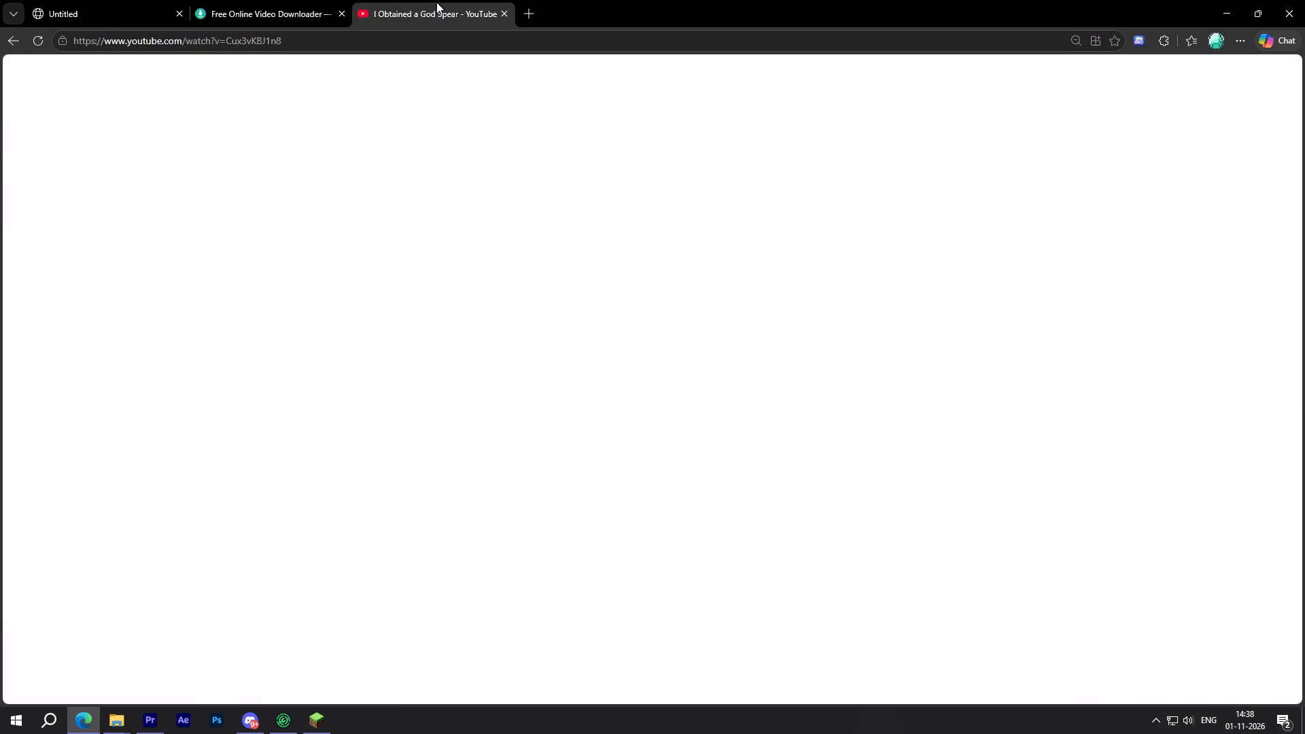
scroll(500, 329, "down", 3, "alt")
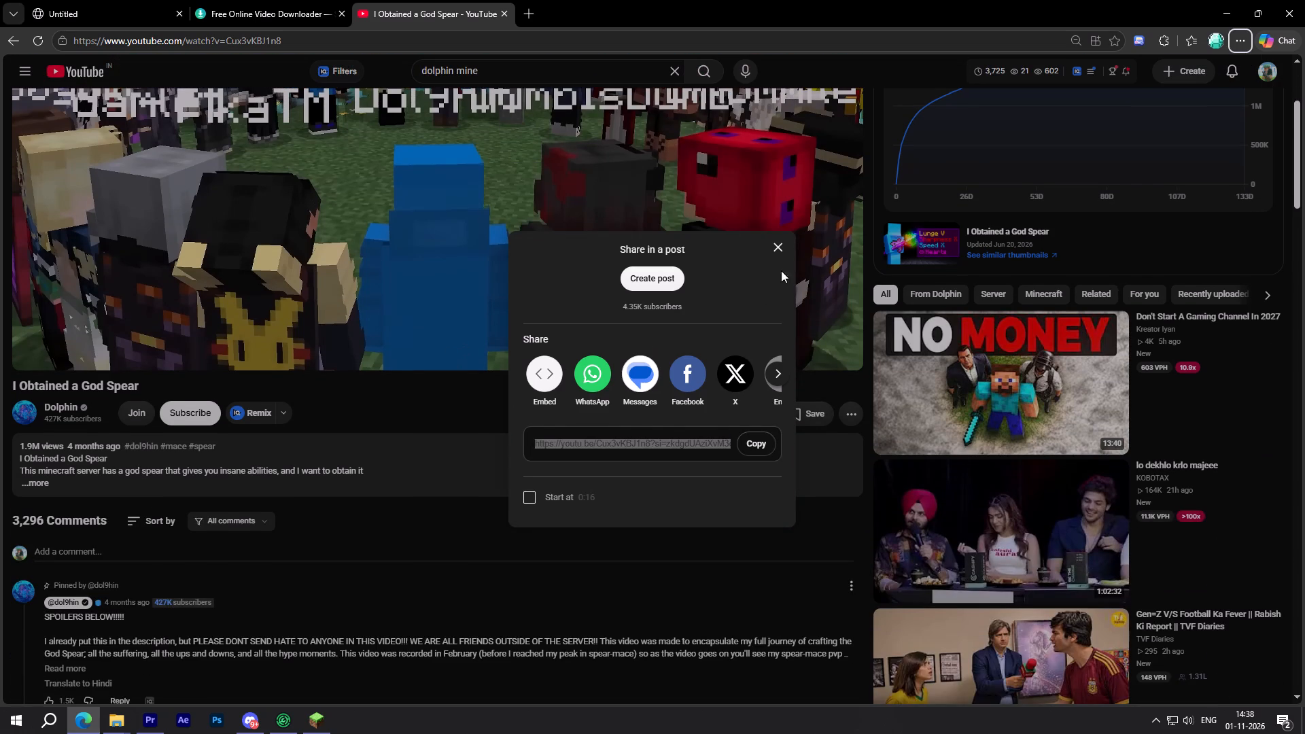
left_click(774, 247)
scroll(498, 407, "up", 4)
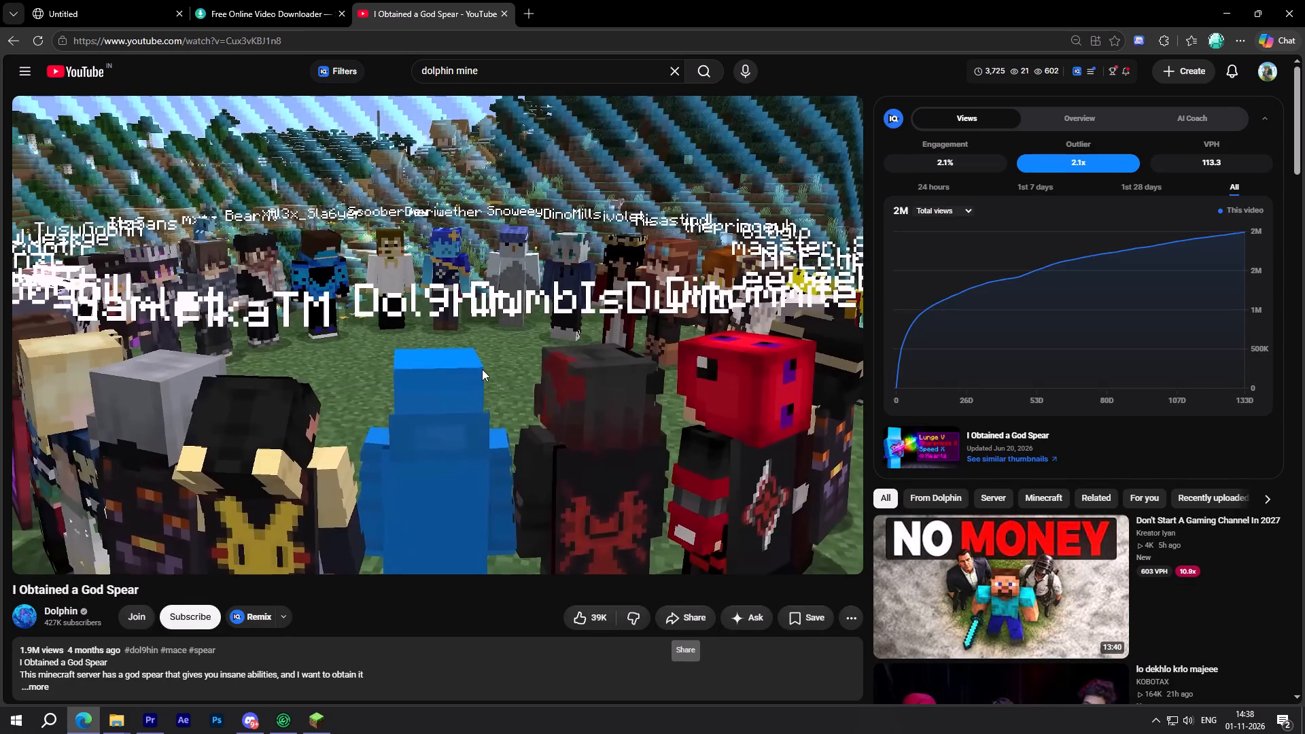
left_click(457, 300)
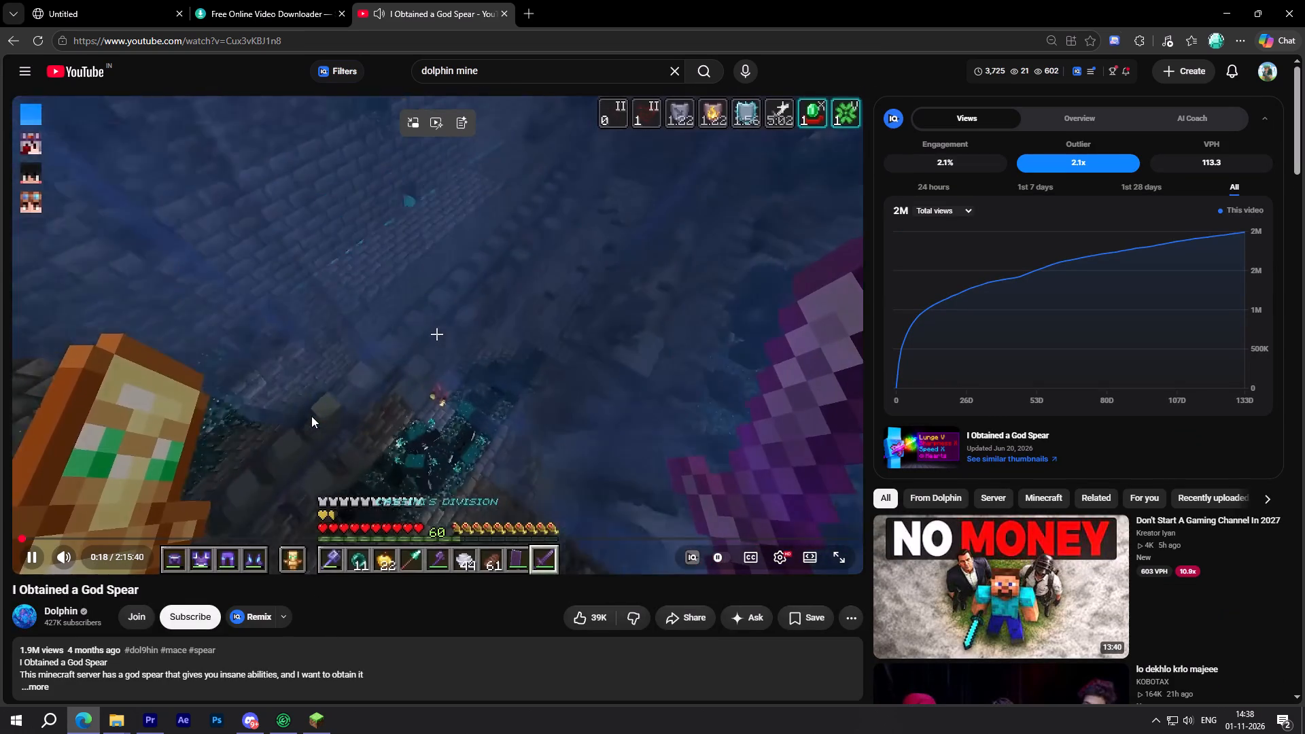
key("space")
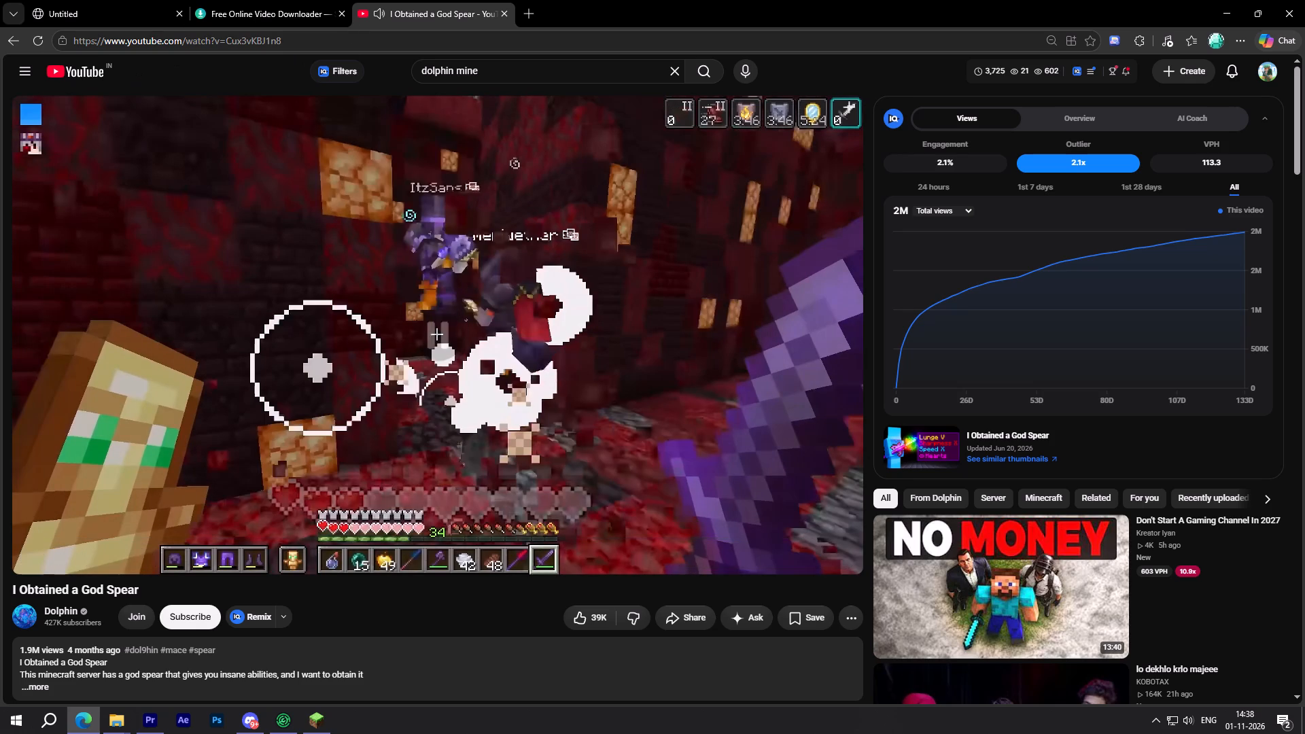
Open a new browser tab and start a web search.
left_click(534, 1)
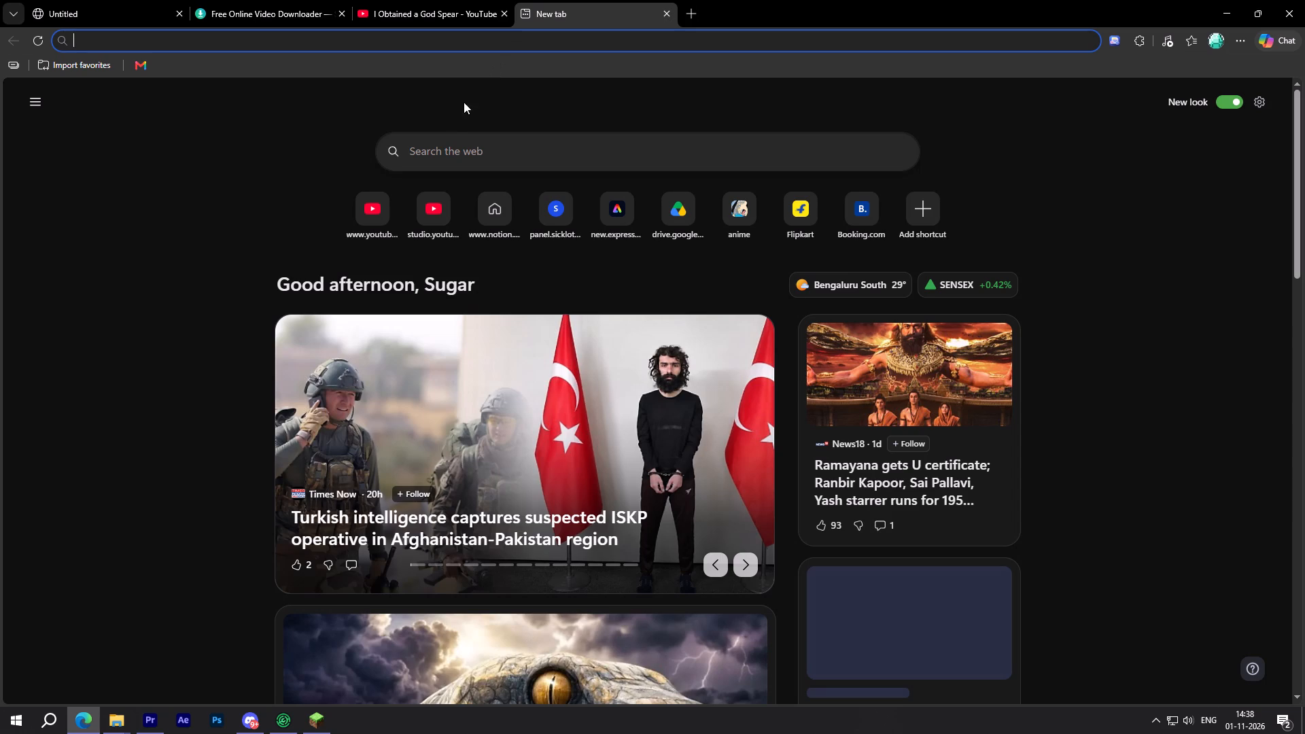
left_click(446, 156)
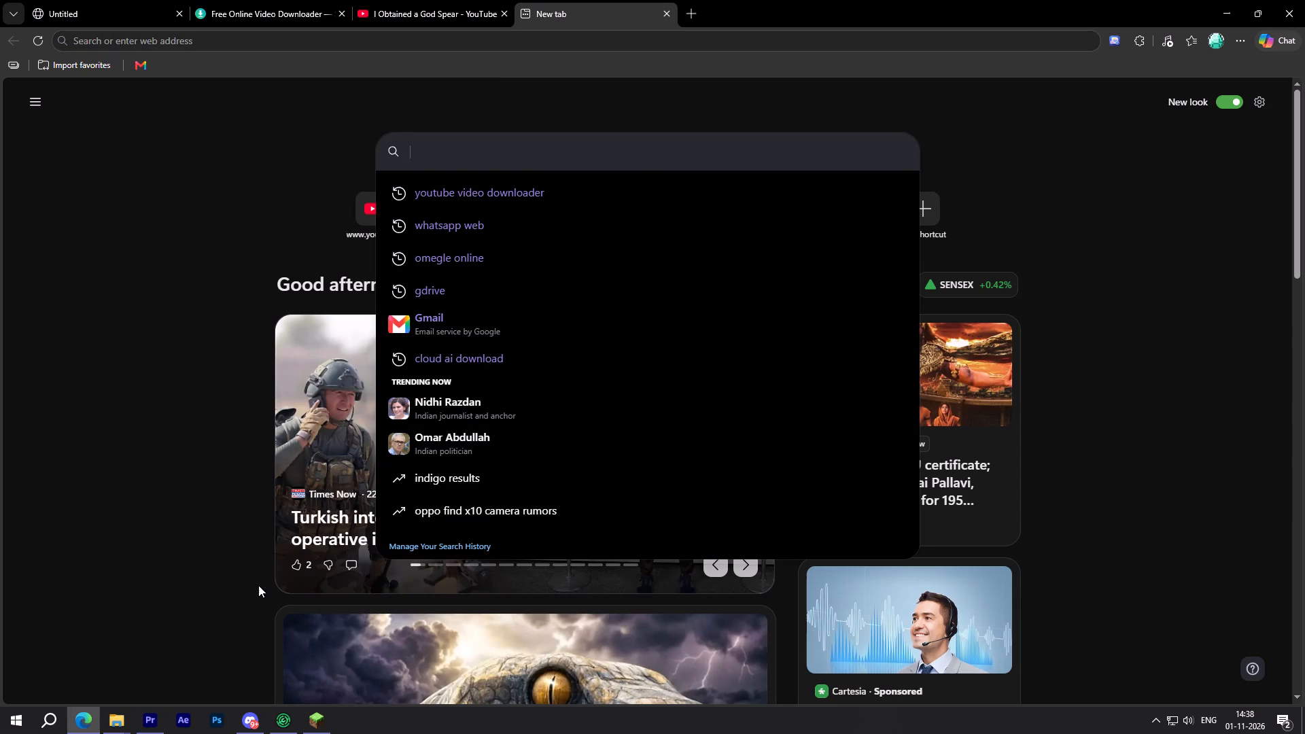